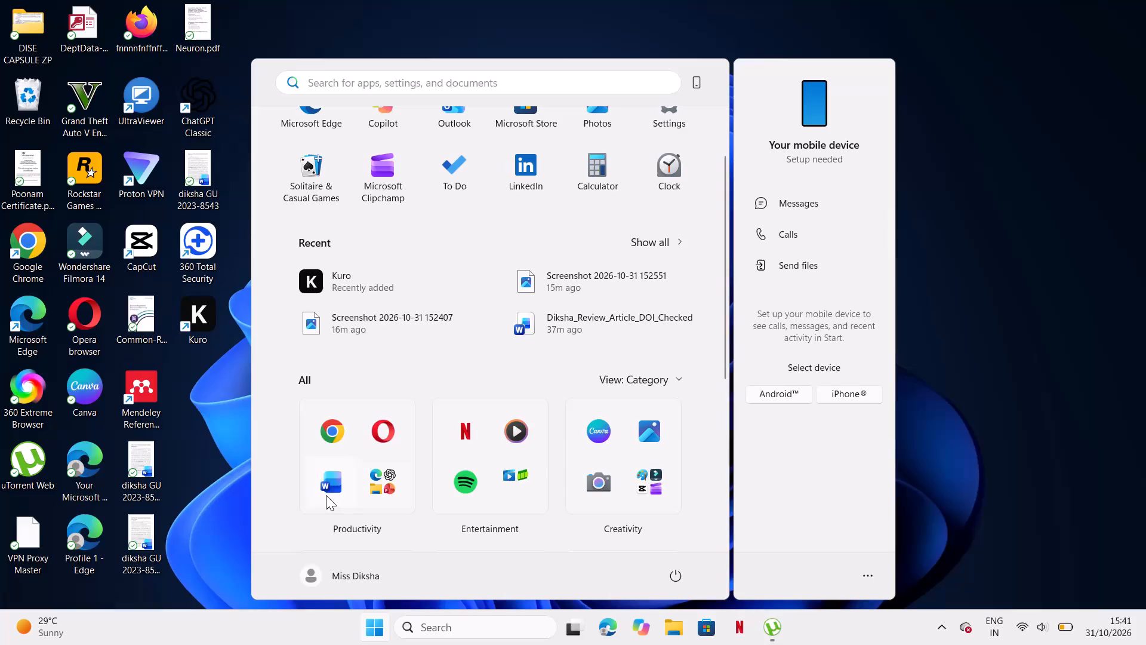
Launch Word and open the recent starred document whose name ends in "new FINAL doi".
click(325, 489)
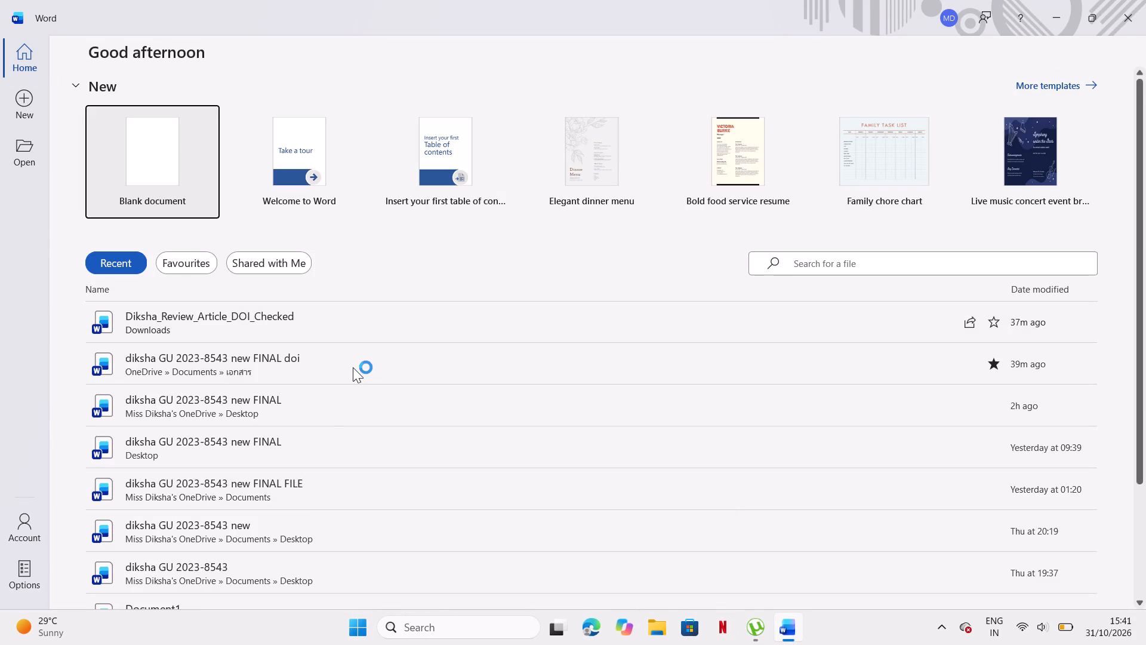
double_click(374, 351)
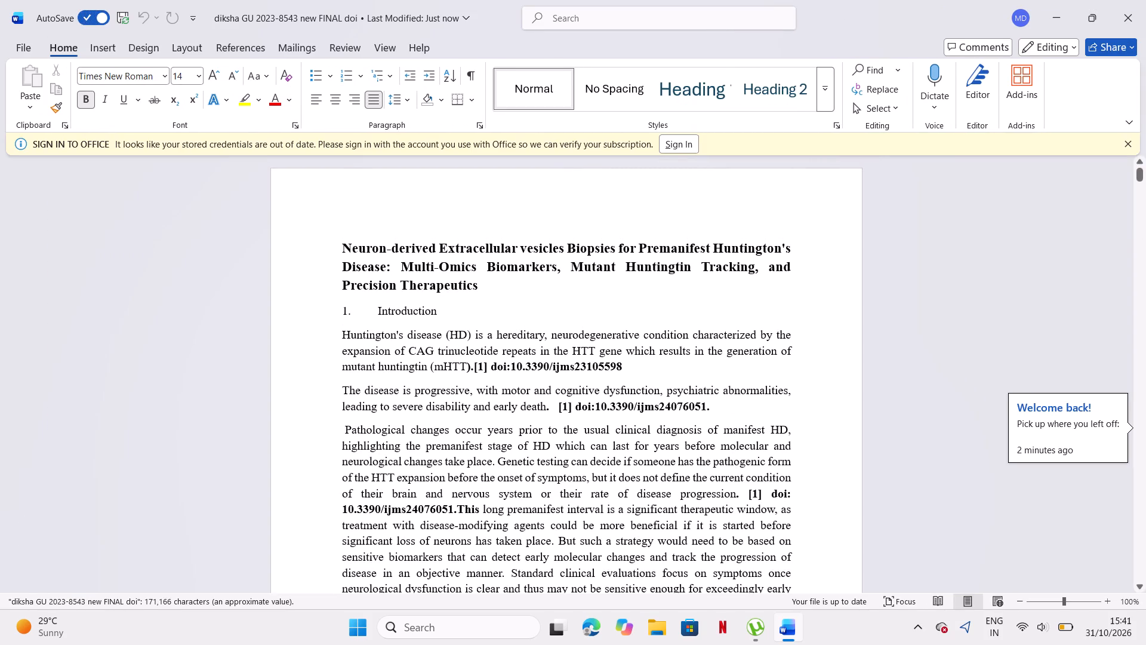
click(973, 441)
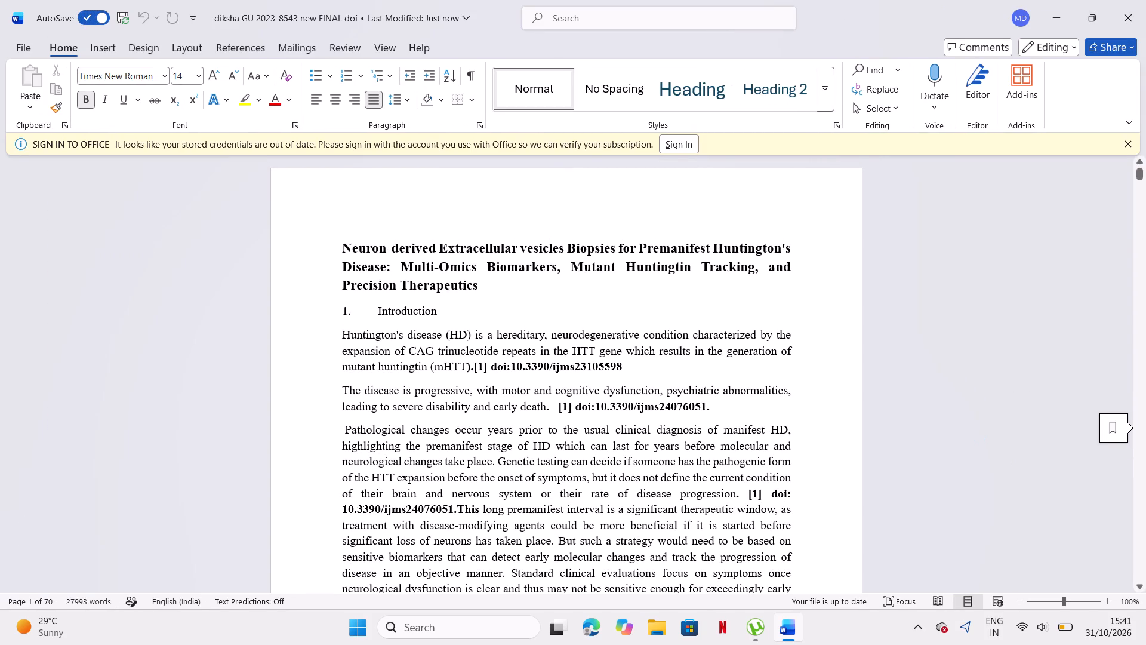
Look through the Huntington's disease review manuscript from the introduction to the section 6 biomarker table and its references.
scroll(973, 441, down, 14)
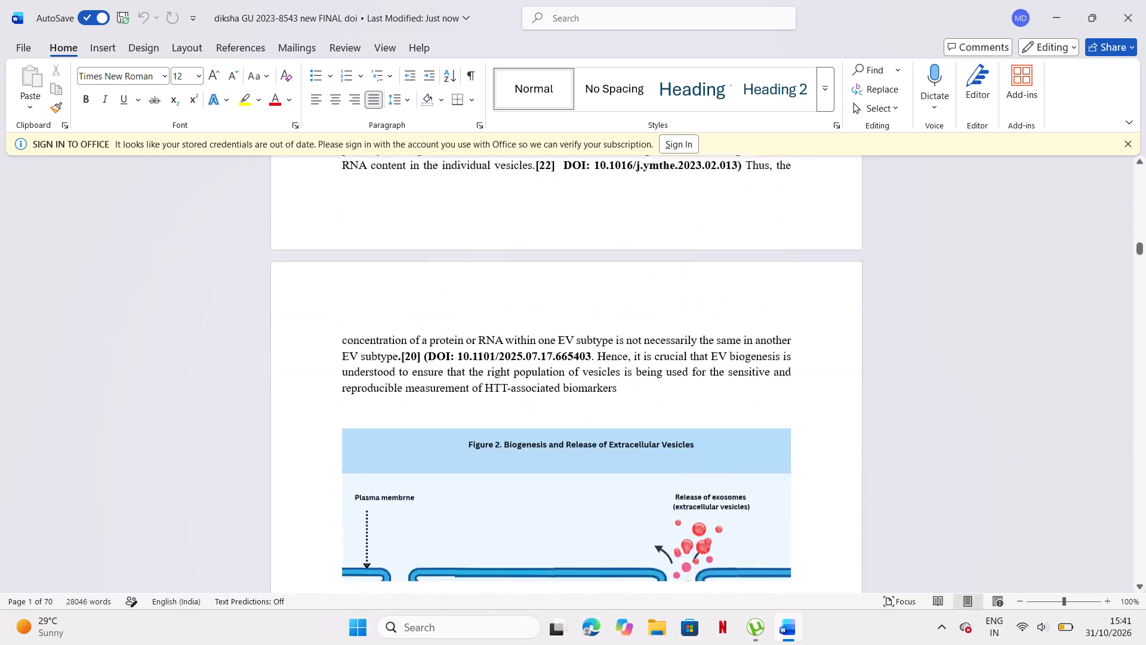
scroll(973, 441, down, 9)
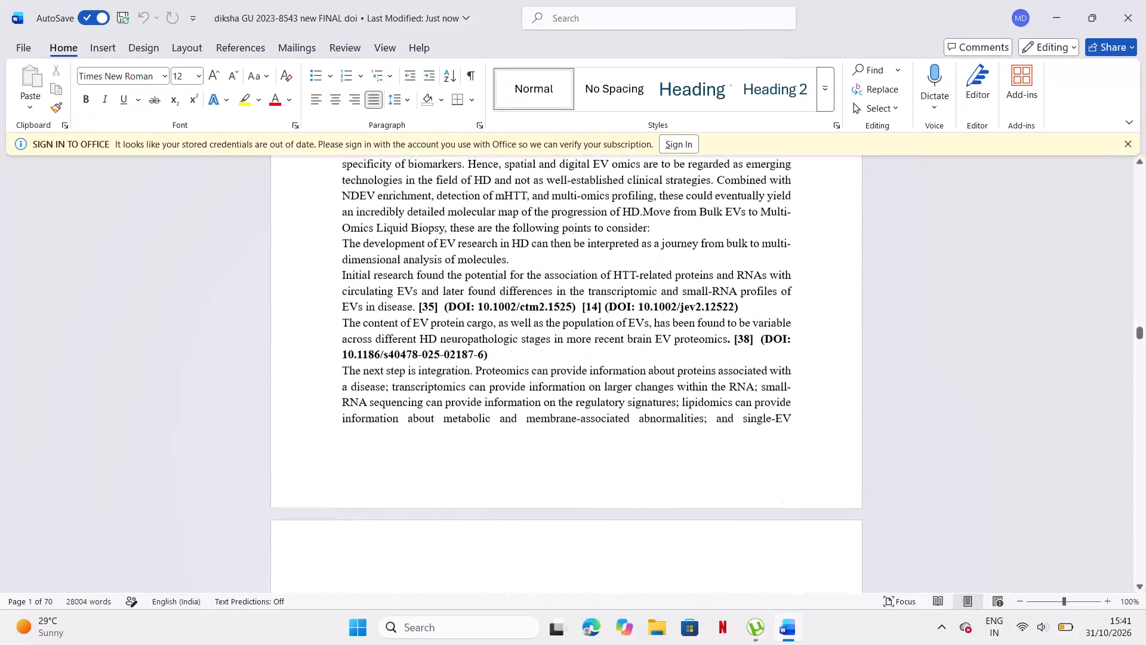
scroll(973, 441, down, 11)
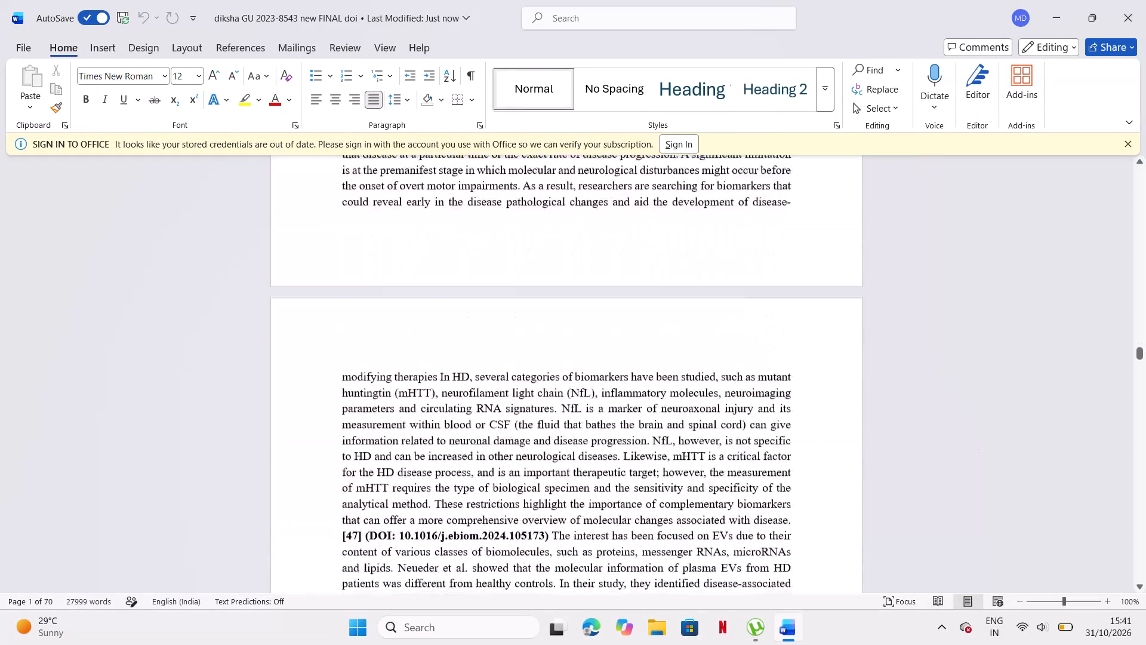
scroll(973, 441, down, 8)
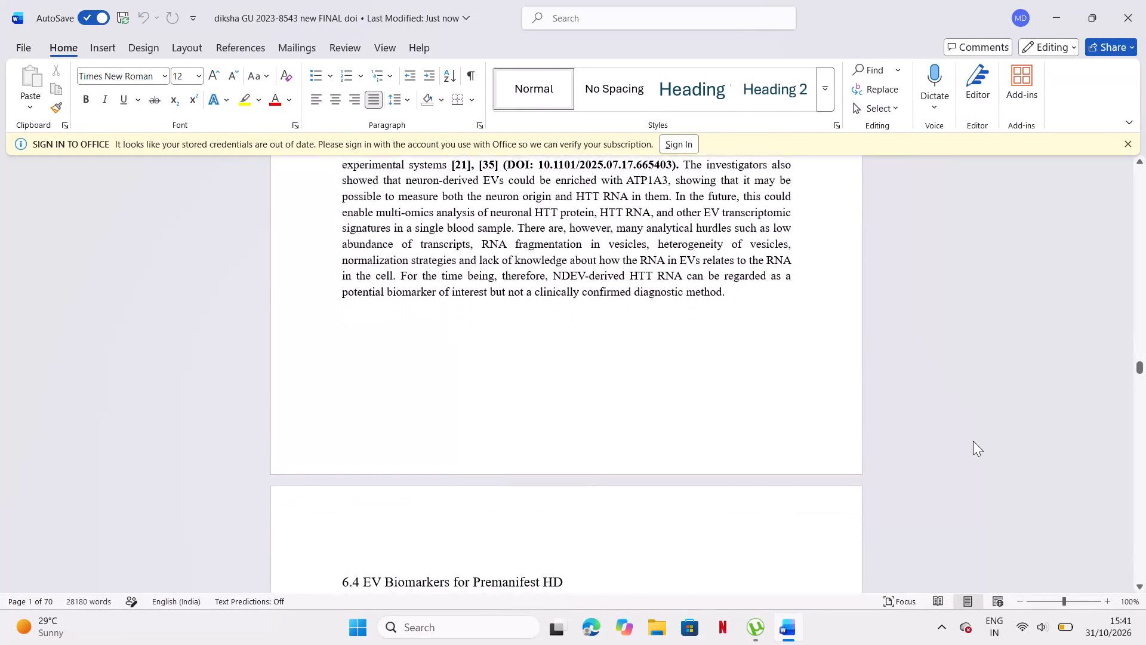
scroll(973, 441, down, 3)
scroll(973, 441, down, 20)
scroll(973, 441, down, 2)
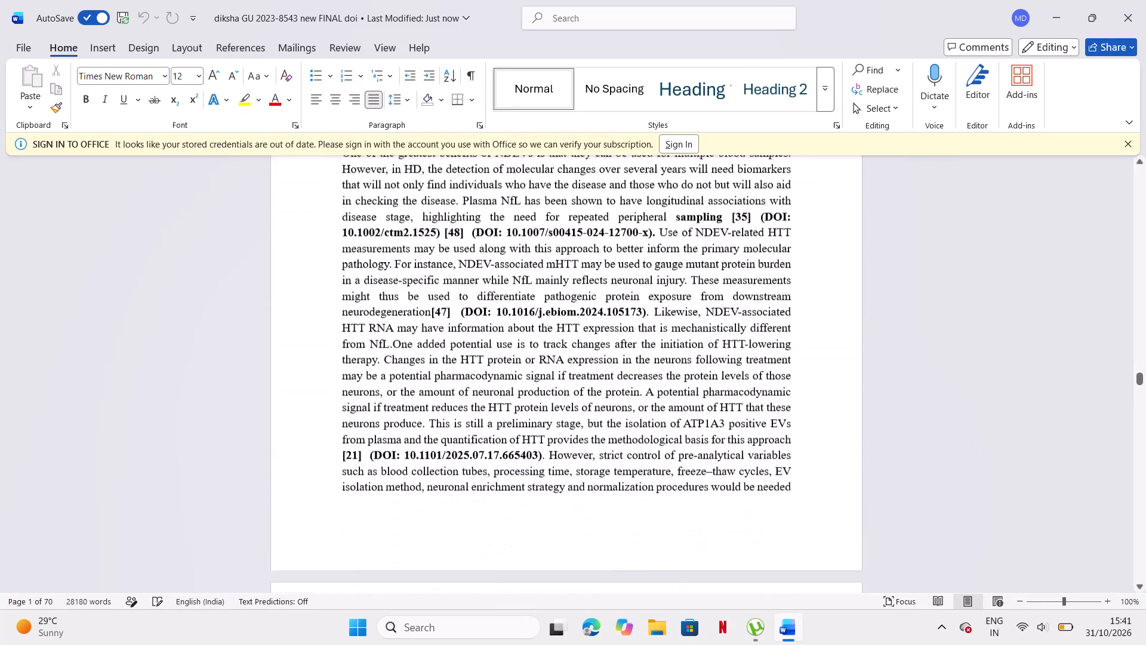
scroll(973, 441, down, 16)
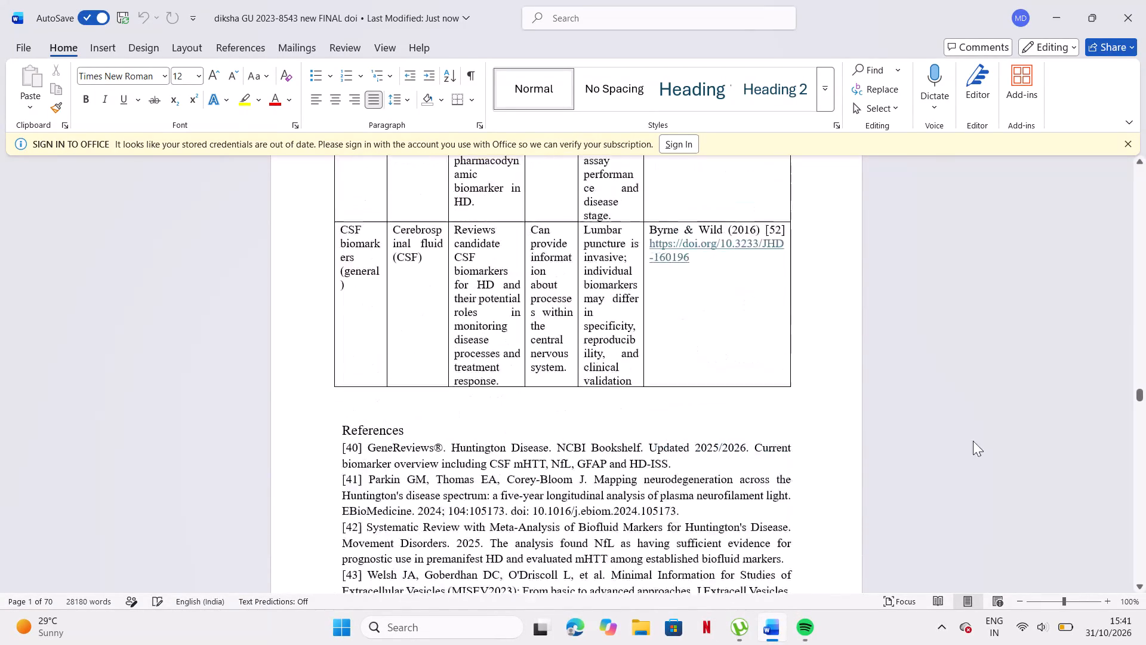
scroll(973, 441, down, 5)
Examine the text and in-text DOI citations in sections 7.2 to 7.4, covering antisense oligonucleotides, CRISPR/Cas editing and RNA interference.
scroll(973, 441, up, 1)
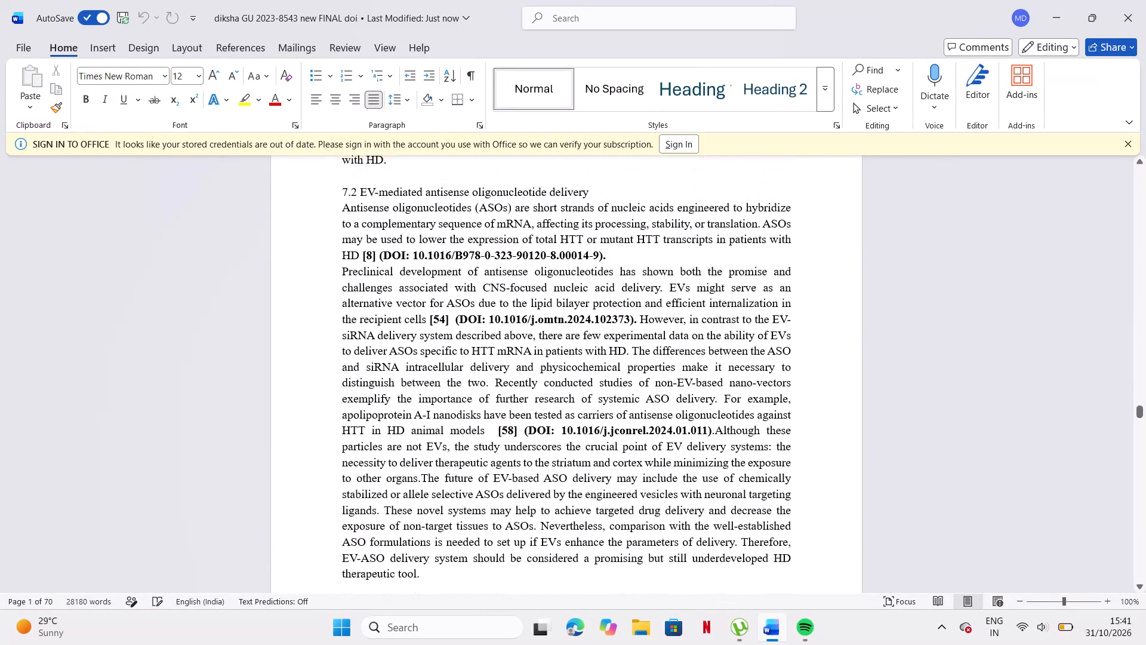
scroll(973, 441, down, 7)
scroll(973, 441, up, 1)
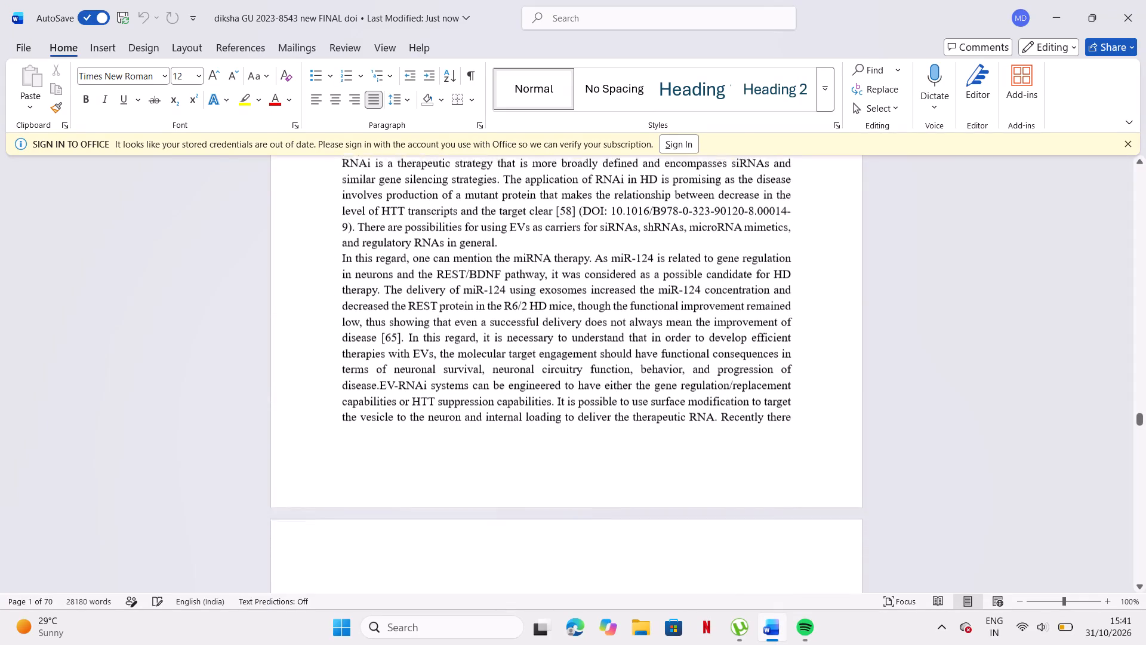
scroll(973, 441, up, 1)
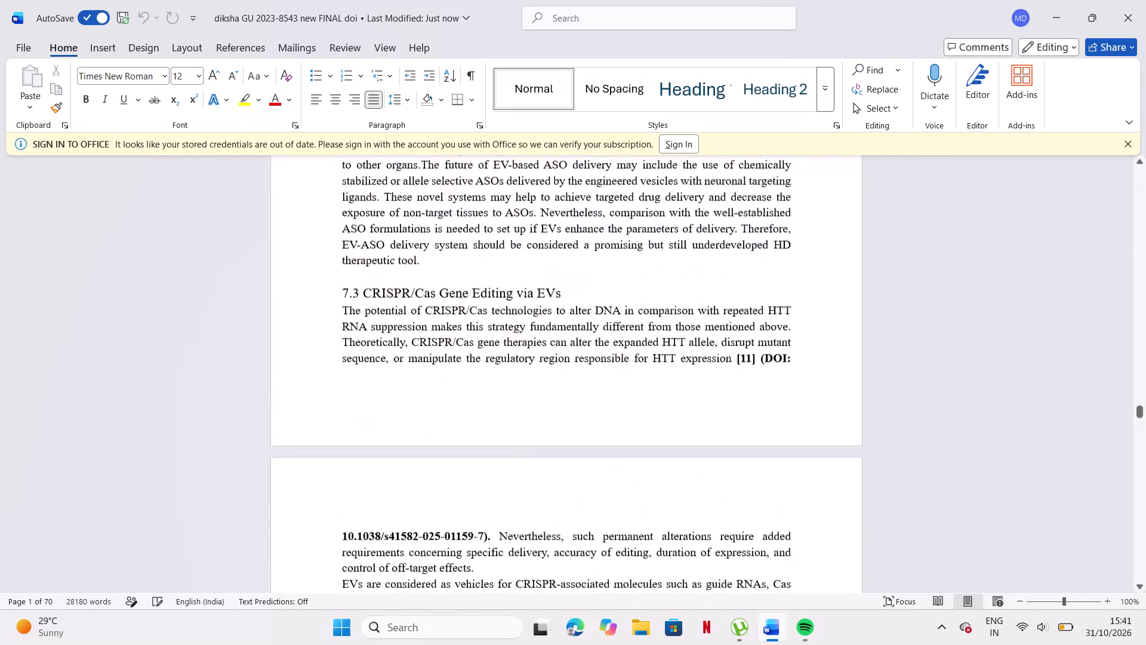
scroll(973, 441, up, 1)
scroll(973, 441, down, 6)
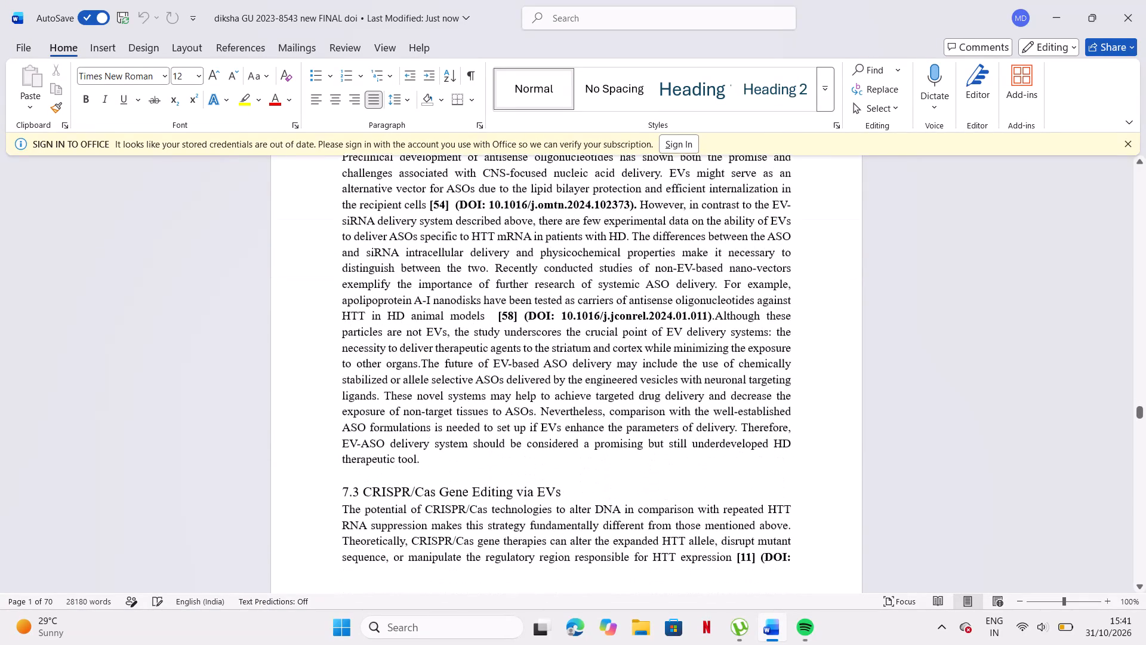
scroll(973, 441, down, 3)
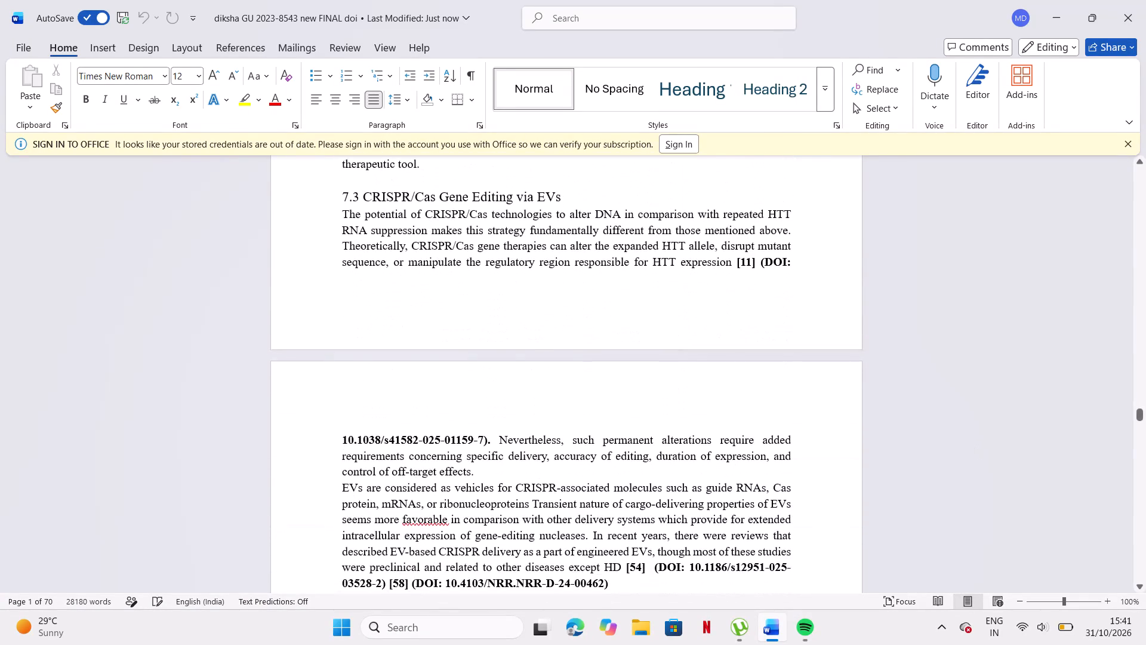
scroll(973, 441, down, 2)
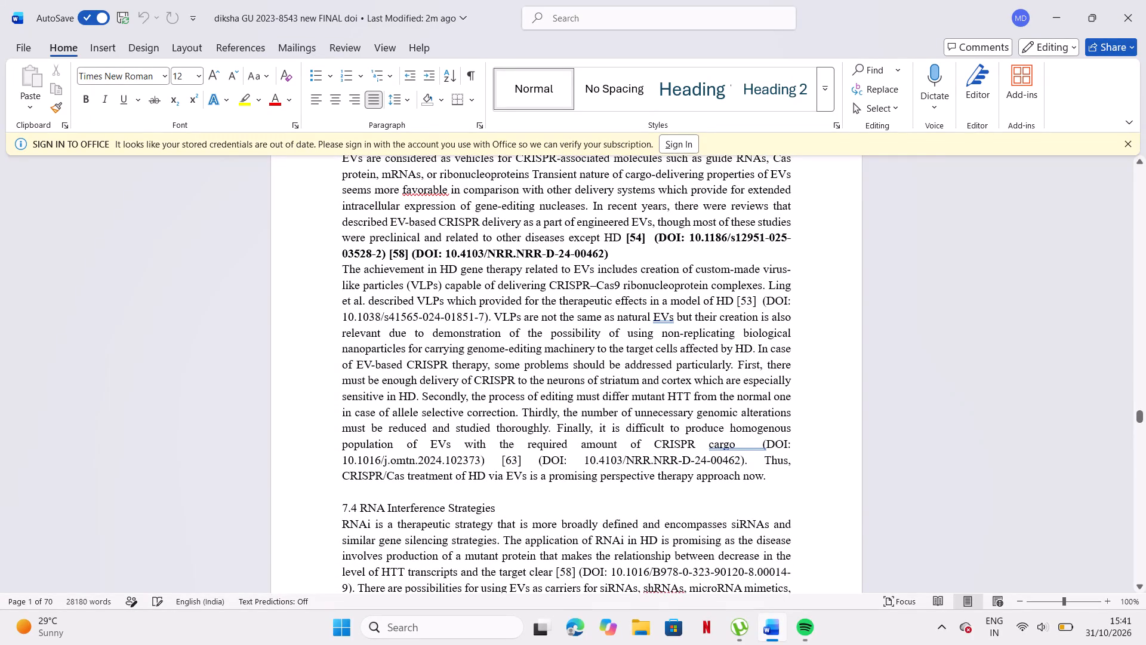
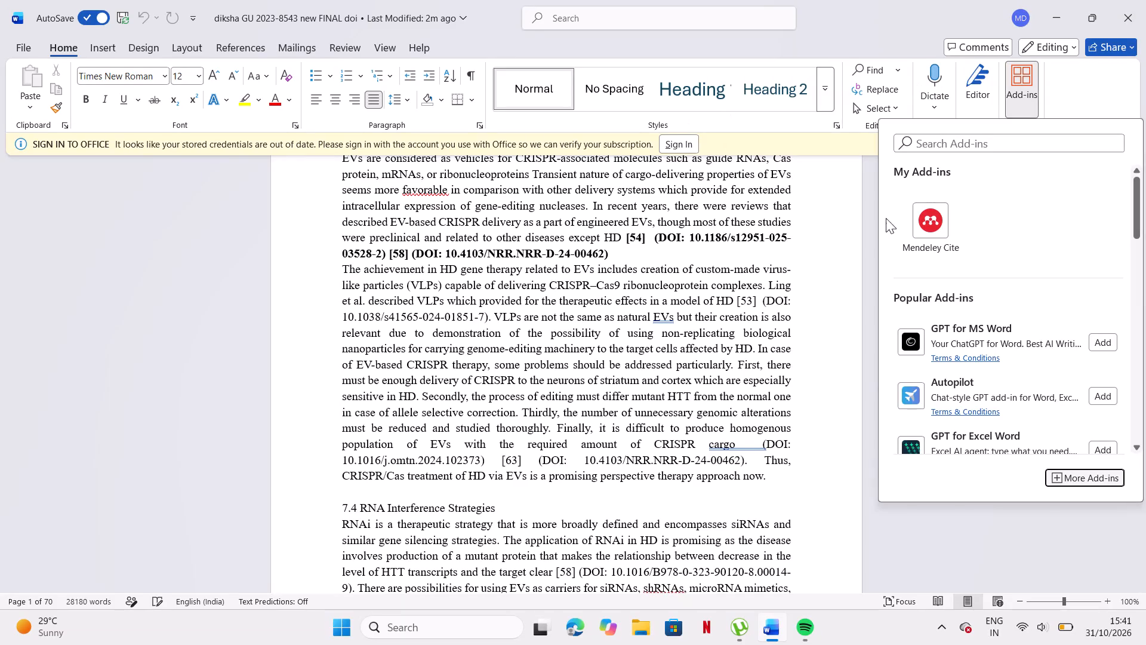
Open the Mendeley Cite add-in alongside the manuscript.
click(904, 225)
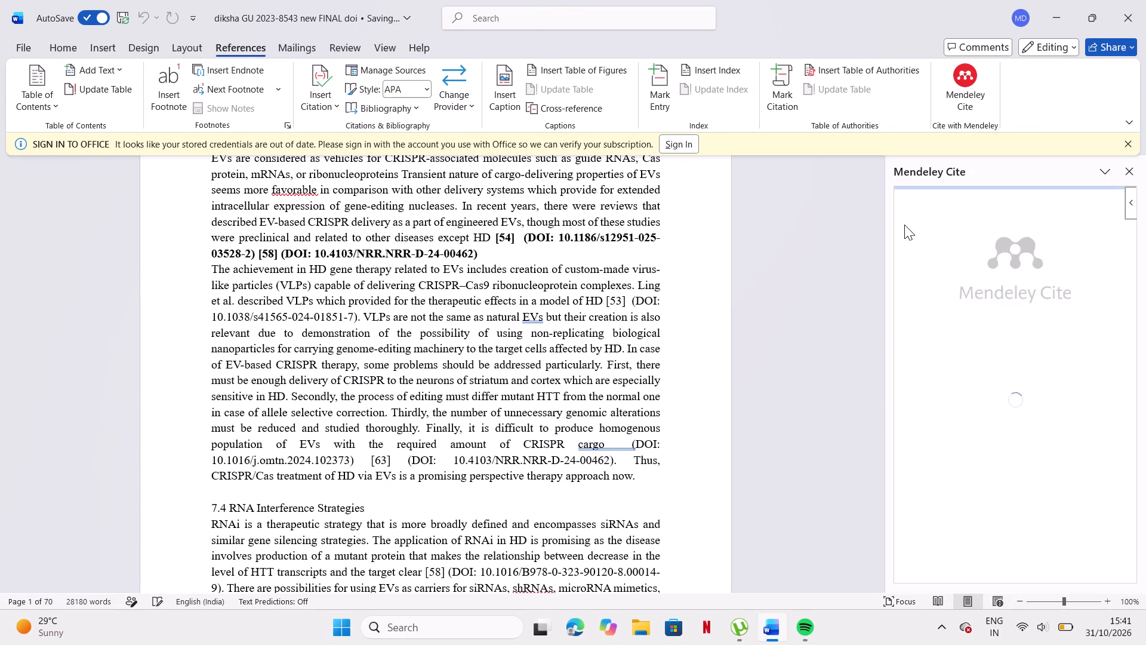
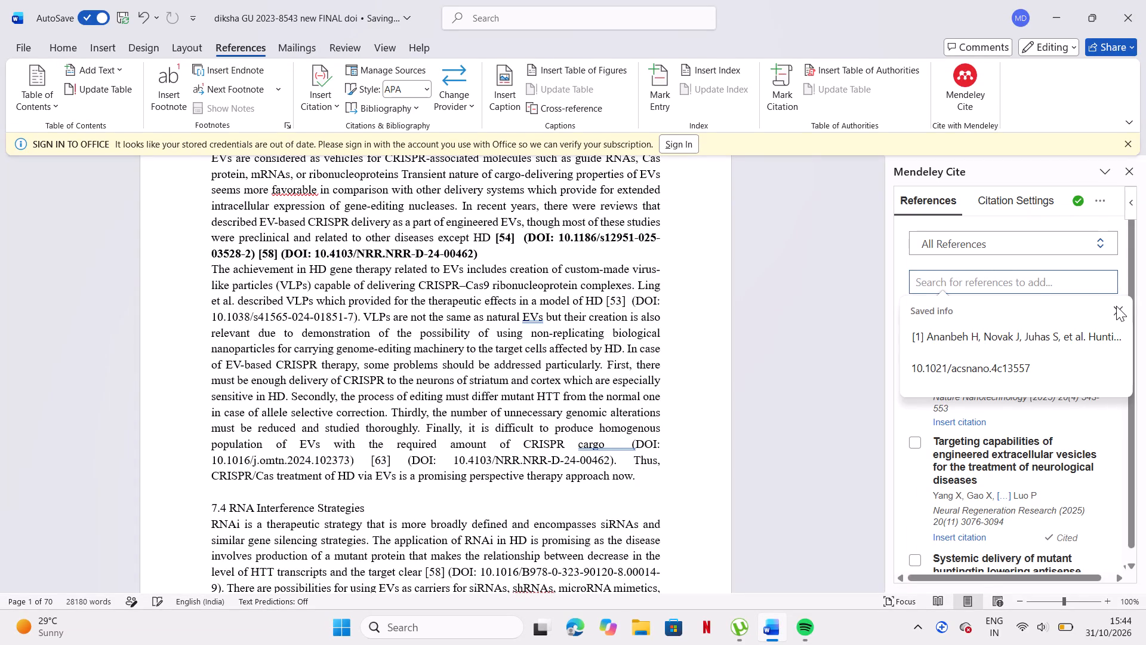
click(1116, 306)
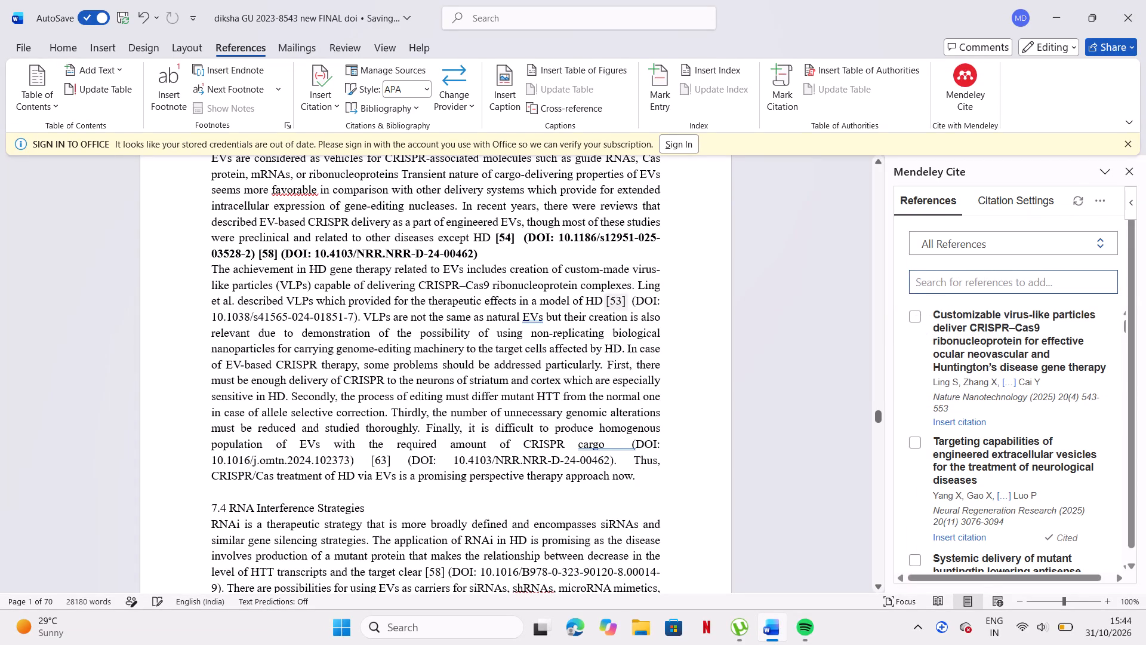
click(614, 301)
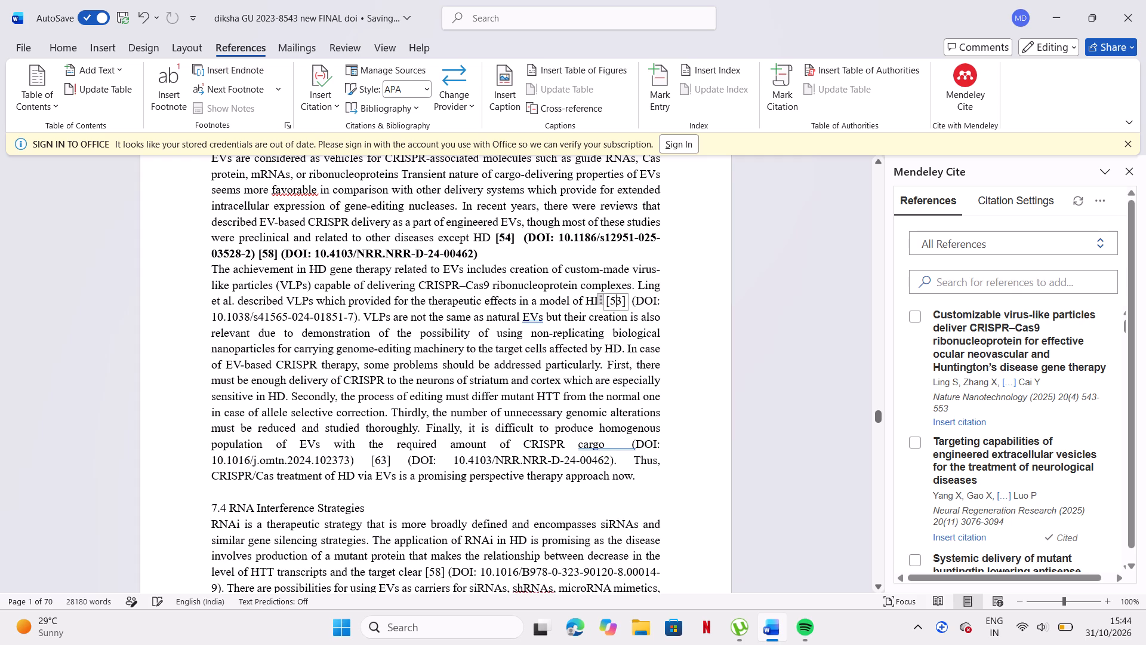
drag(603, 300, 623, 299)
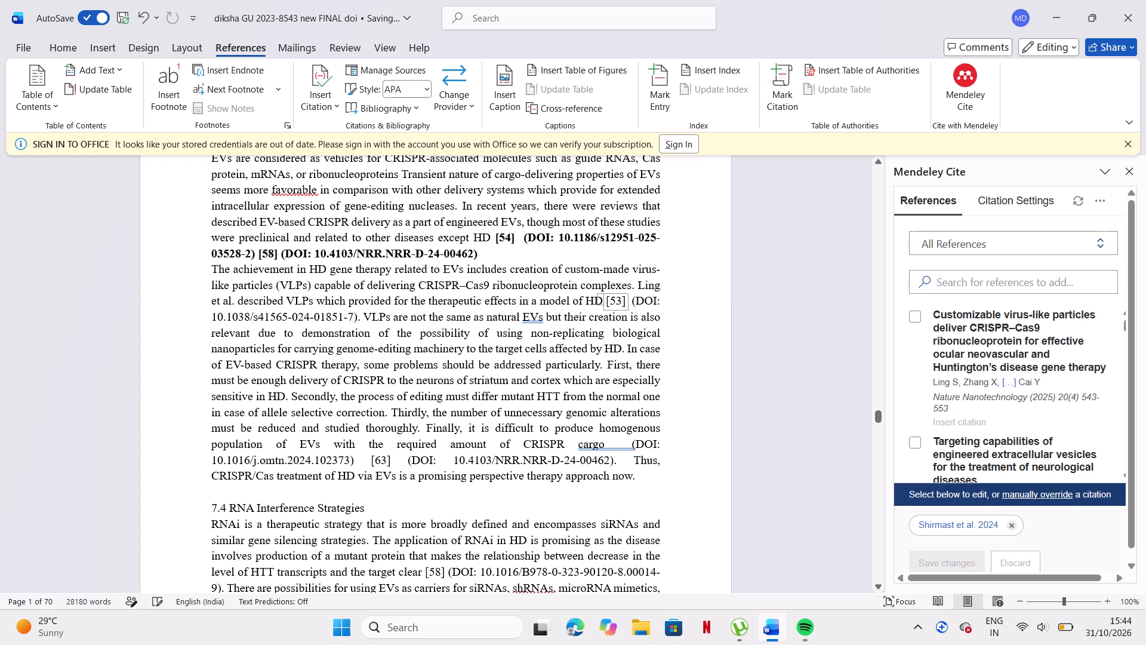
click(623, 299)
drag(606, 292, 621, 308)
click(621, 308)
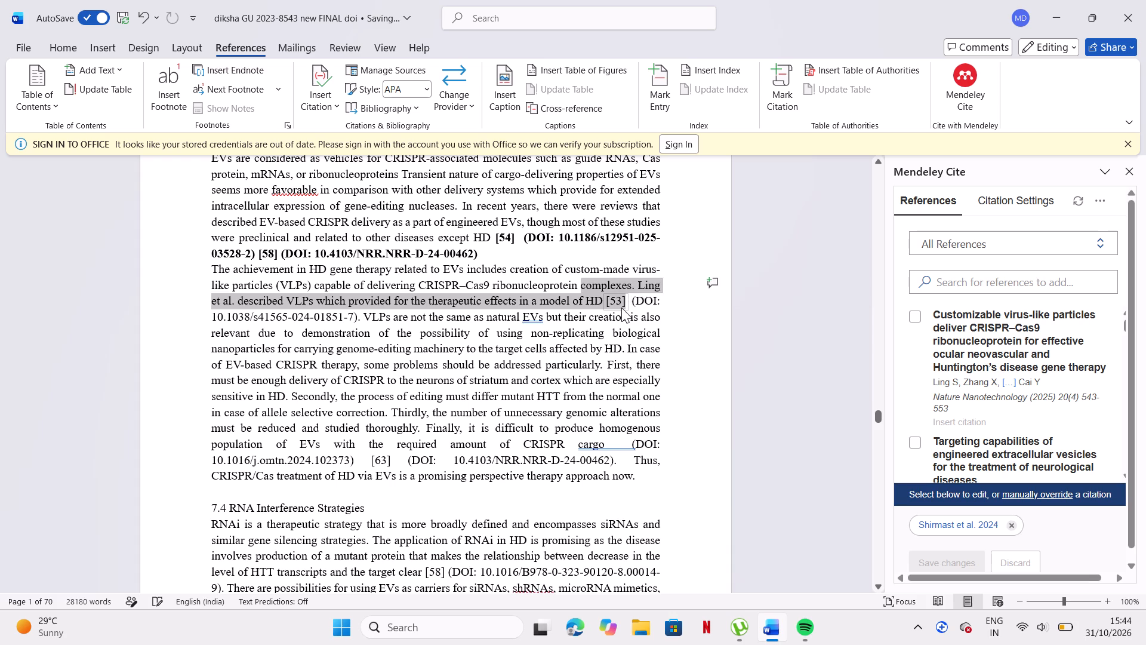
drag(605, 298, 361, 324)
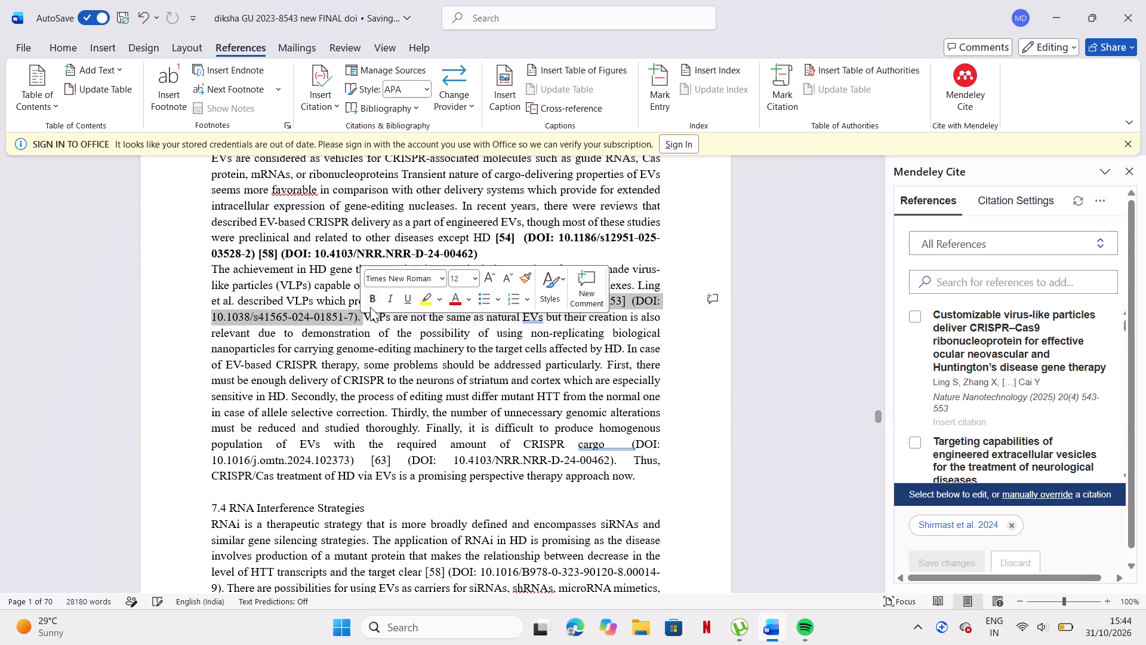
click(370, 305)
click(429, 354)
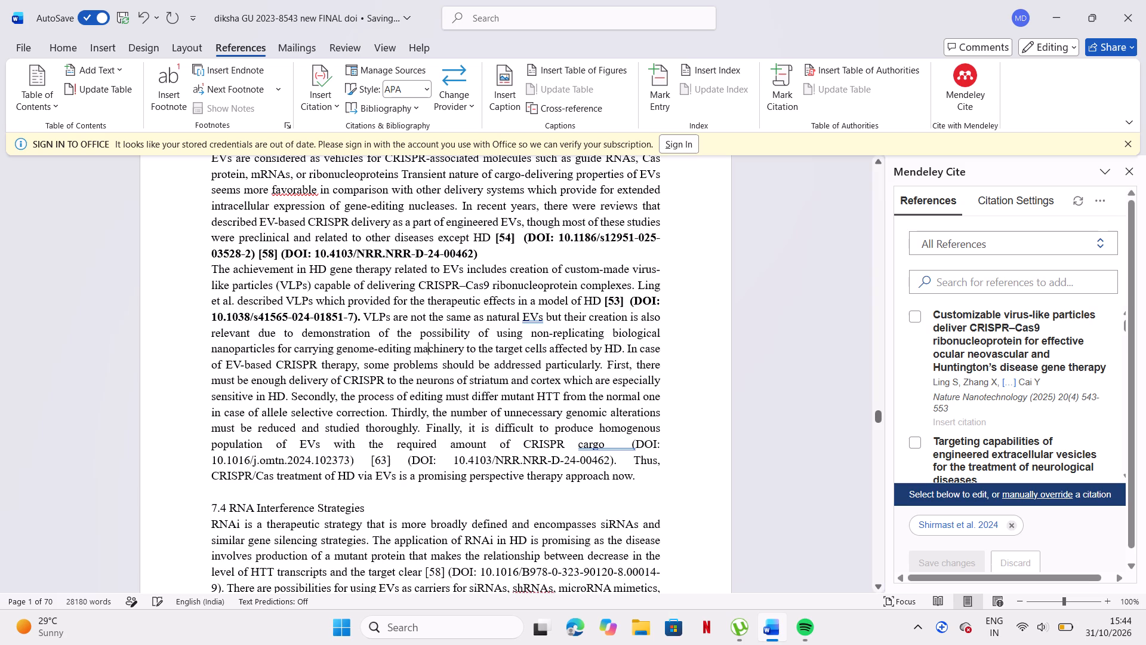
Accept the suggested spacing correction between "cargo" and the DOI bracket in the CRISPR paragraph.
click(610, 443)
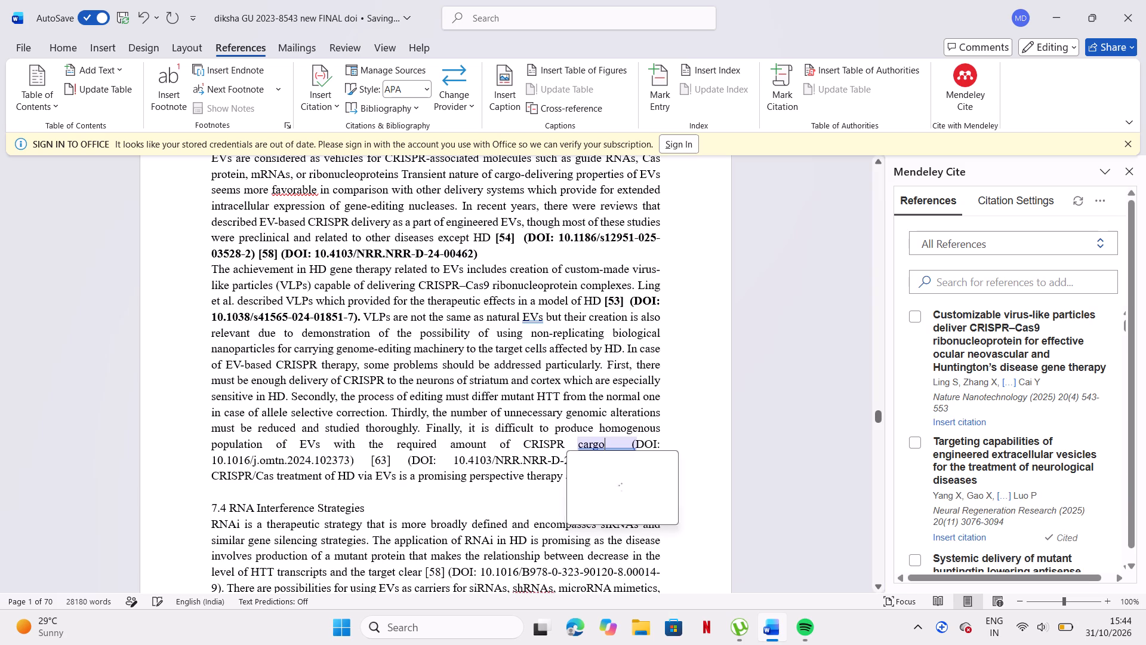
click(601, 504)
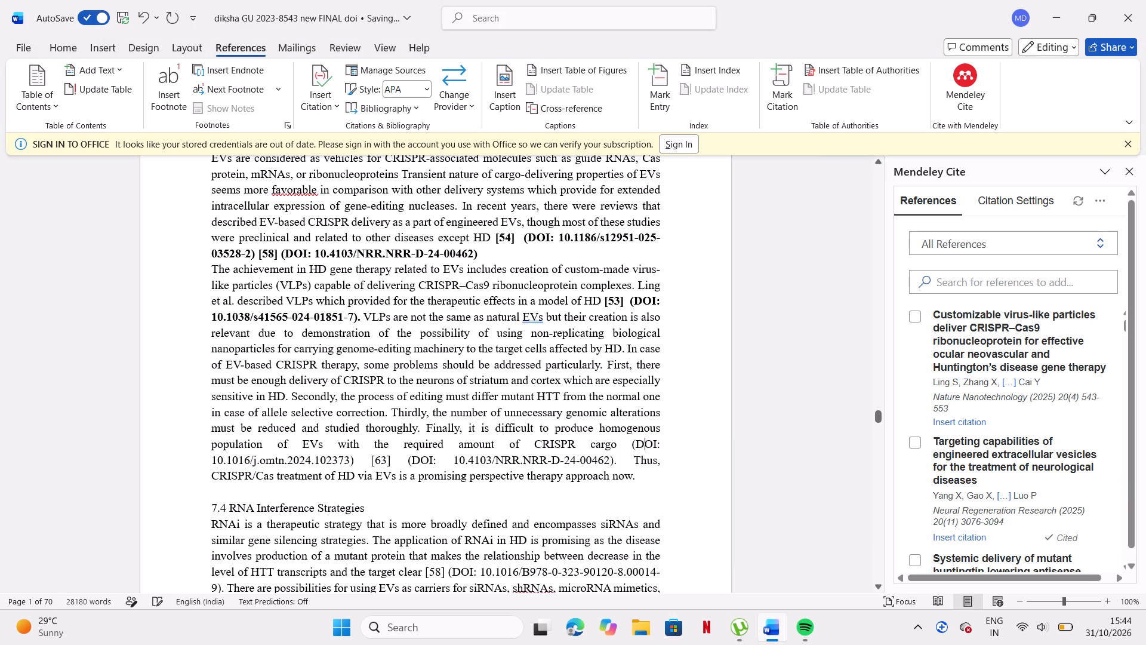
Find DOI 10.1016/j.omtn.2024.102373 in the Mendeley references and insert its citation before that DOI, after "CRISPR cargo".
drag(212, 461, 344, 464)
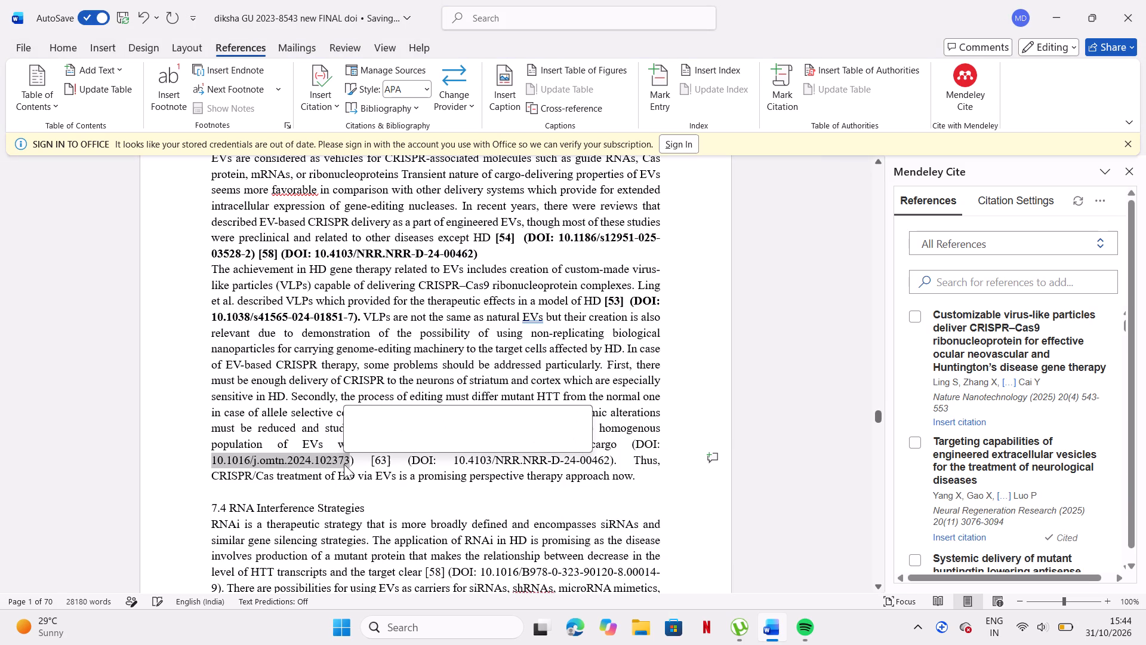
key(ctrl+c)
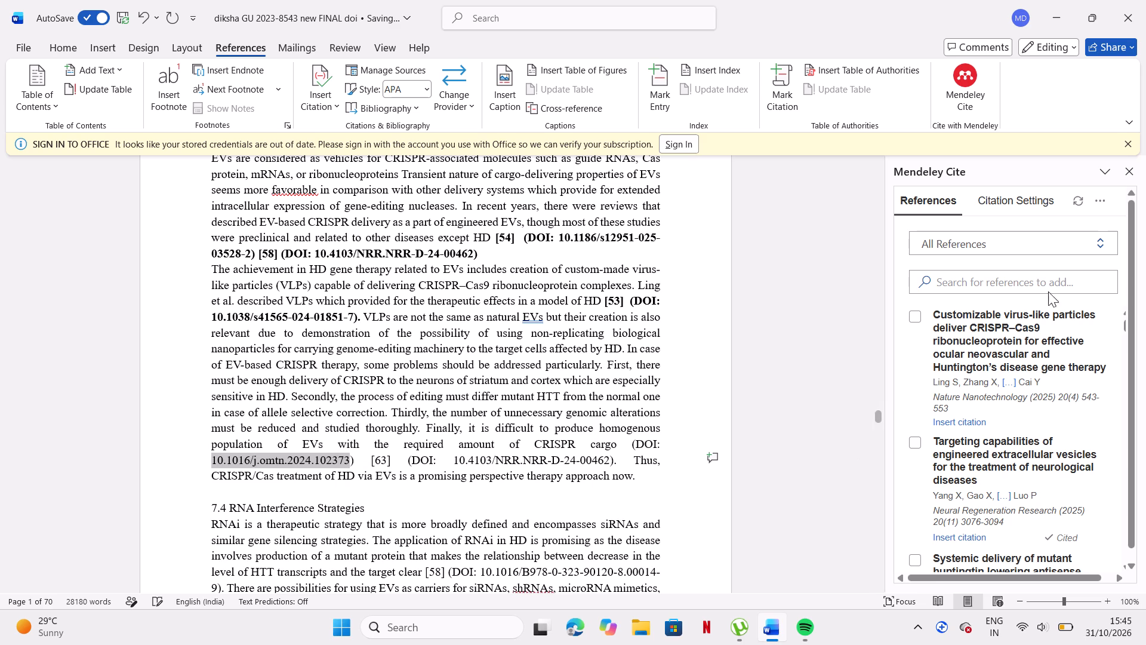
click(1070, 281)
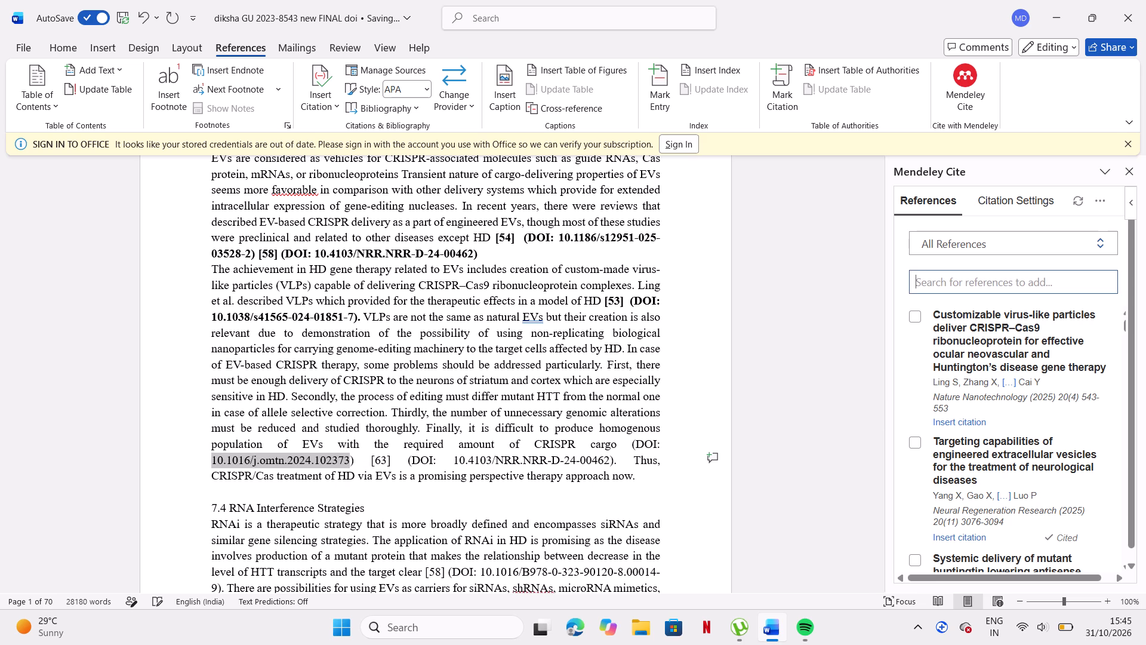
key(ctrl+v)
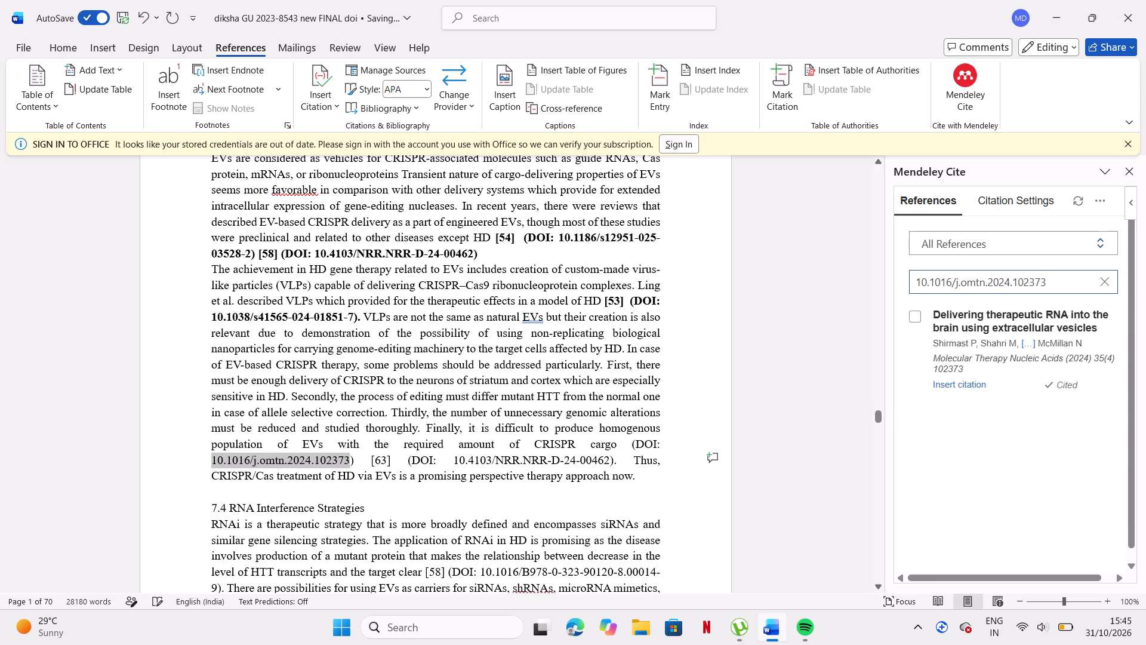
click(630, 446)
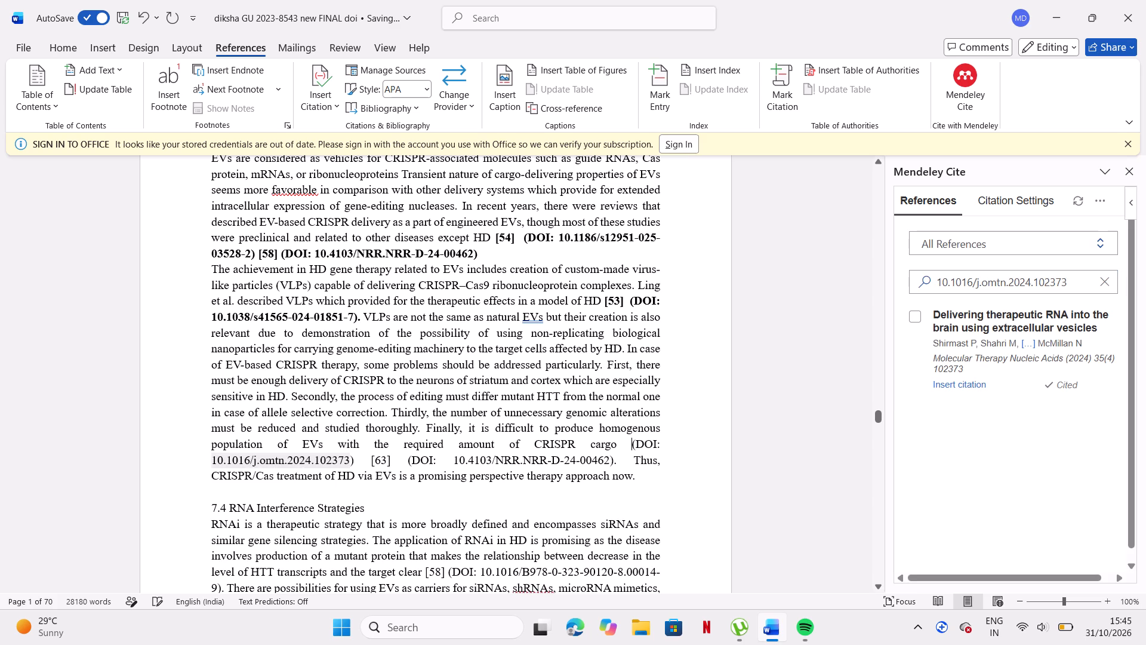
click(964, 377)
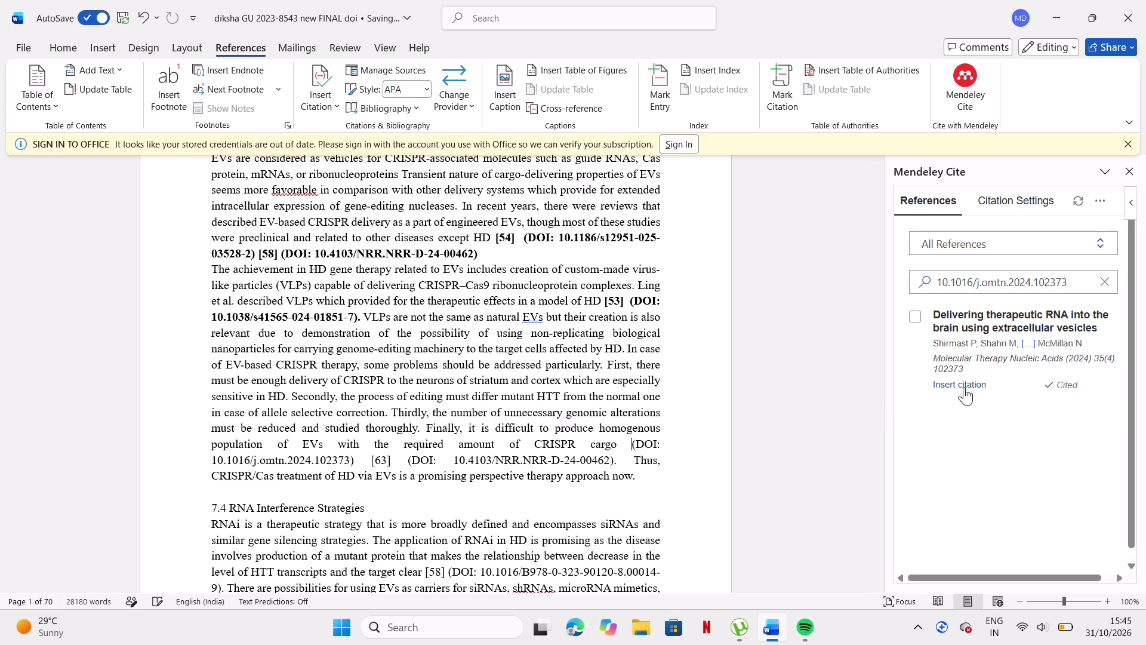
click(964, 387)
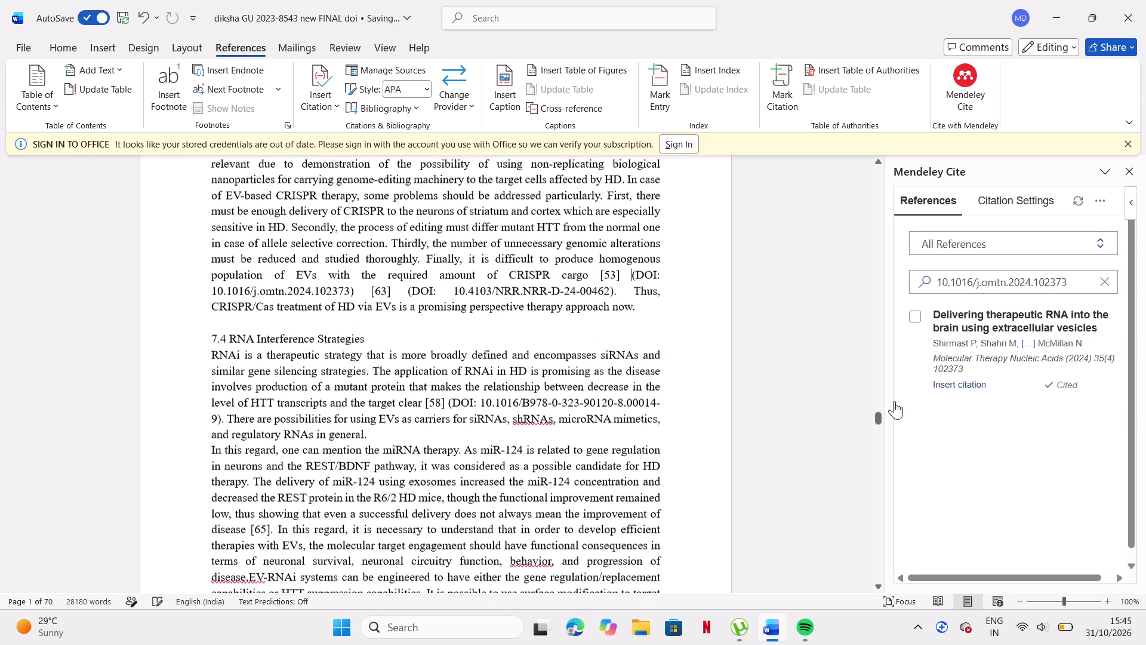
Make the new citation after "CRISPR cargo" and its DOI 10.1016/j.omtn.2024.102373 bold.
drag(597, 261, 535, 279)
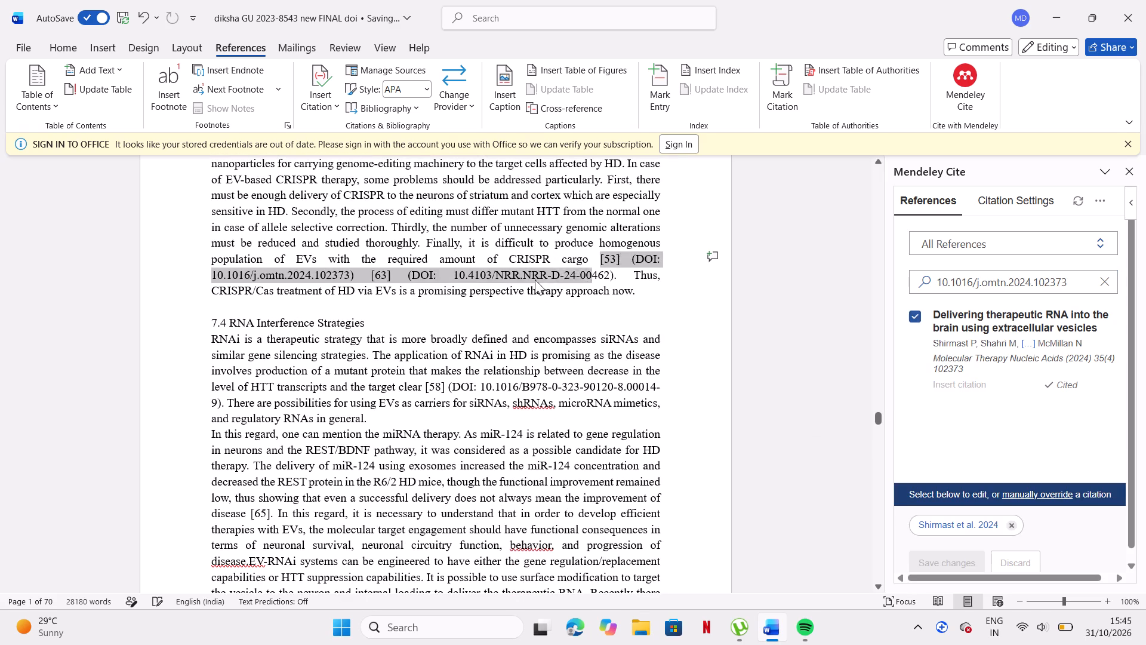
drag(535, 279, 361, 277)
click(375, 250)
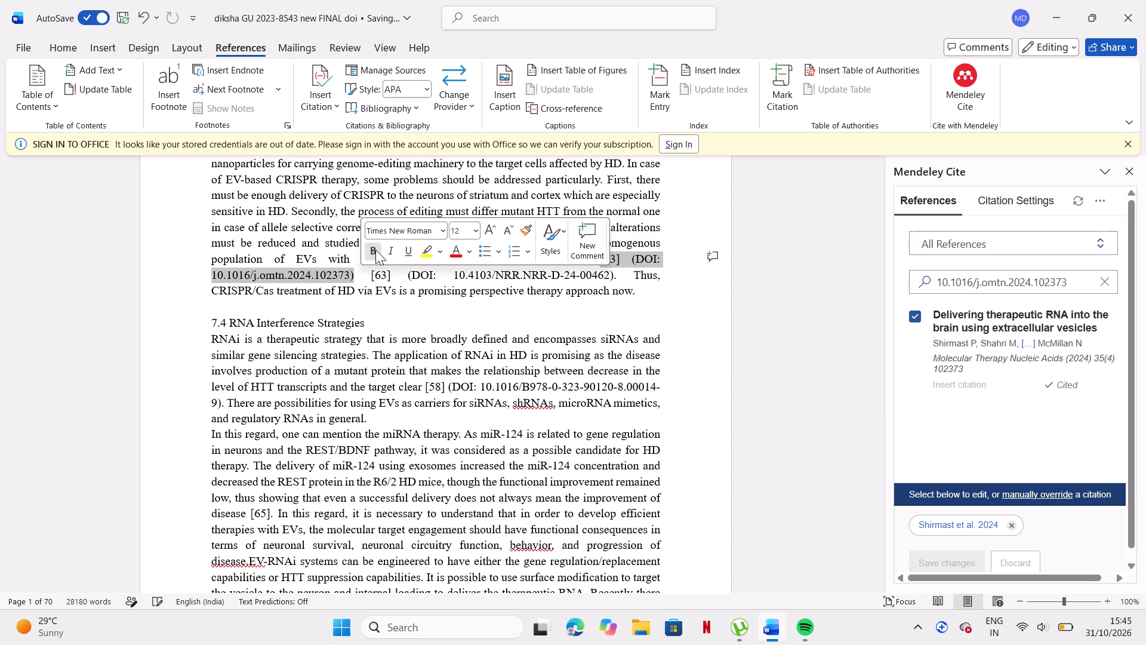
Replace the [63] citation before DOI 10.4103/NRR.NRR-D-24-00462 with the Mendeley citation found by searching that DOI.
drag(455, 276, 578, 274)
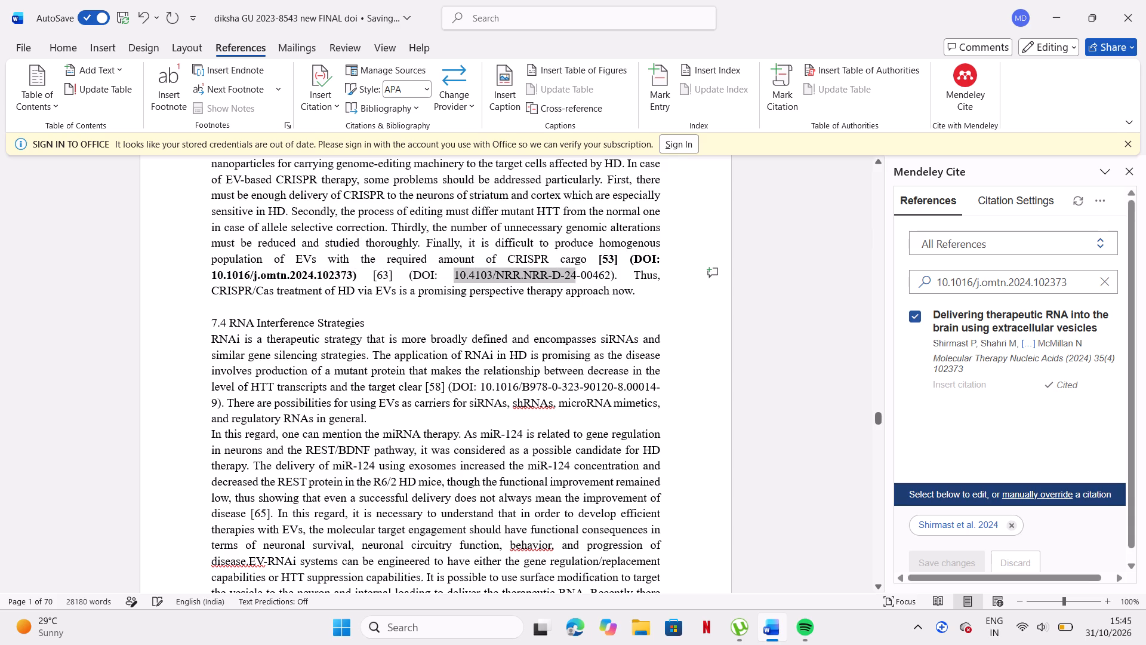
drag(578, 274, 609, 271)
key(ctrl+c)
click(1111, 284)
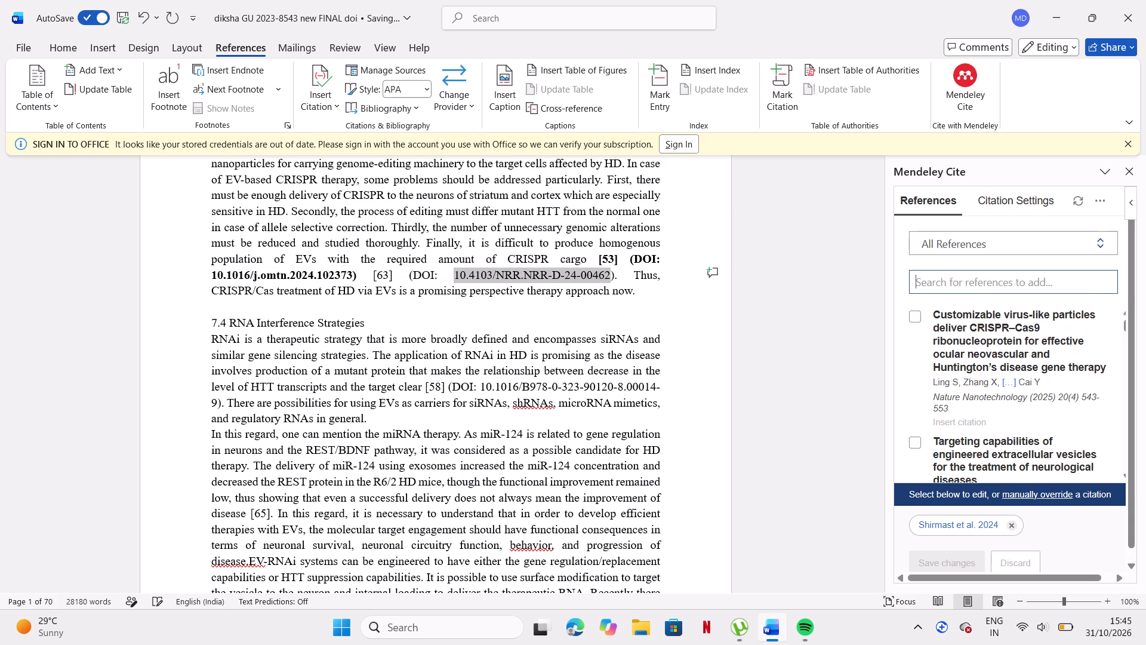
click(1081, 279)
key(ctrl+v)
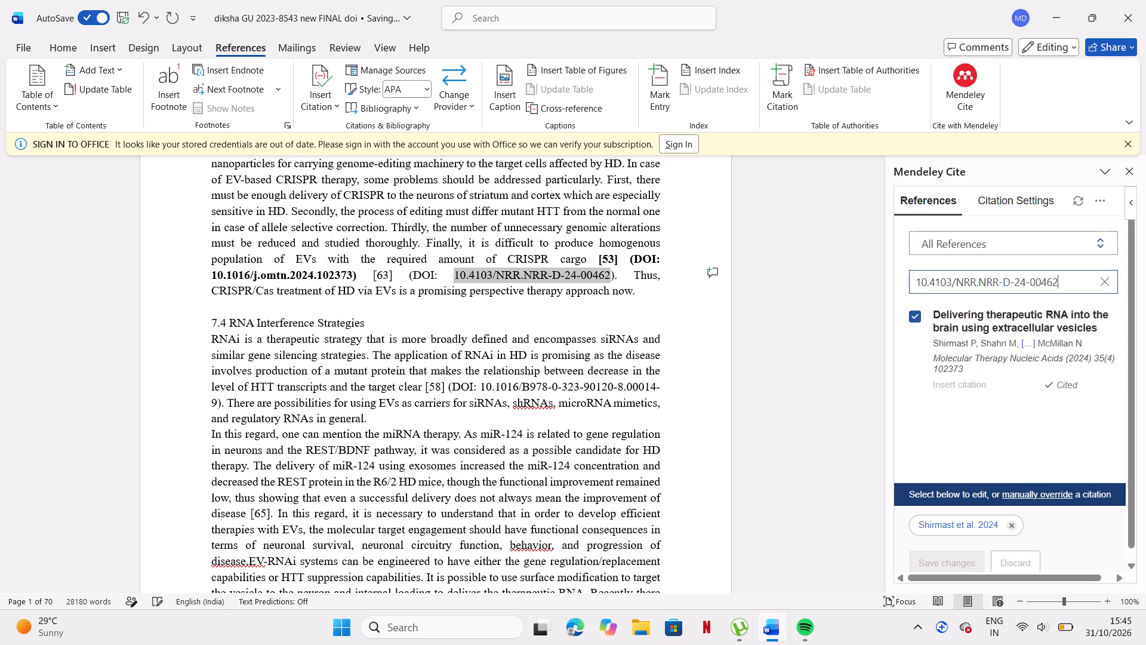
click(398, 275)
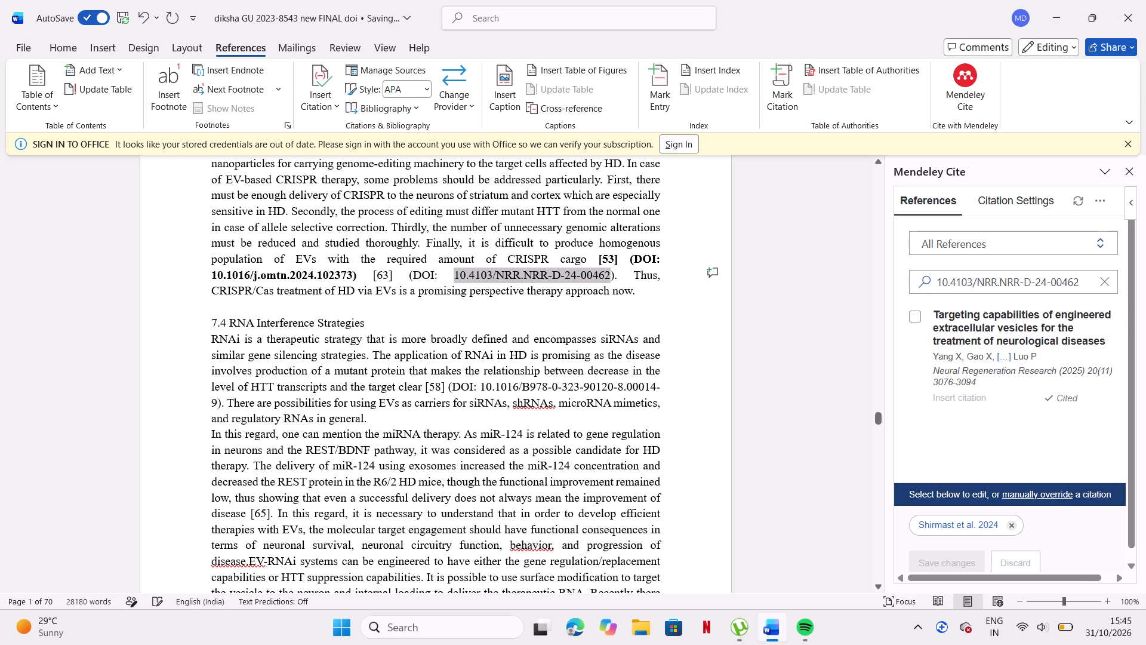
key(BackSpace)
key(BackSpace)
key(BackSpace)
key(BackSpace)
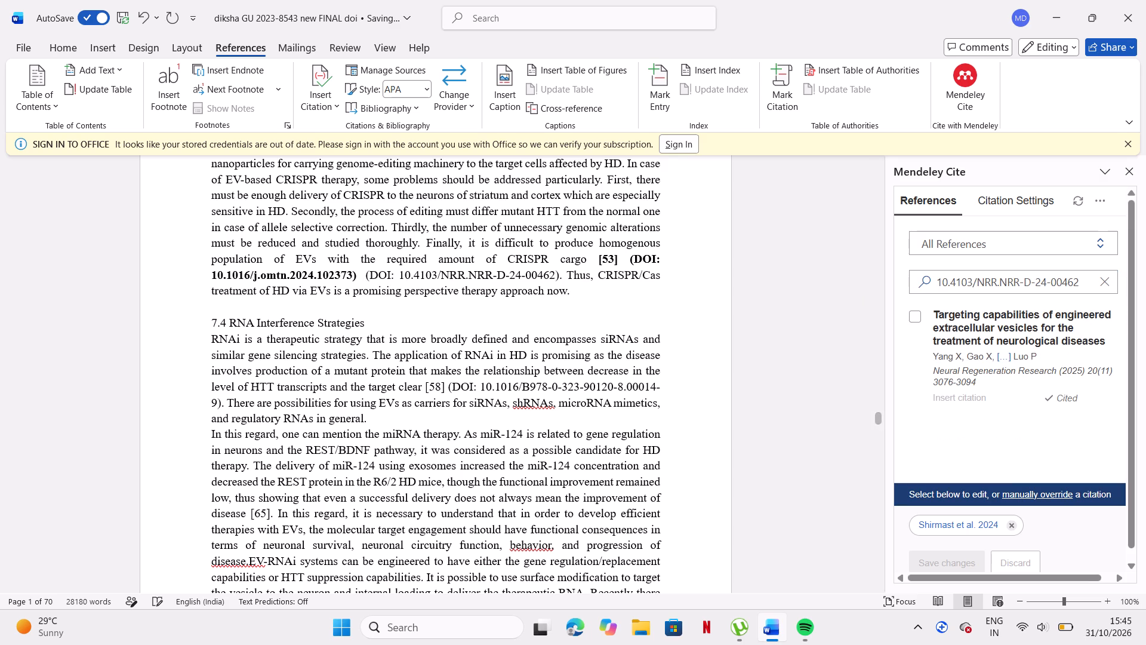
click(1013, 525)
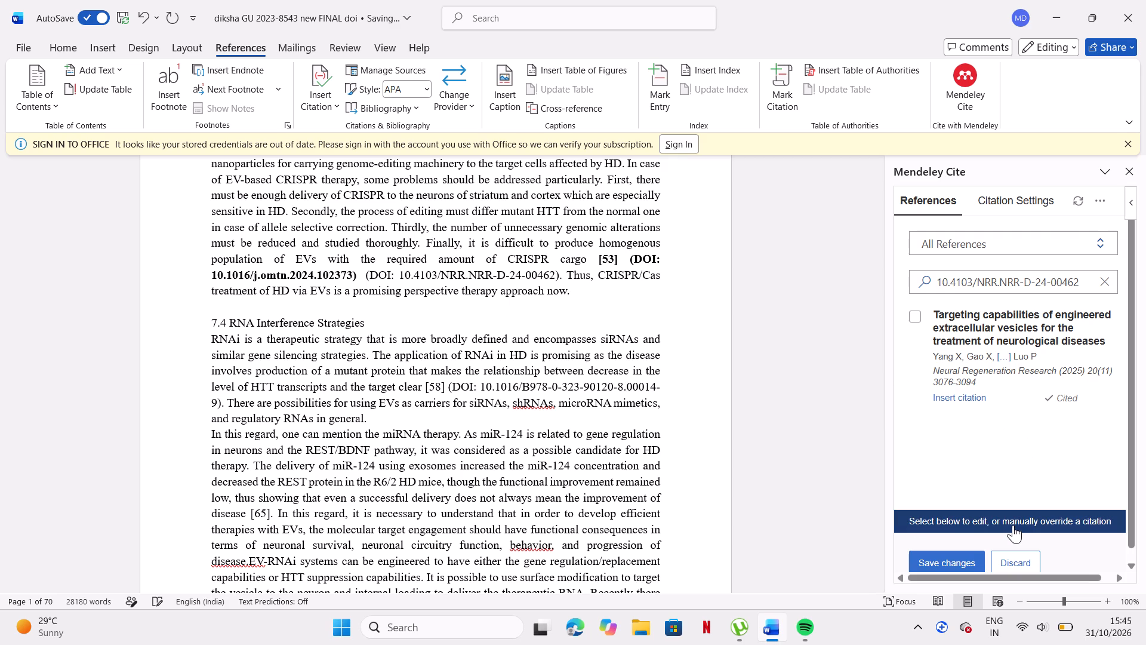
click(975, 397)
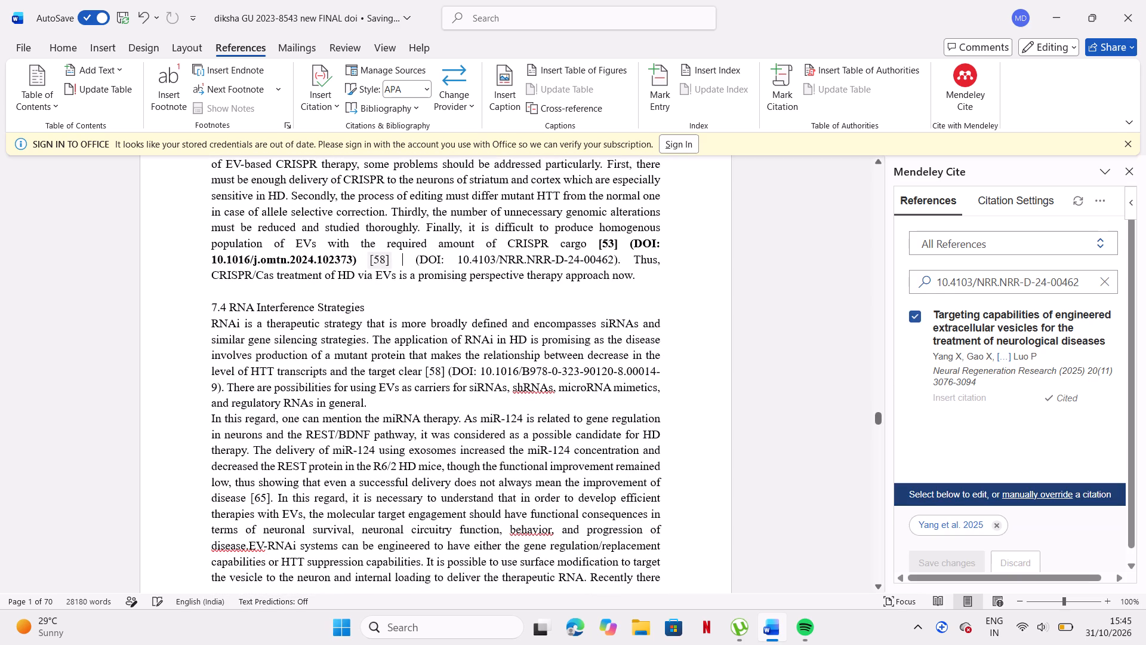
Make the replaced citation and its DOI 10.4103/NRR.NRR-D-24-00462 bold at the end of the CRISPR paragraph.
drag(363, 259, 617, 256)
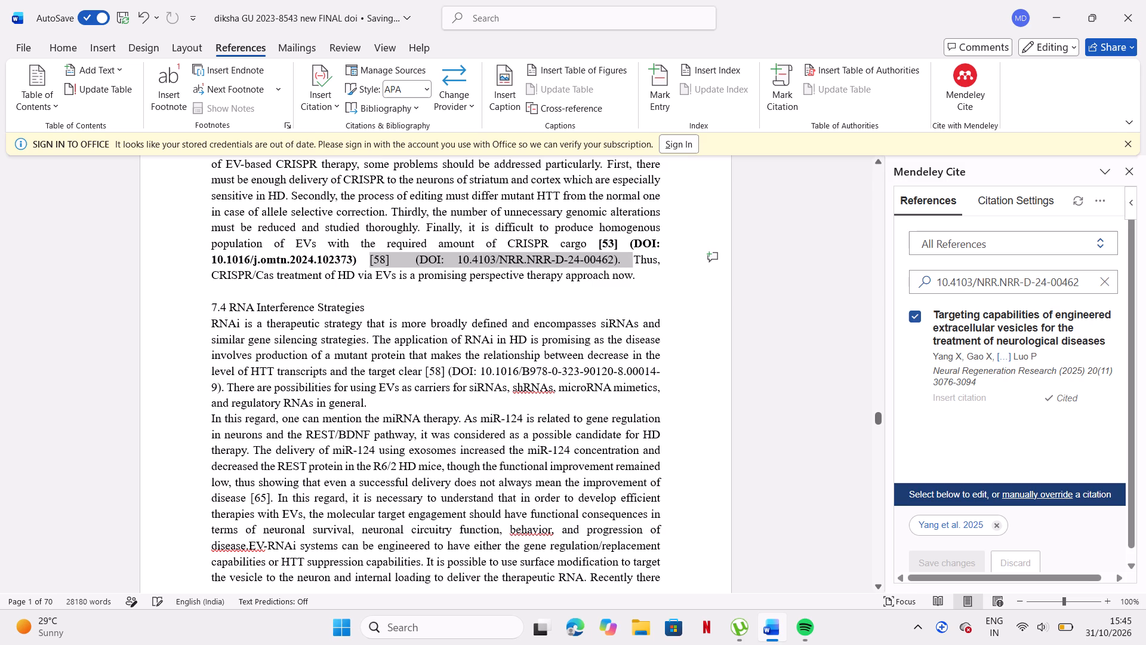
drag(617, 256, 619, 256)
click(631, 234)
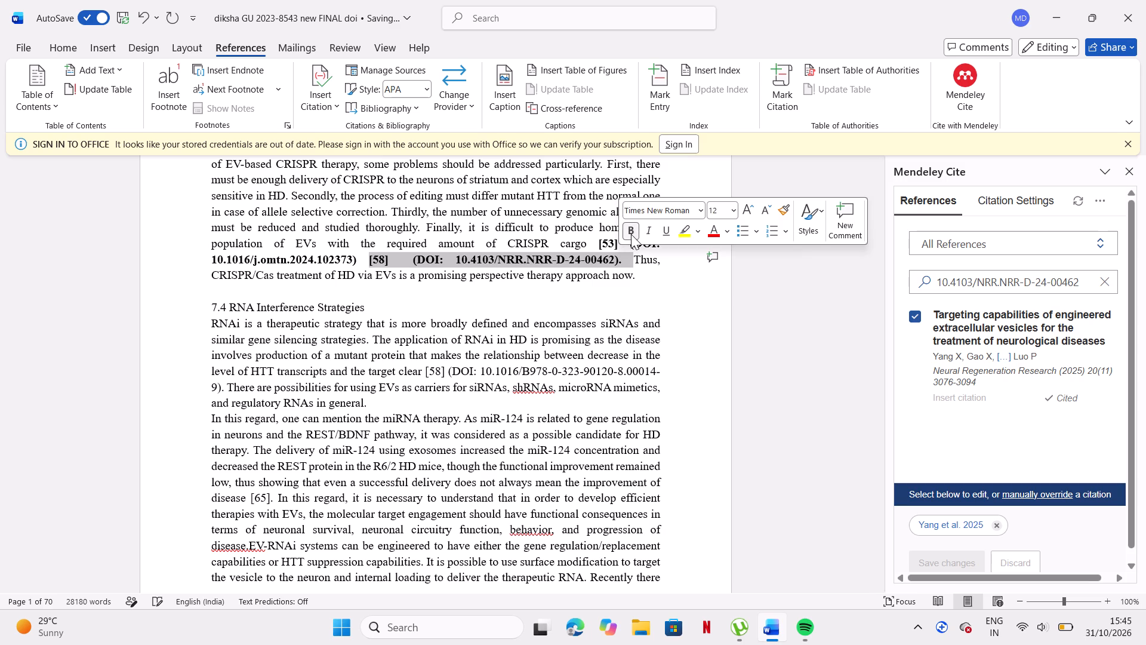
click(654, 331)
scroll(654, 331, down, 1)
scroll(654, 331, up, 1)
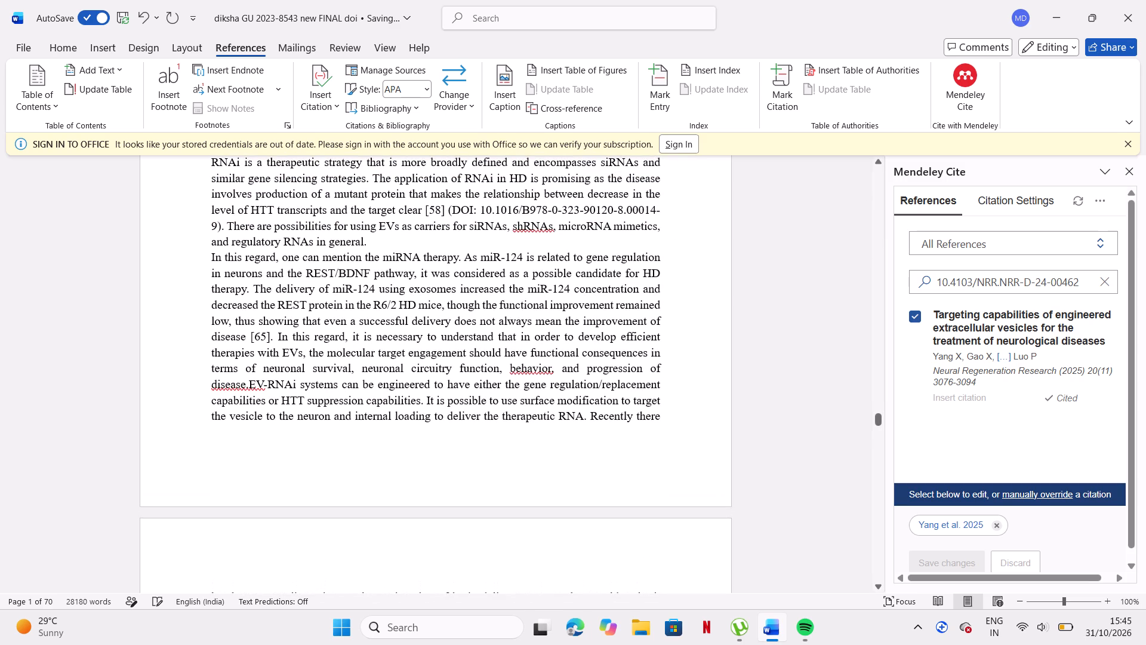
scroll(520, 300, up, 1)
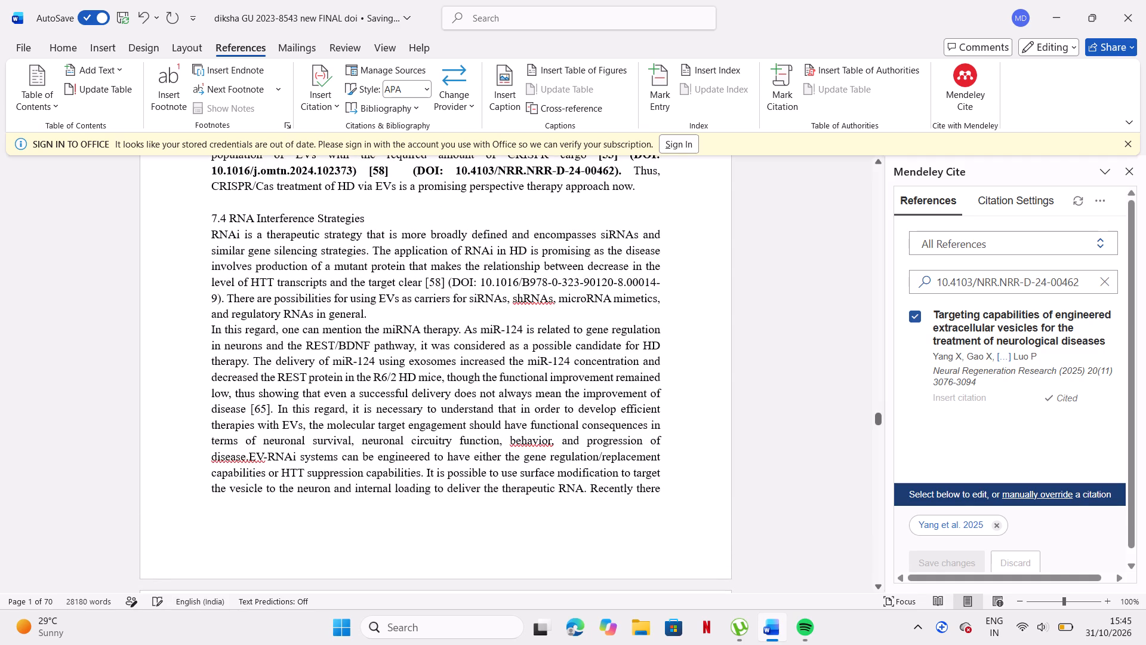
drag(480, 282, 210, 299)
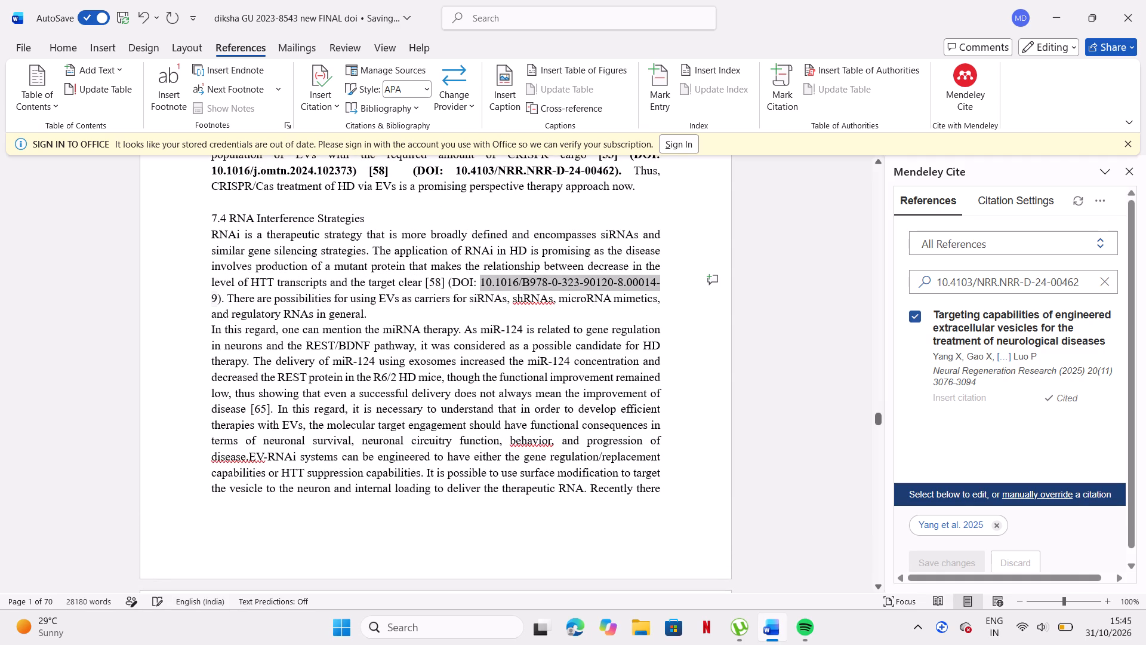
drag(210, 299, 218, 297)
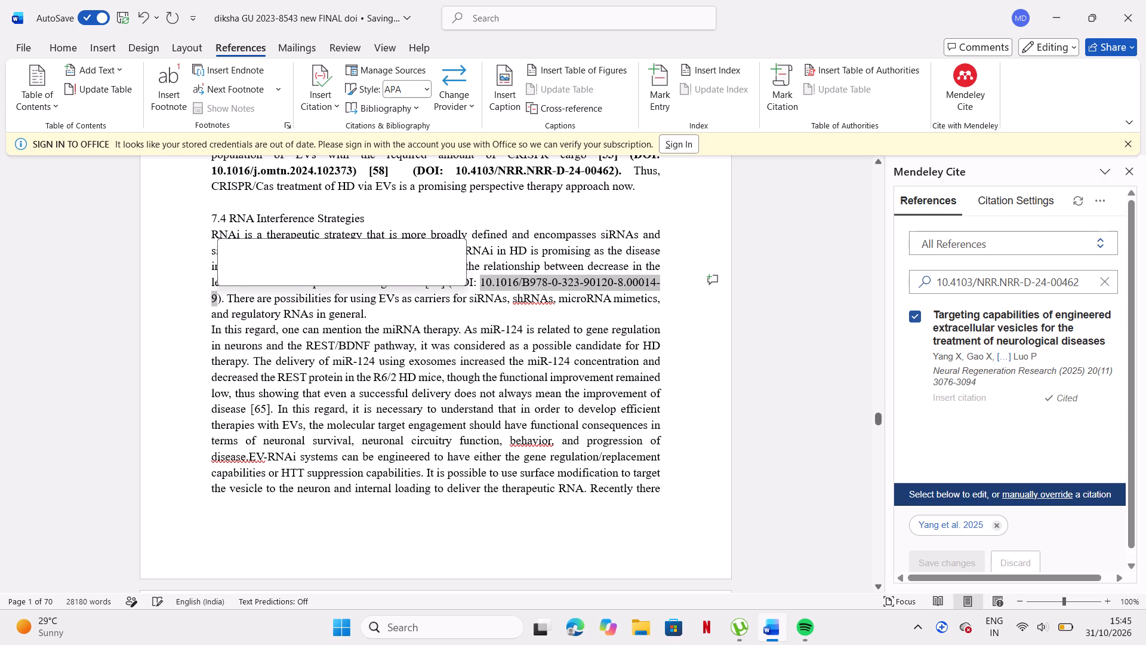
key(ctrl+c)
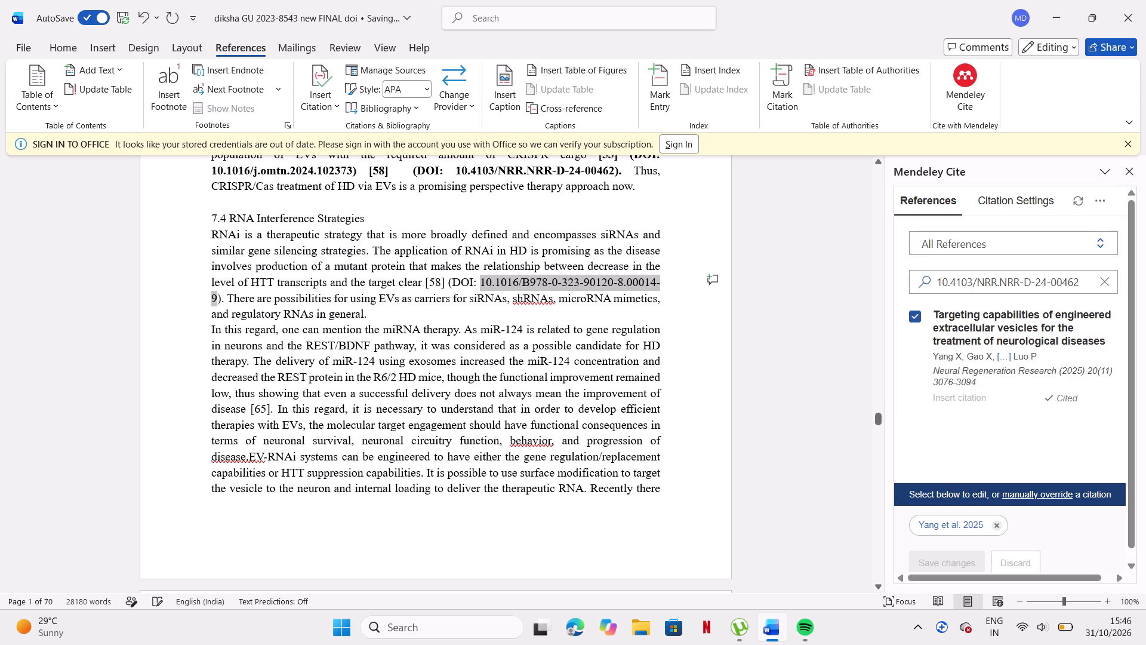
click(1104, 277)
click(1090, 278)
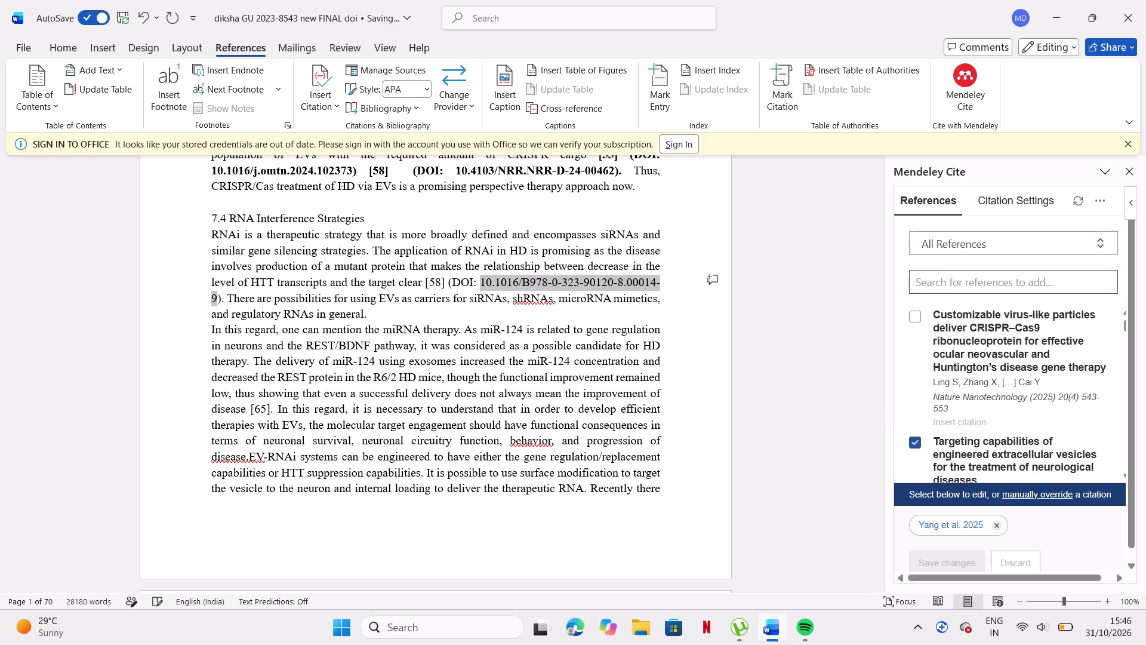
key(ctrl+v)
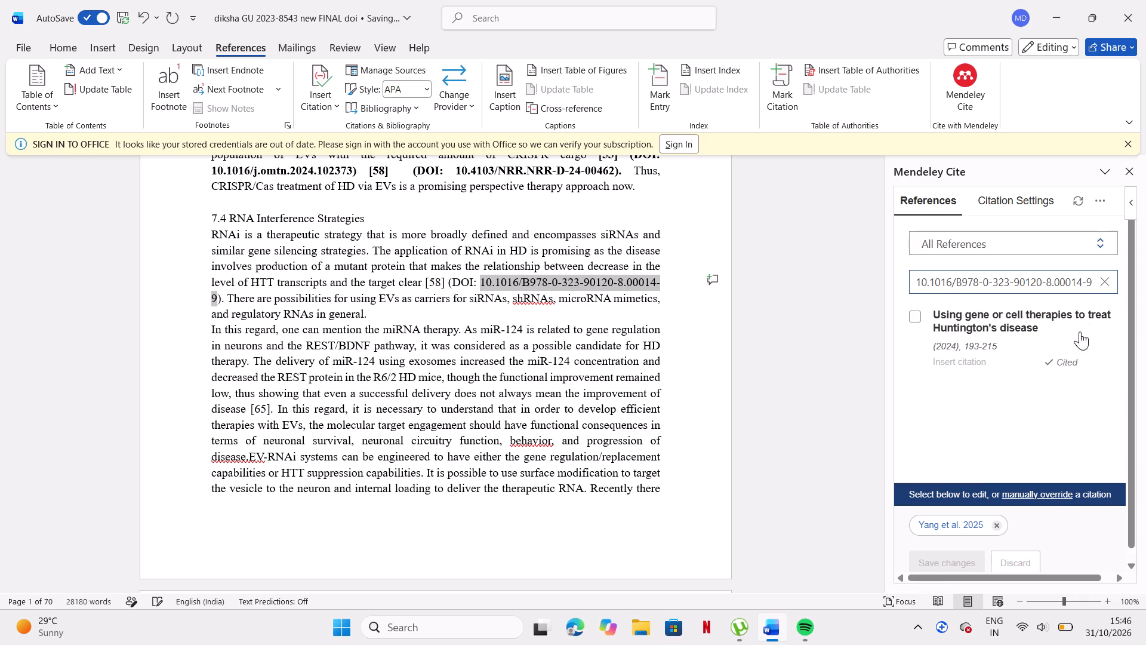
click(443, 281)
click(445, 281)
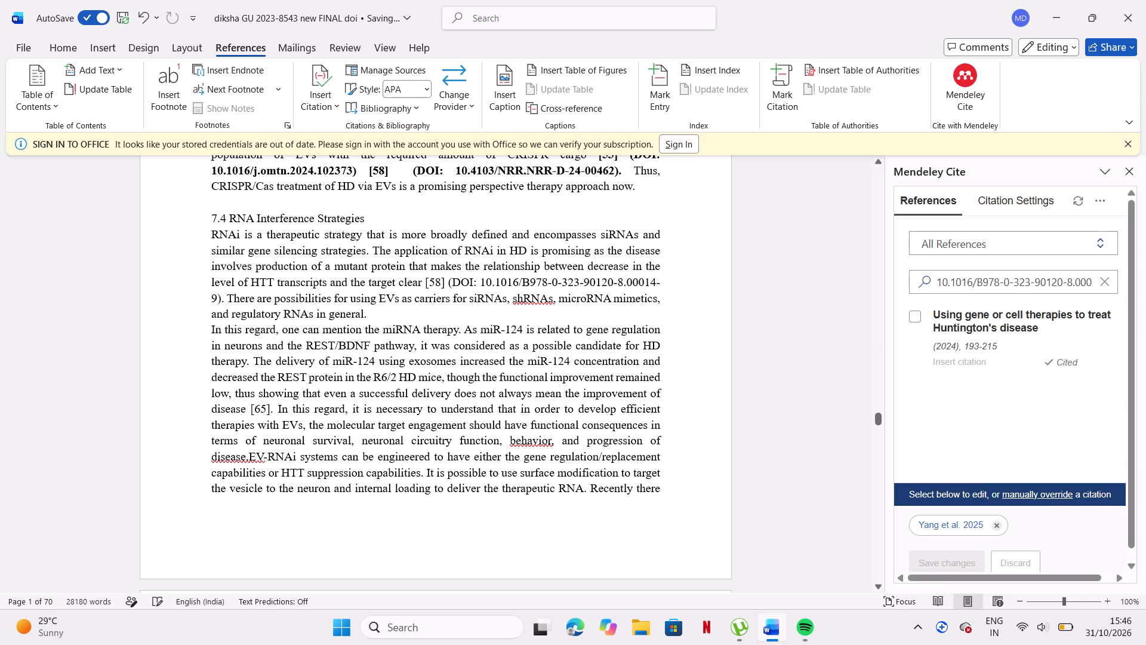
key(BackSpace)
key(BackSpace)
key(BackSpace)
key(BackSpace)
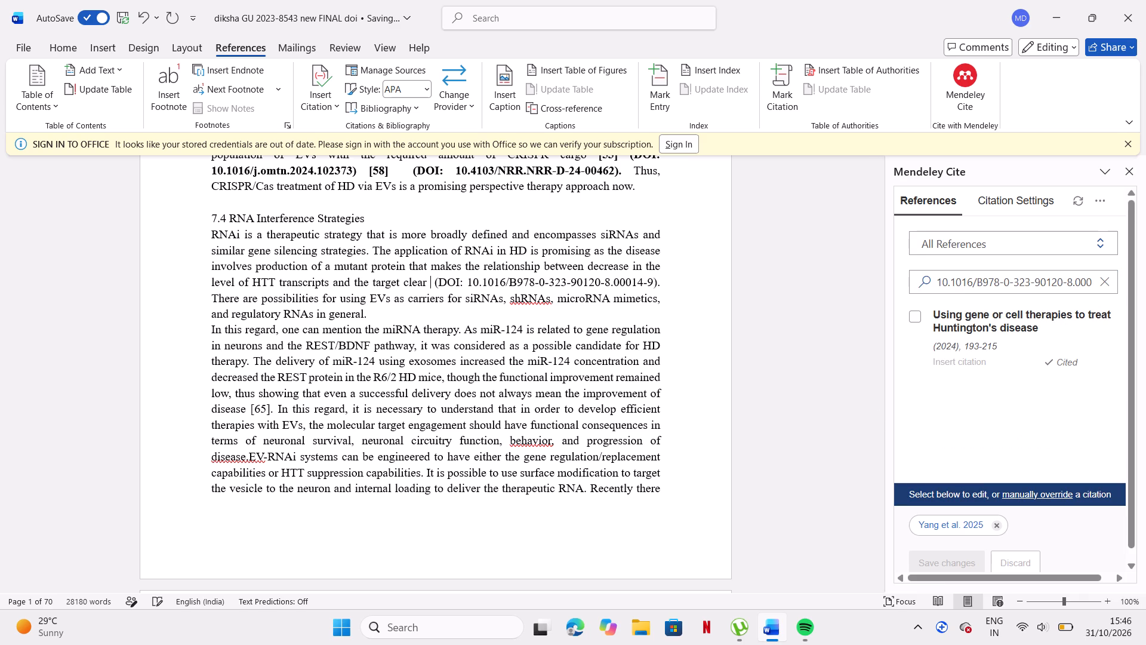
click(980, 518)
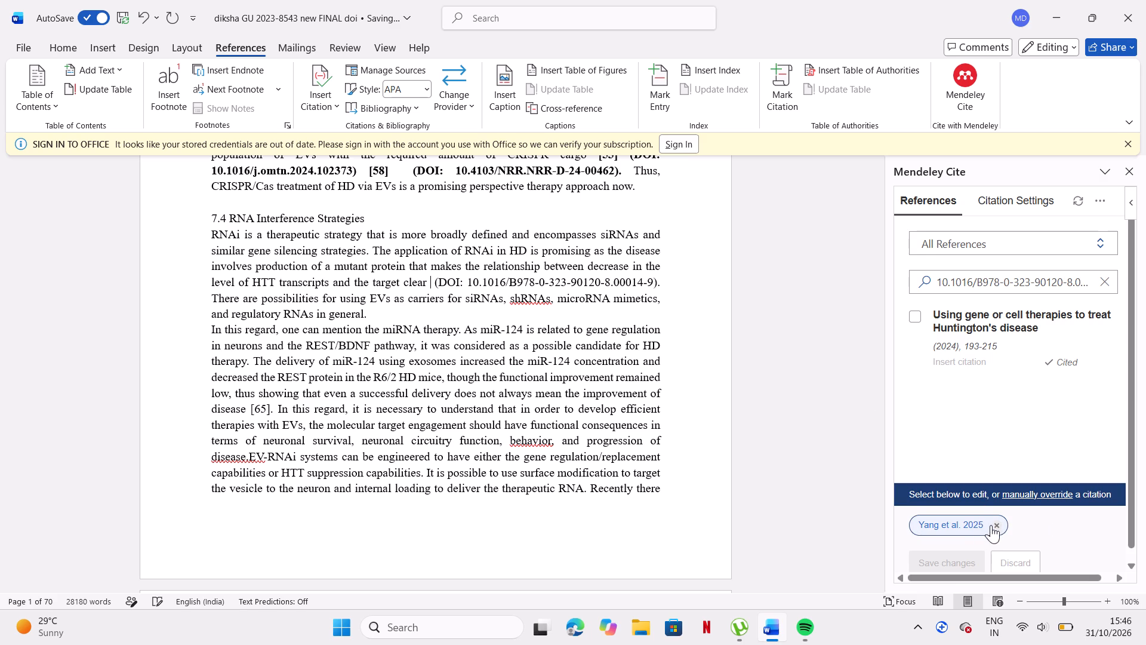
click(999, 526)
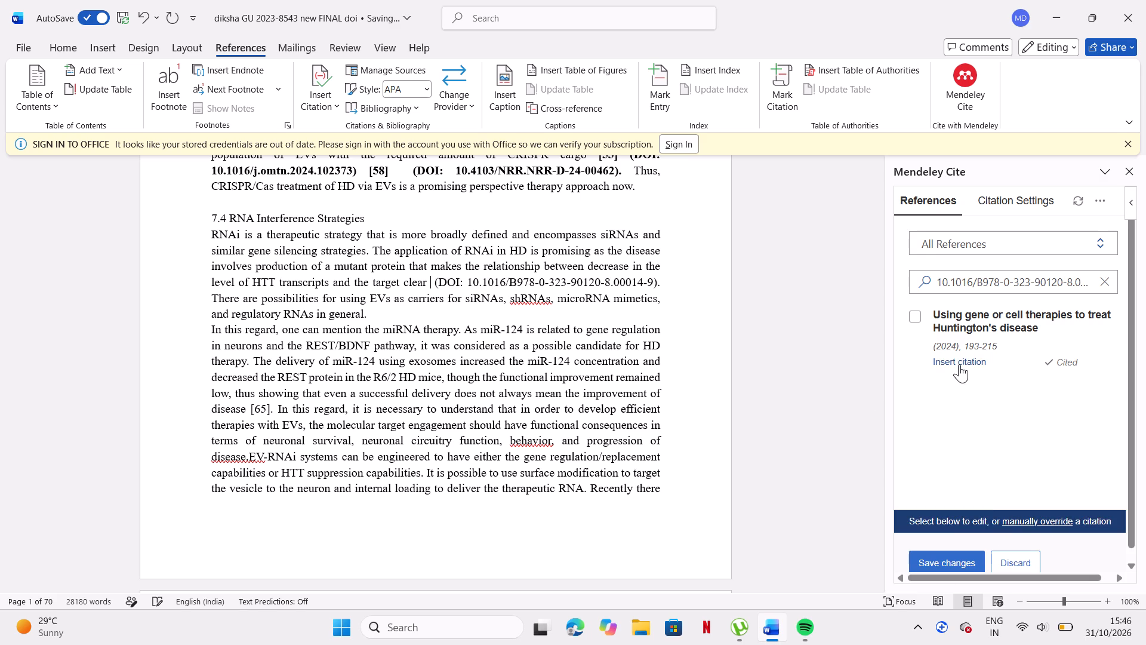
click(959, 364)
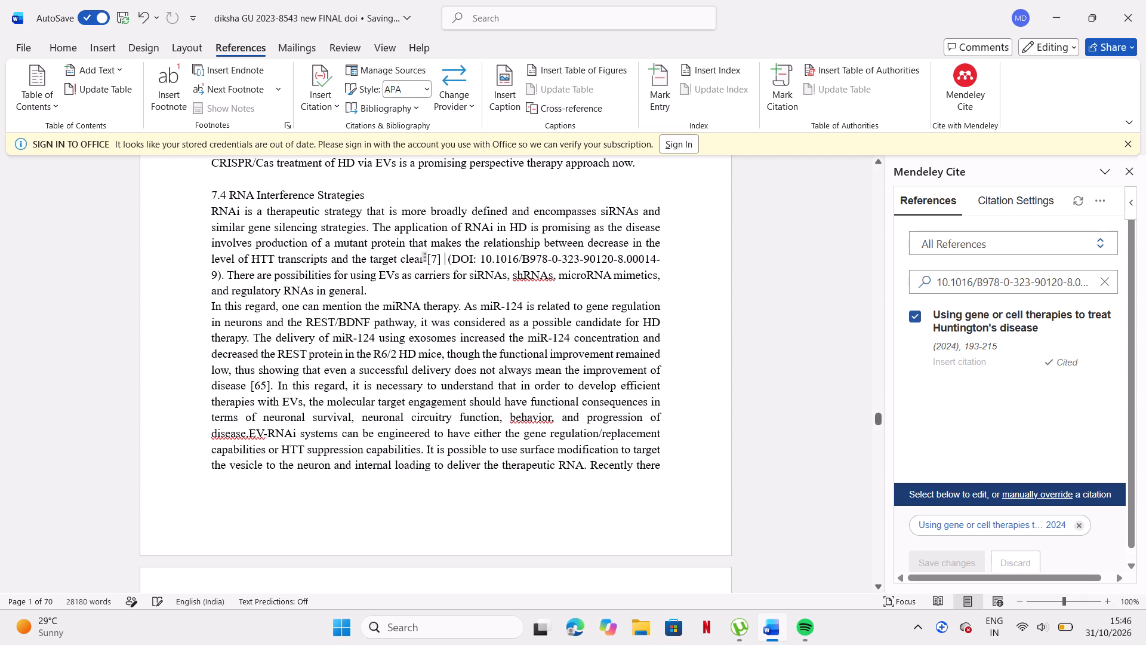
drag(424, 259, 230, 284)
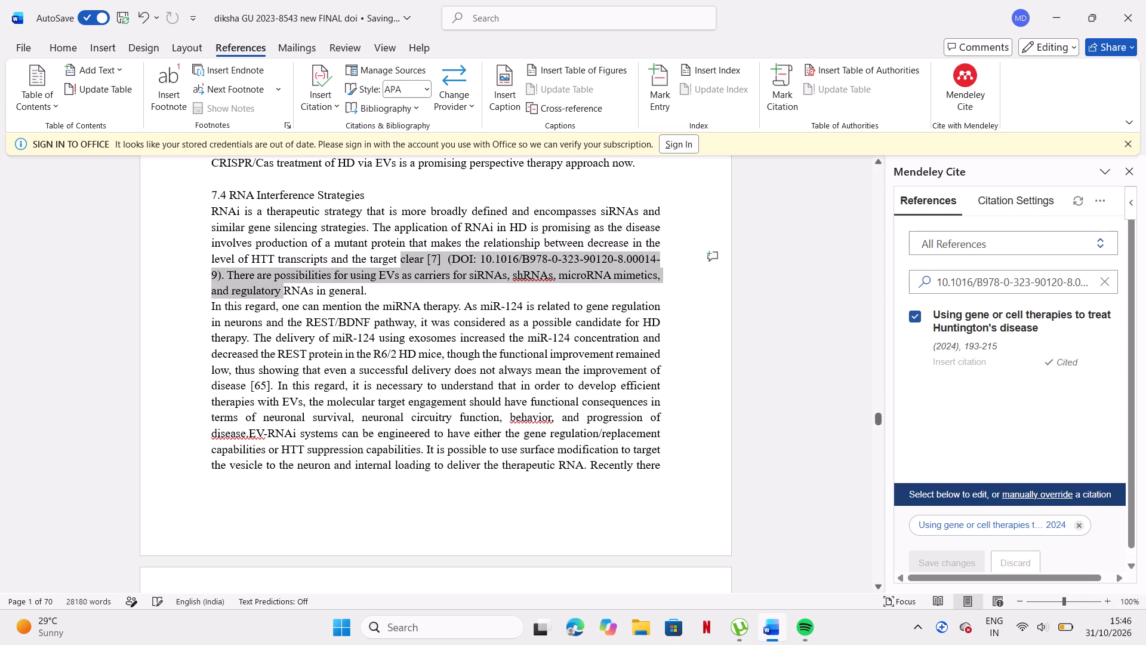
drag(230, 284, 221, 277)
click(221, 277)
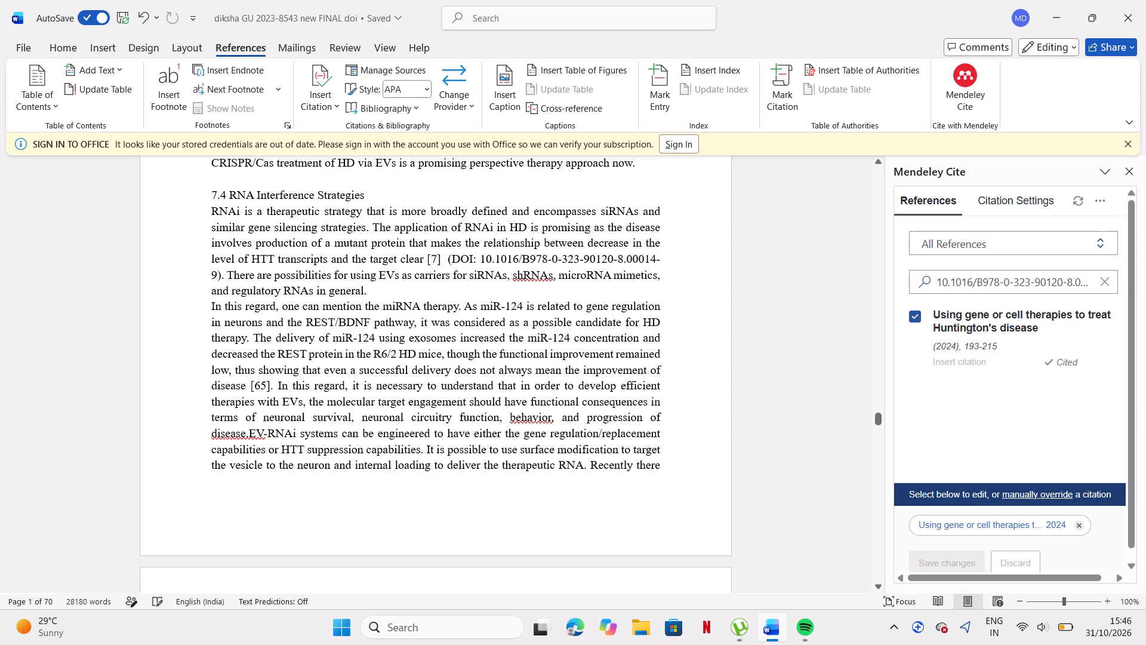
drag(425, 259, 438, 262)
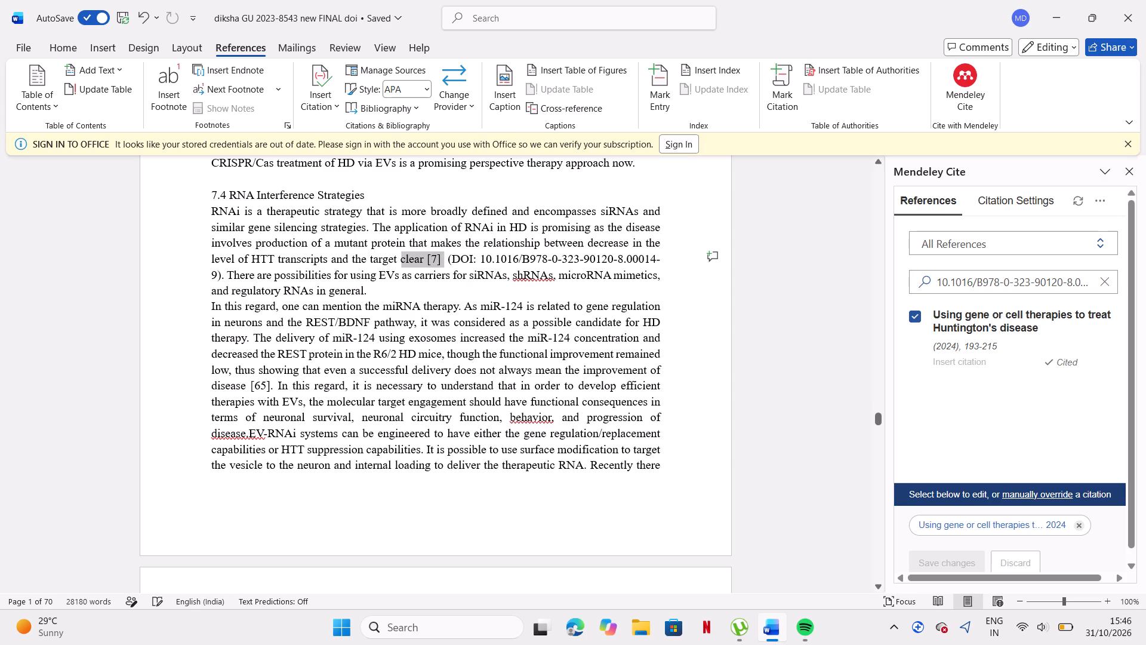
drag(438, 262, 223, 275)
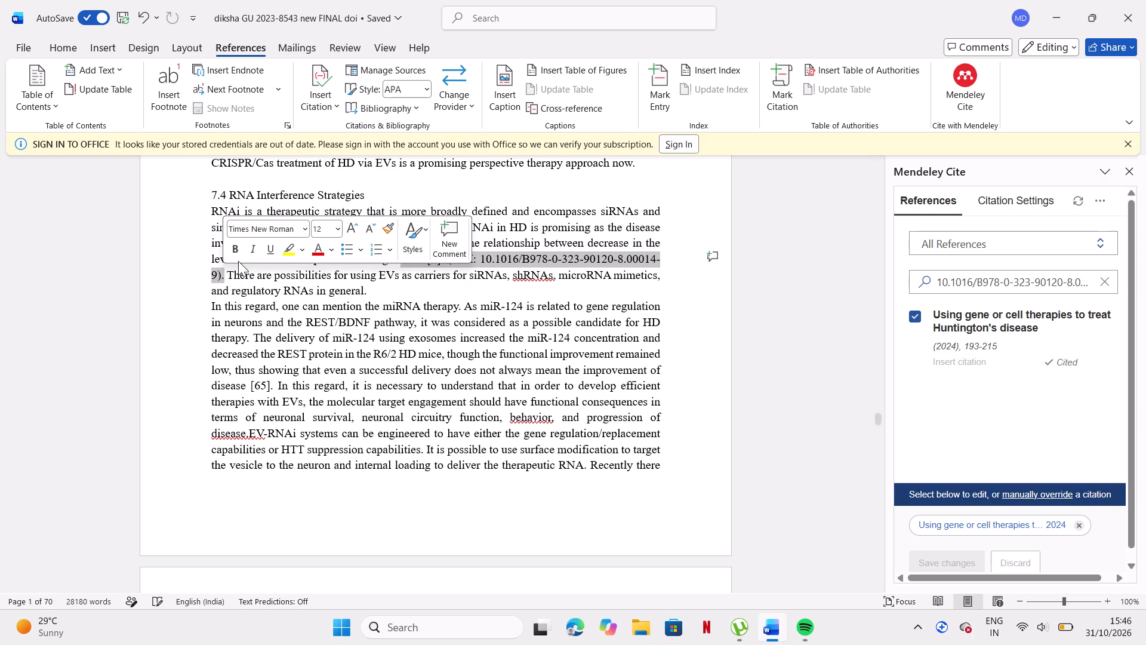
click(238, 253)
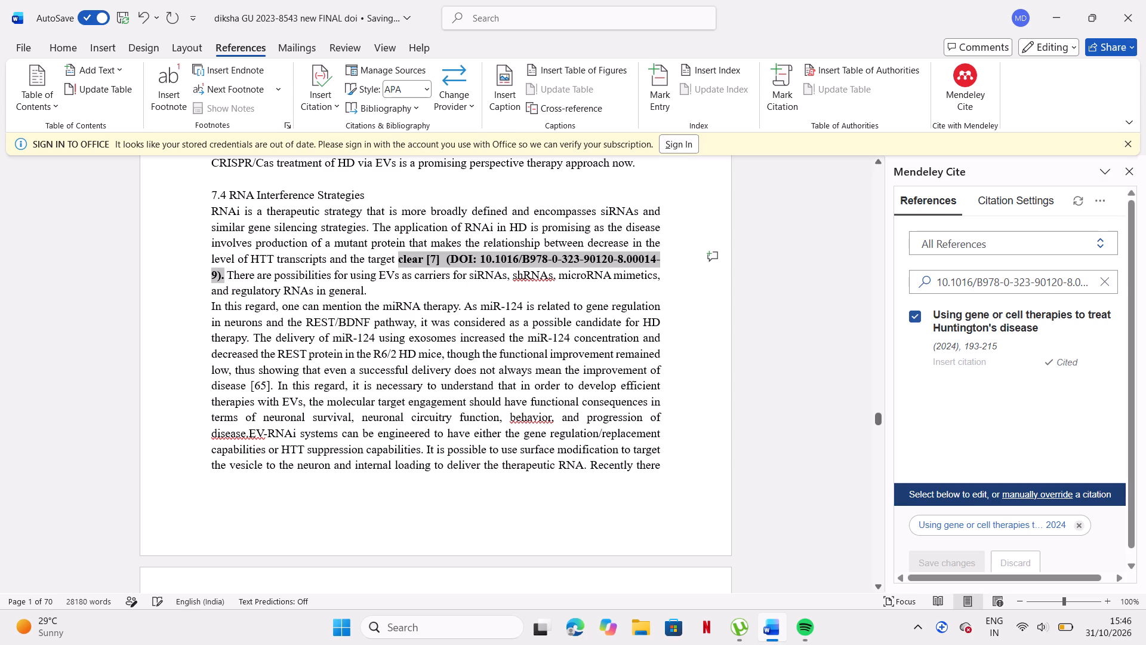
click(300, 380)
Replace the [56] citation after "deliver RNA through EVs" with the Mendeley citation found by searching its DOI 10.1016/j.omtn.2024.102373.
scroll(300, 380, down, 2)
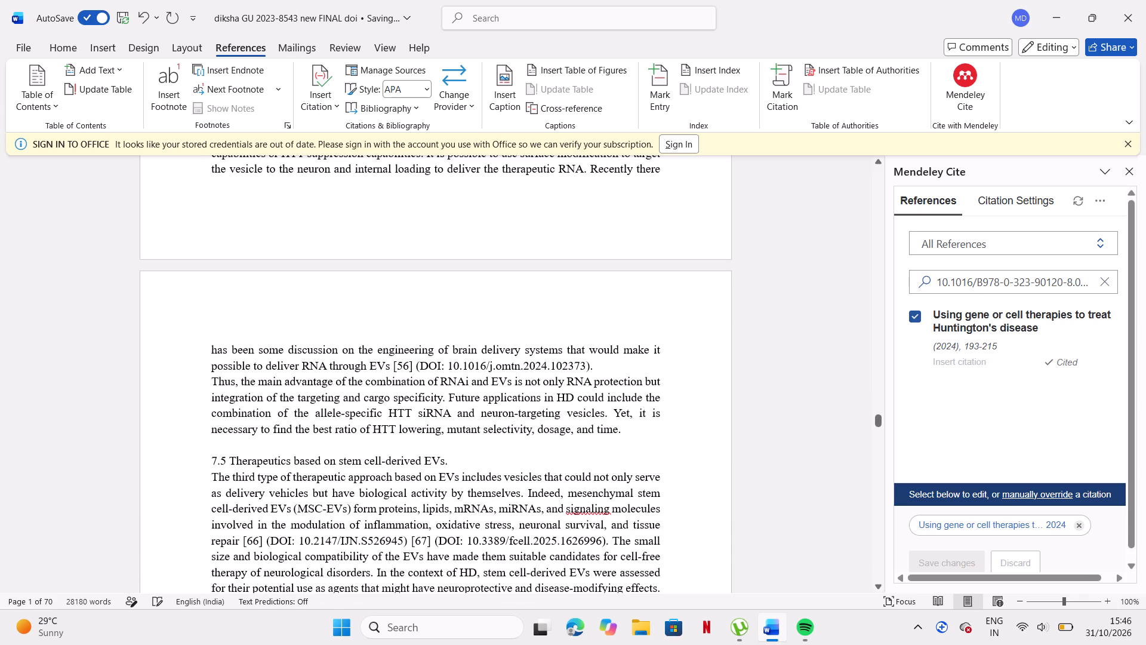
click(447, 366)
drag(447, 366, 581, 373)
key(ctrl+c)
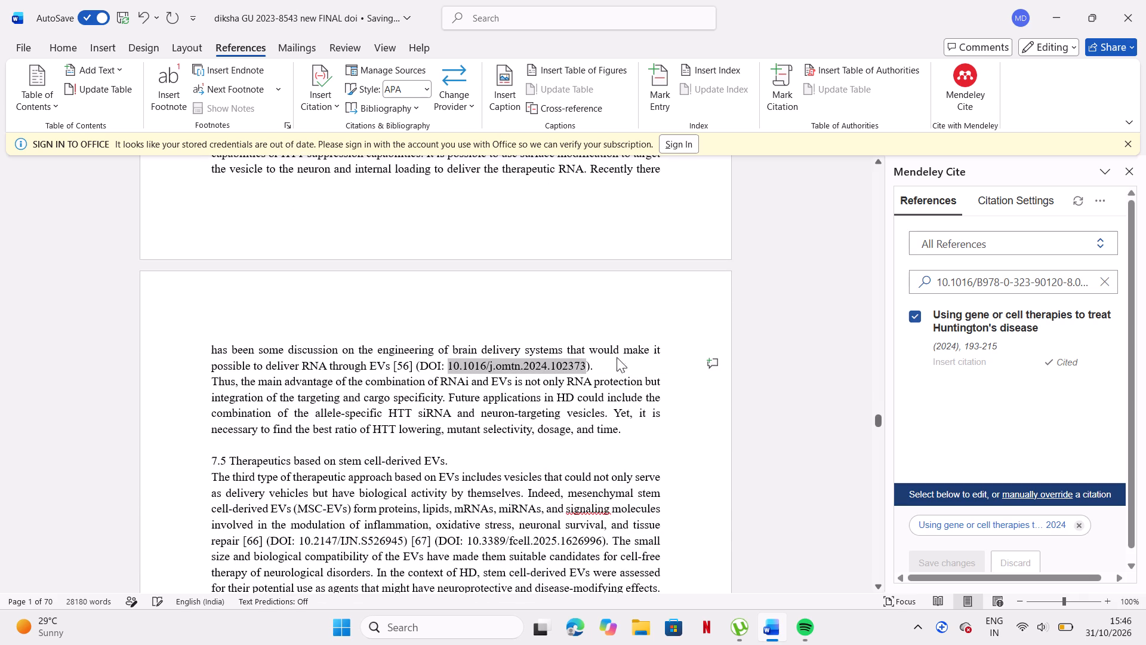
click(1107, 282)
click(1083, 282)
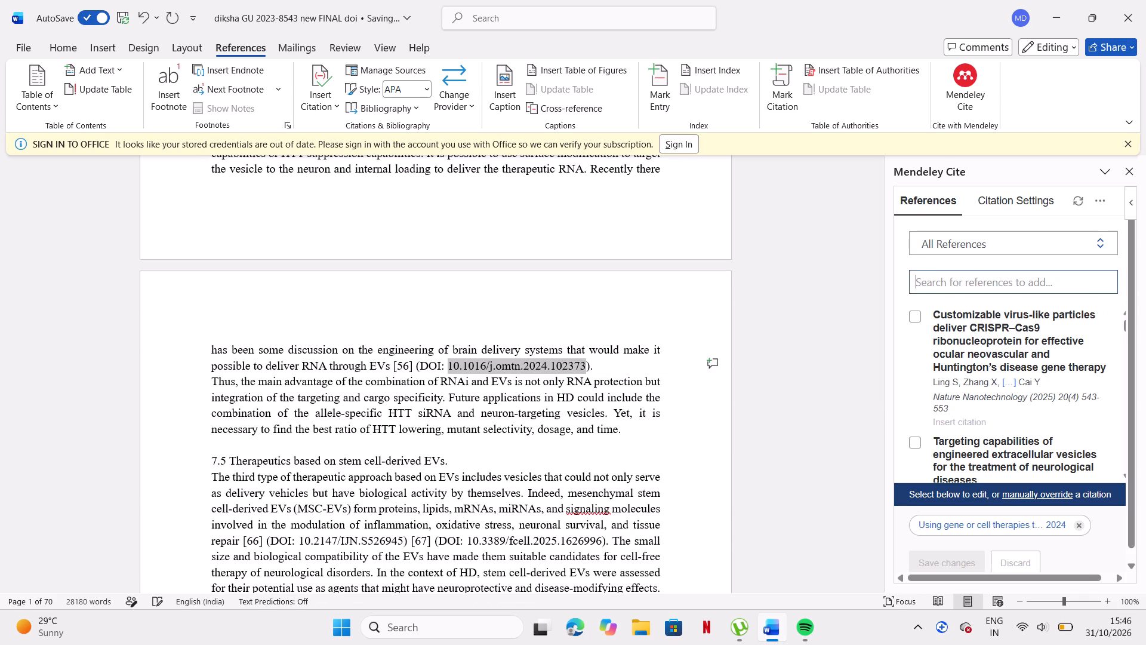
key(ctrl+v)
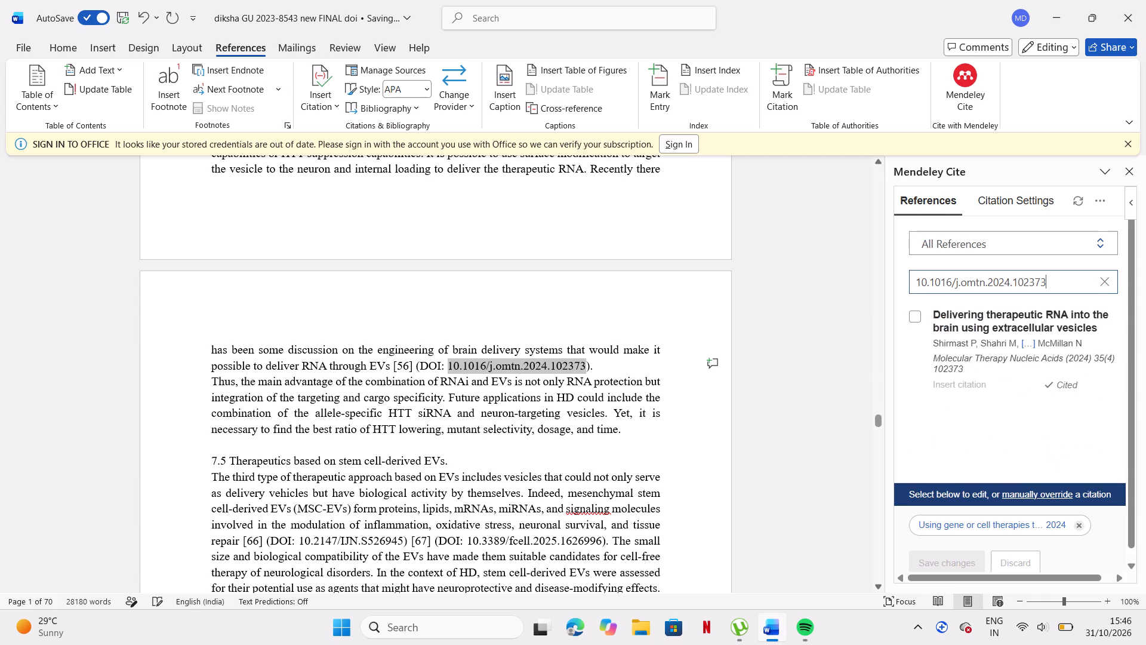
click(411, 365)
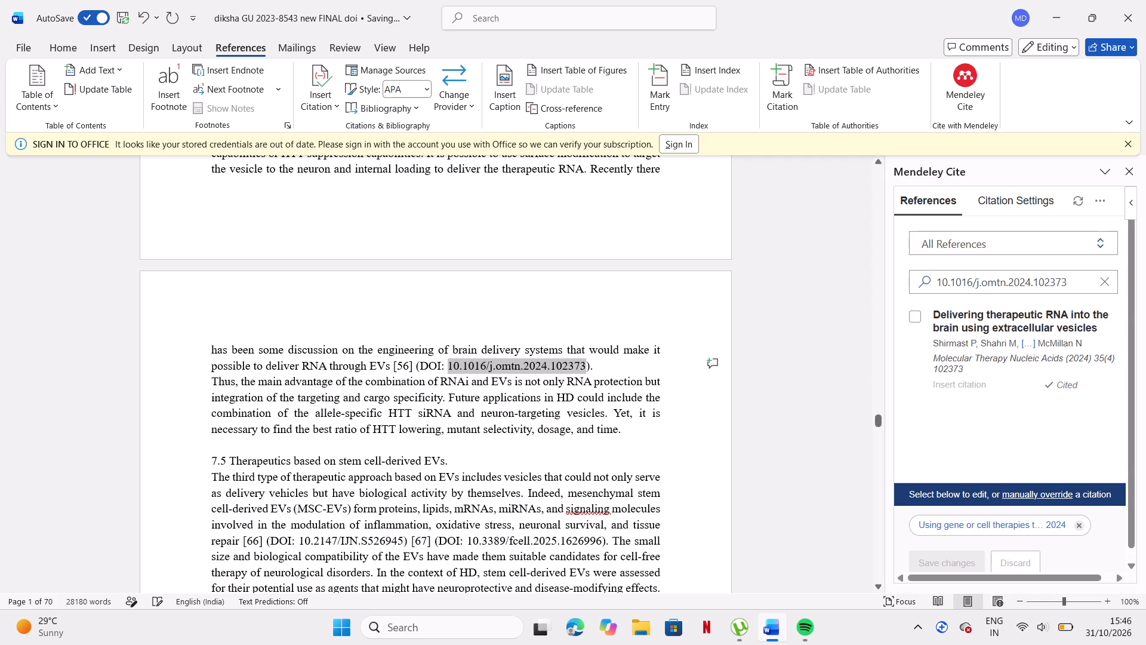
click(414, 365)
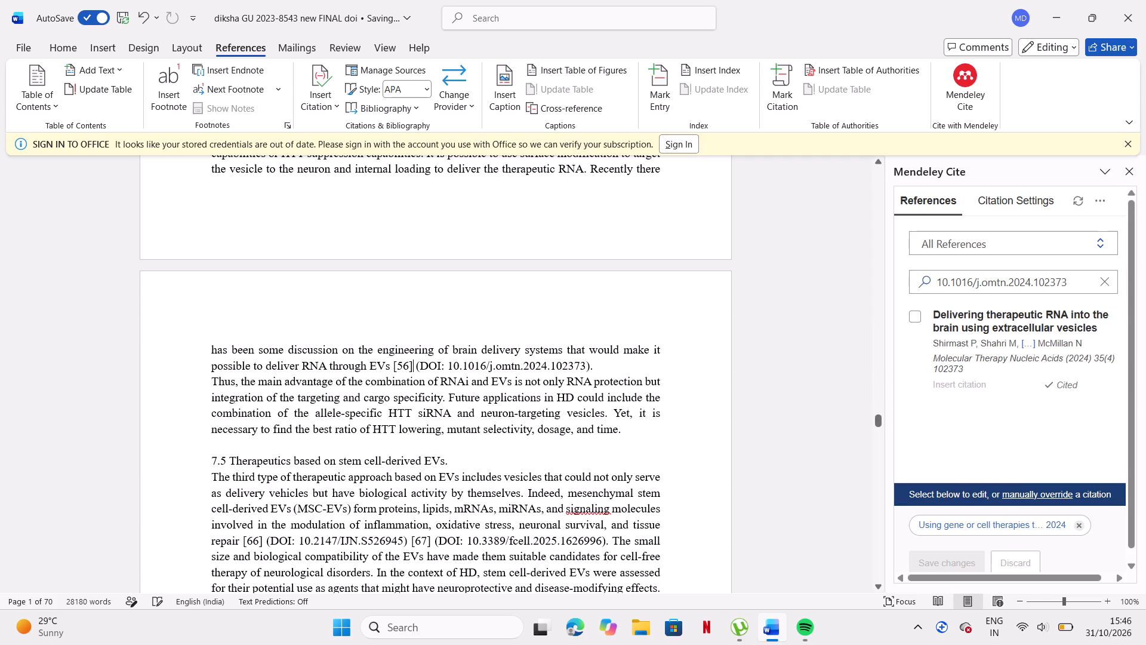
key(BackSpace)
key(BackSpace)
key(BackSpace)
key(BackSpace)
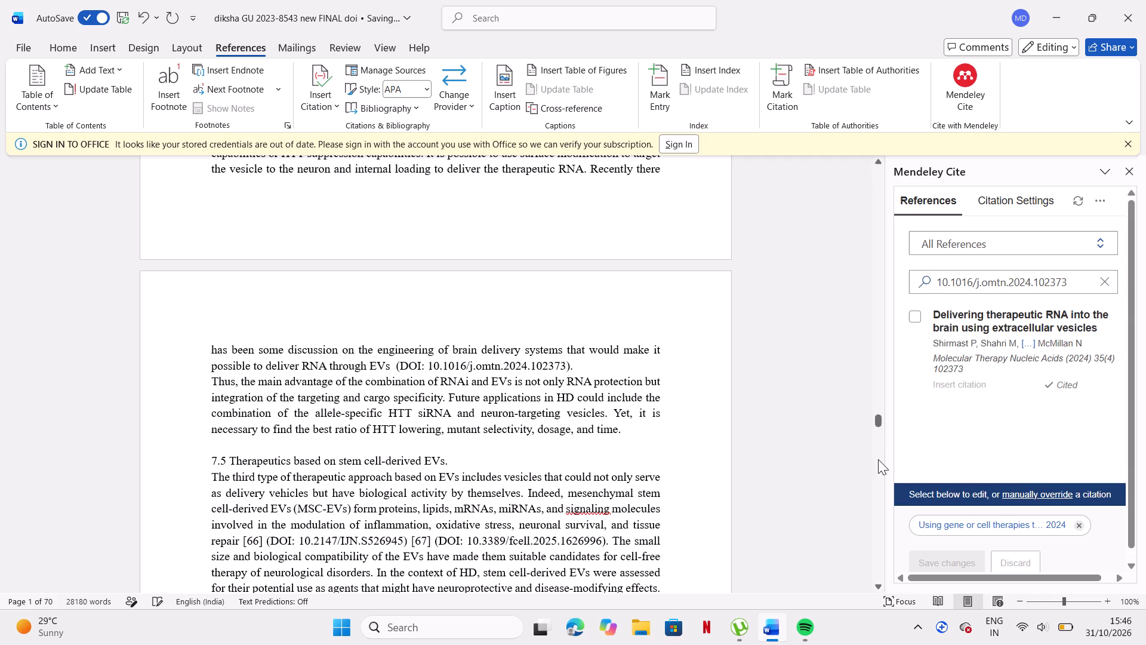
click(1075, 527)
click(962, 379)
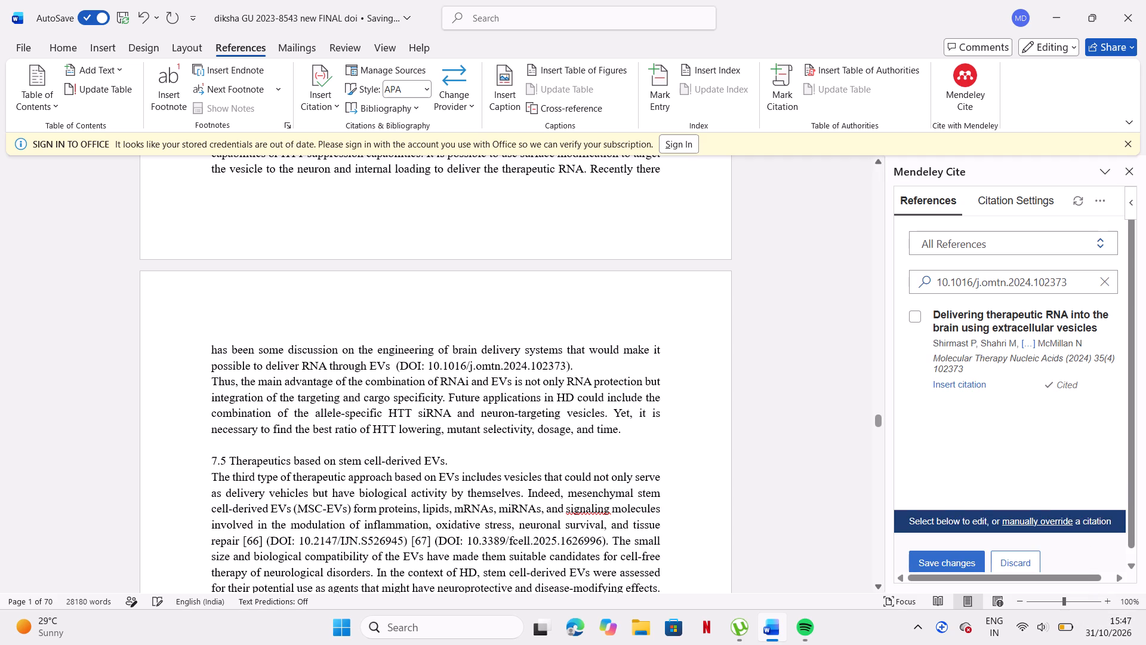
click(395, 359)
click(938, 382)
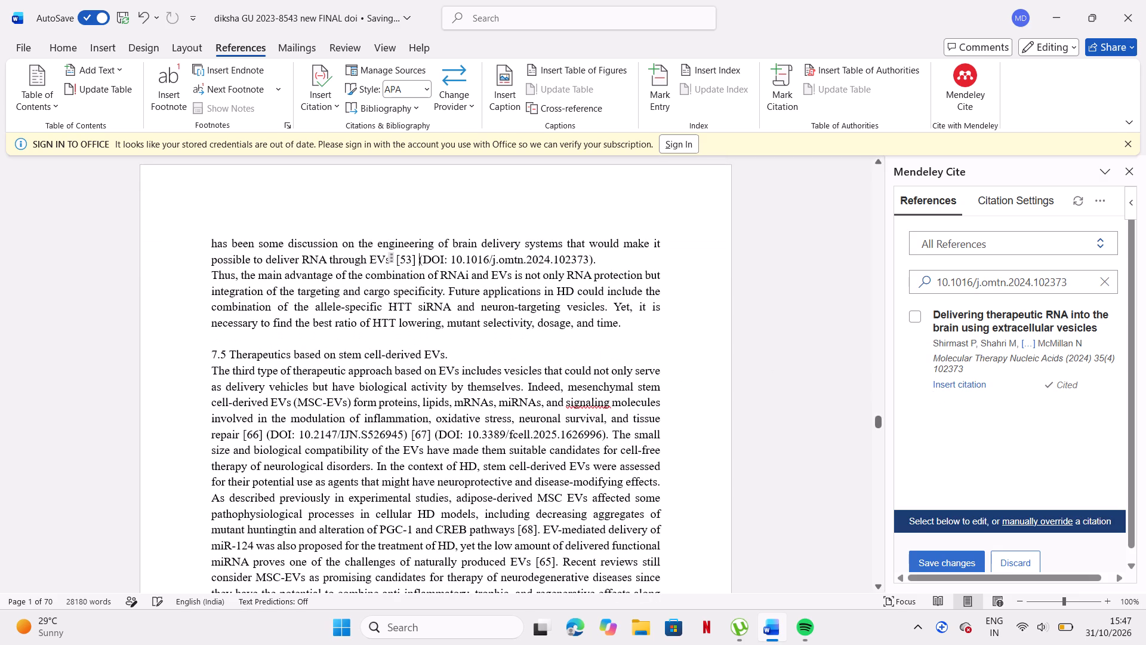
Make the replaced citation after "deliver RNA through EVs" and its DOI 10.1016/j.omtn.2024.102373 bold.
drag(395, 260, 596, 272)
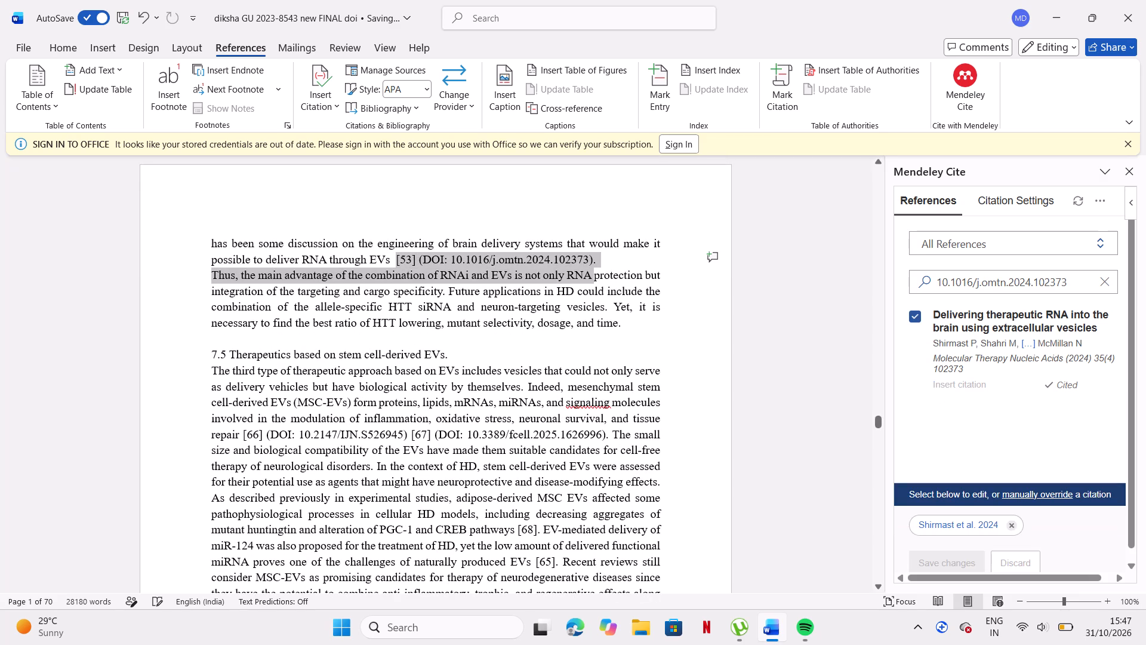
drag(596, 272, 602, 263)
click(611, 240)
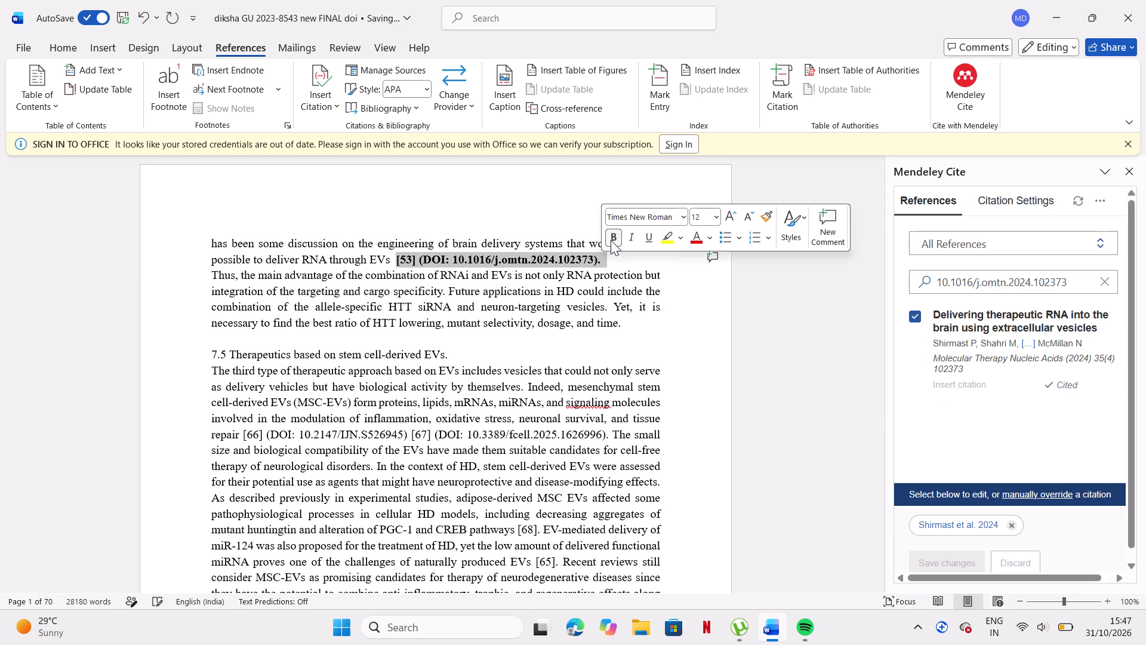
click(612, 386)
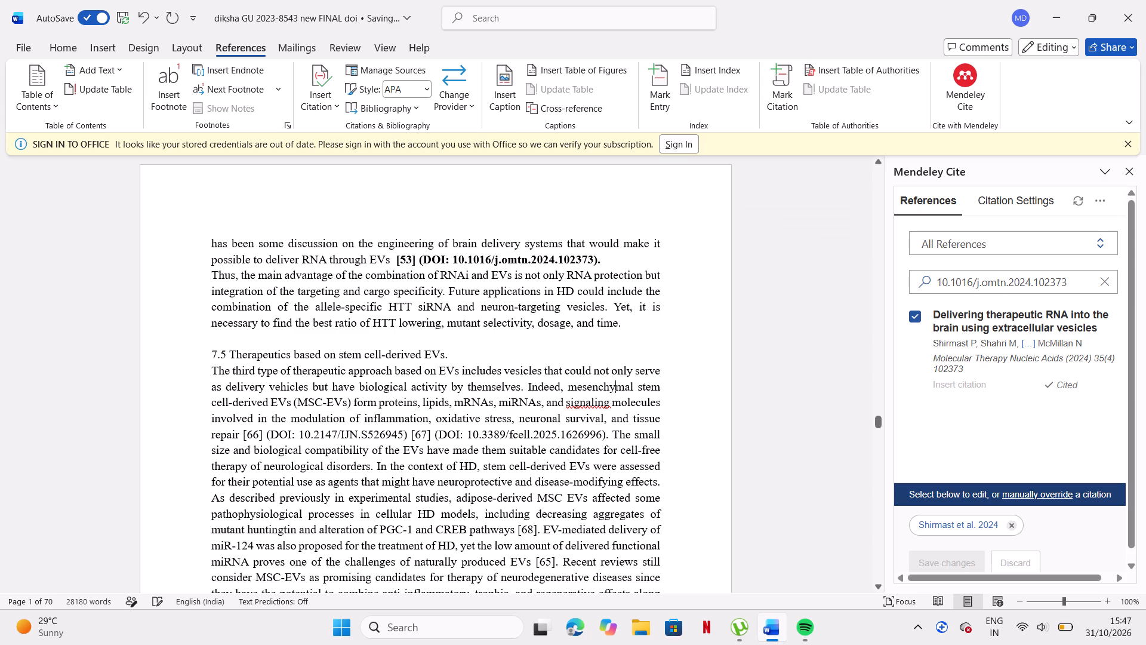
Search the Mendeley Cite library for DOI 10.2147/IJN.S526945, given after [66] in the first paragraph of section 7.5.
scroll(586, 441, down, 1)
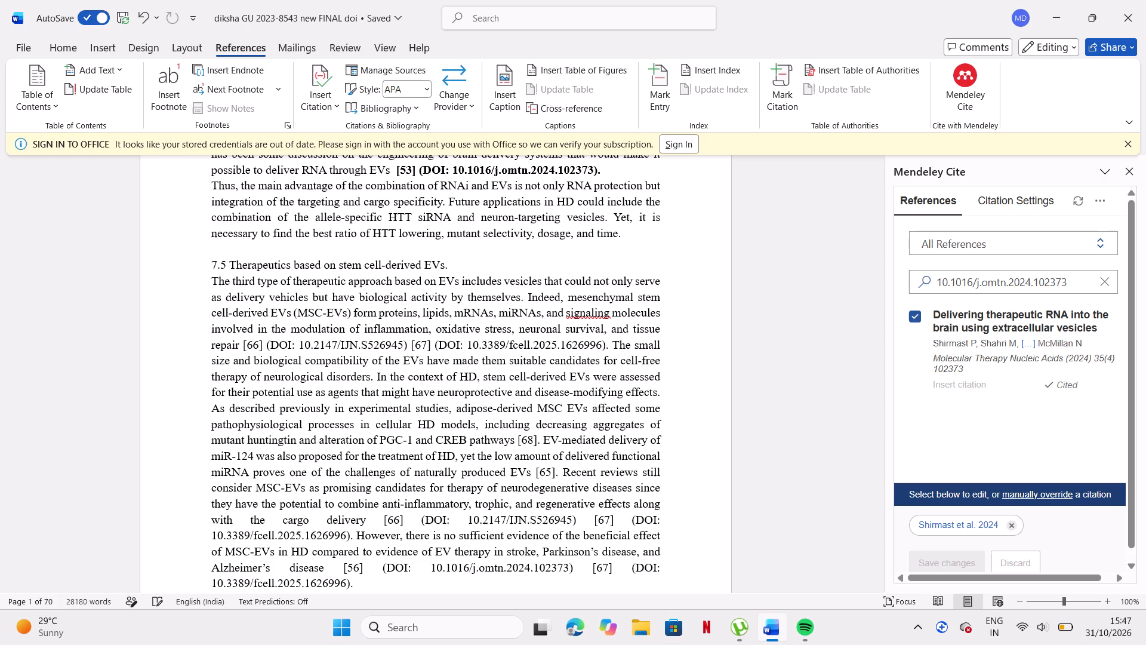
scroll(588, 428, down, 1)
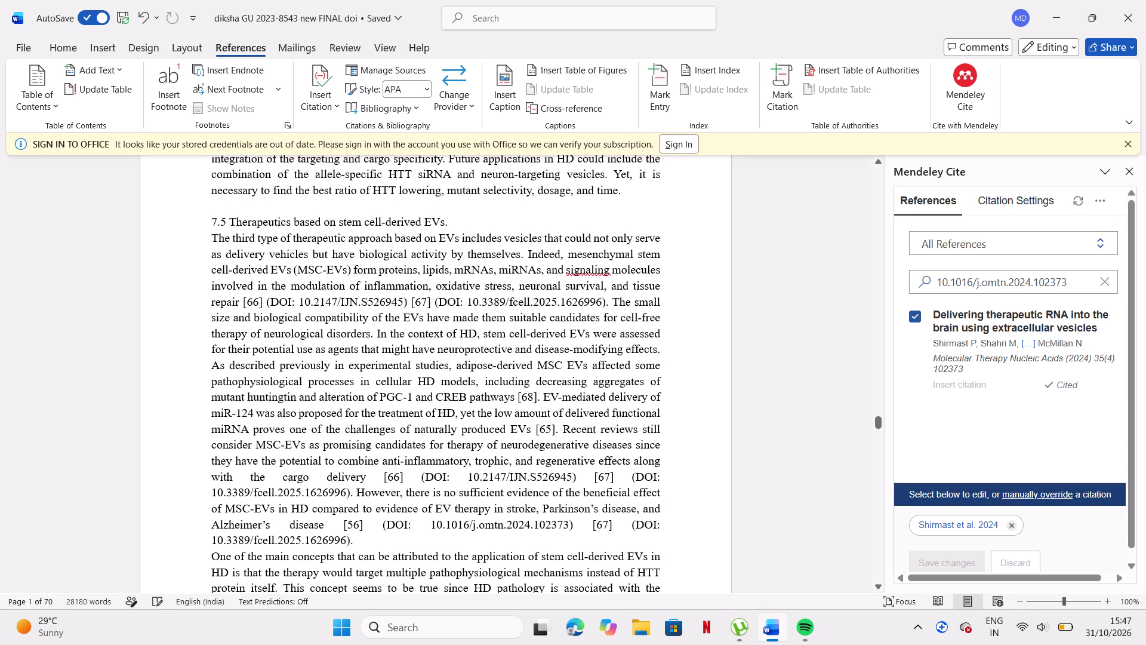
drag(296, 300, 398, 299)
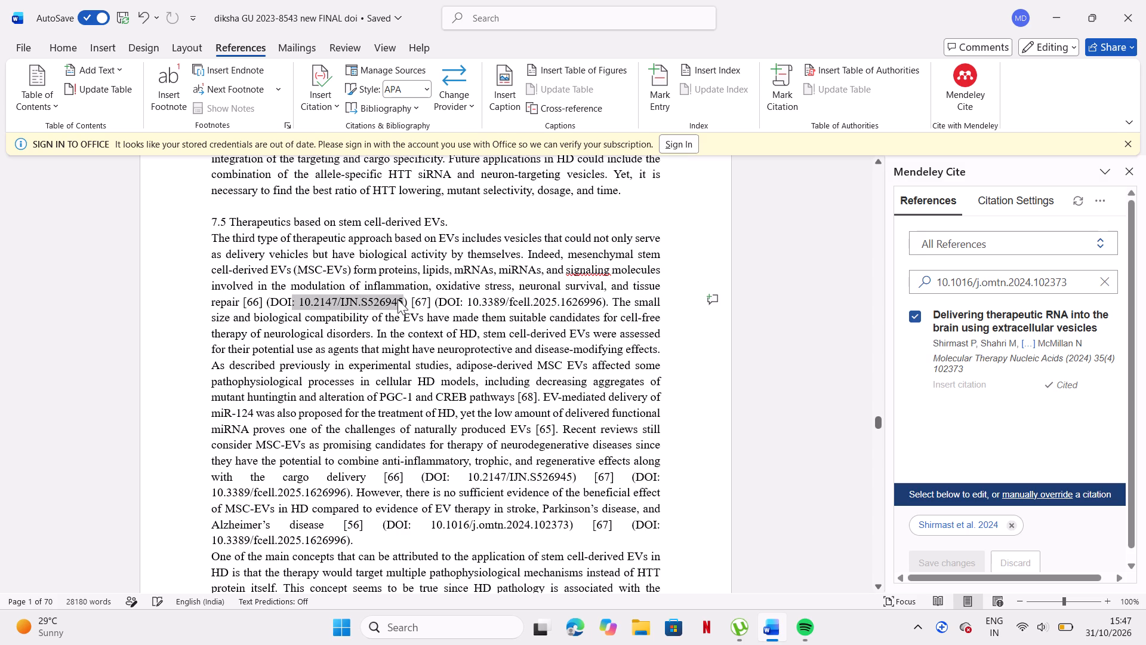
key(ctrl+c)
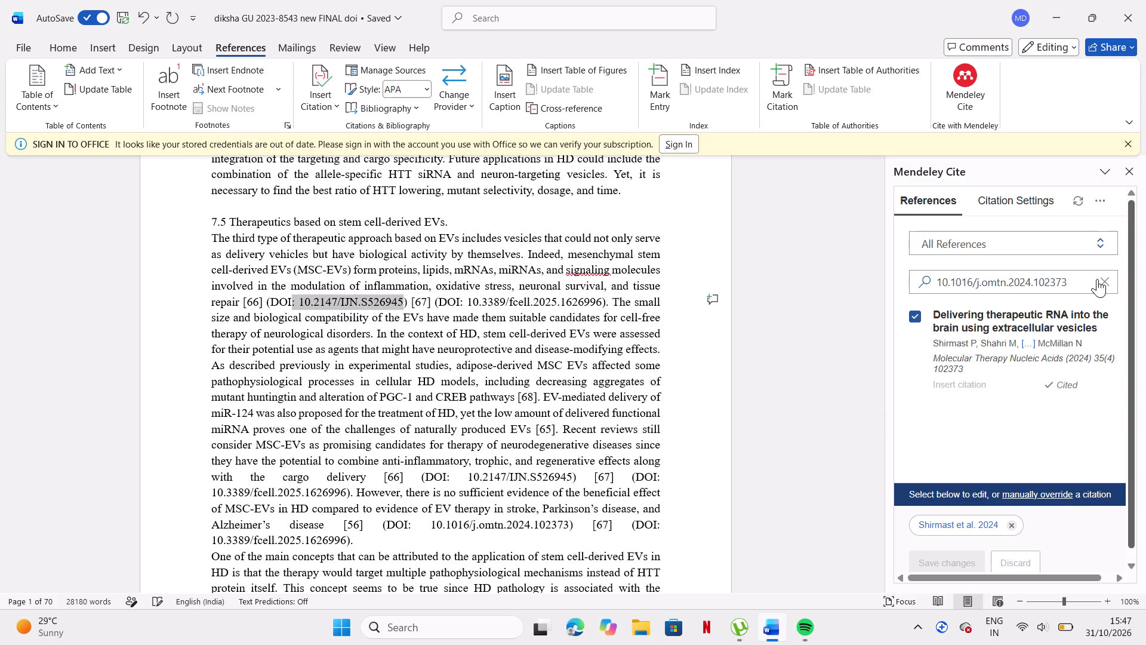
click(1097, 279)
click(1102, 279)
key(ctrl+v)
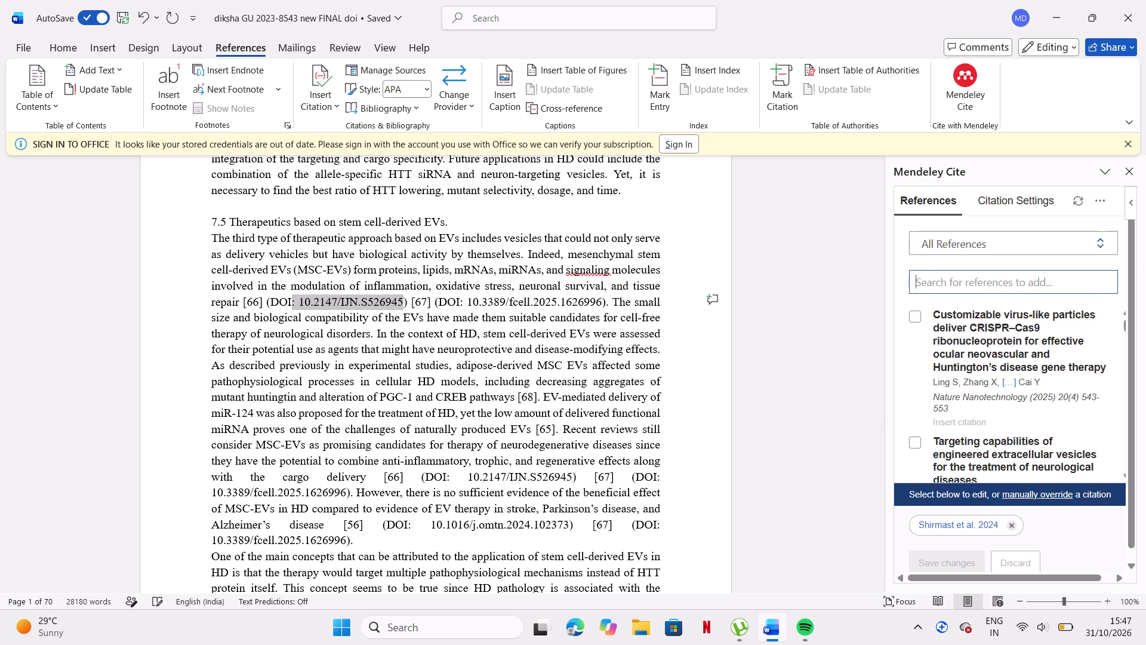
click(932, 275)
click(928, 279)
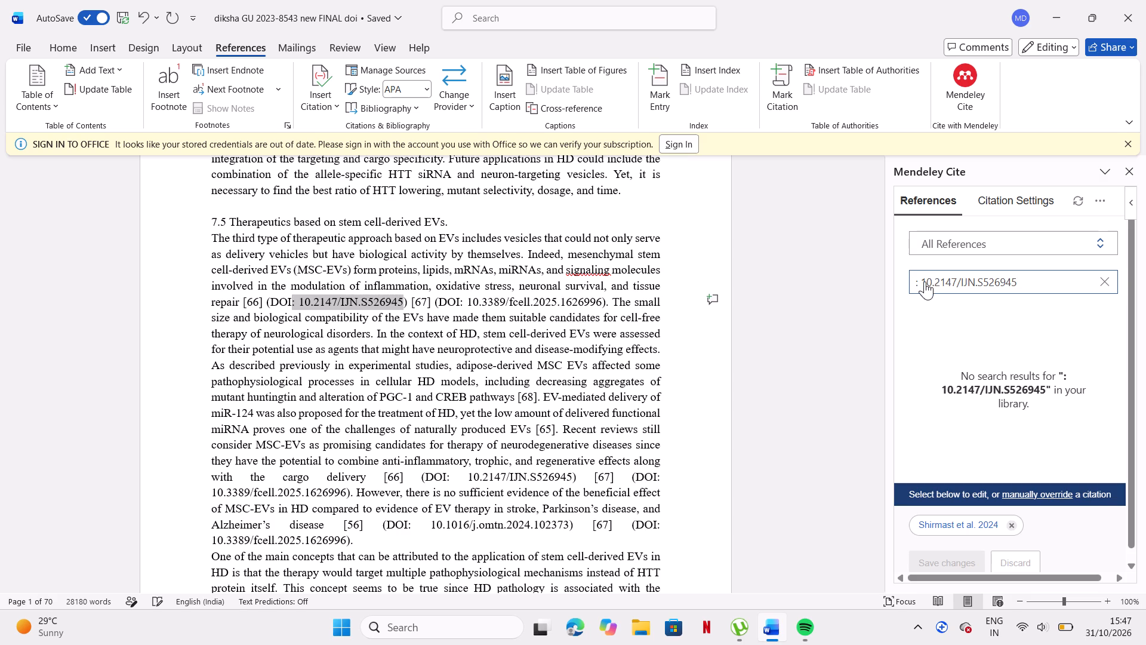
key(BackSpace)
key(BackSpace)
key(BackSpace)
key(1)
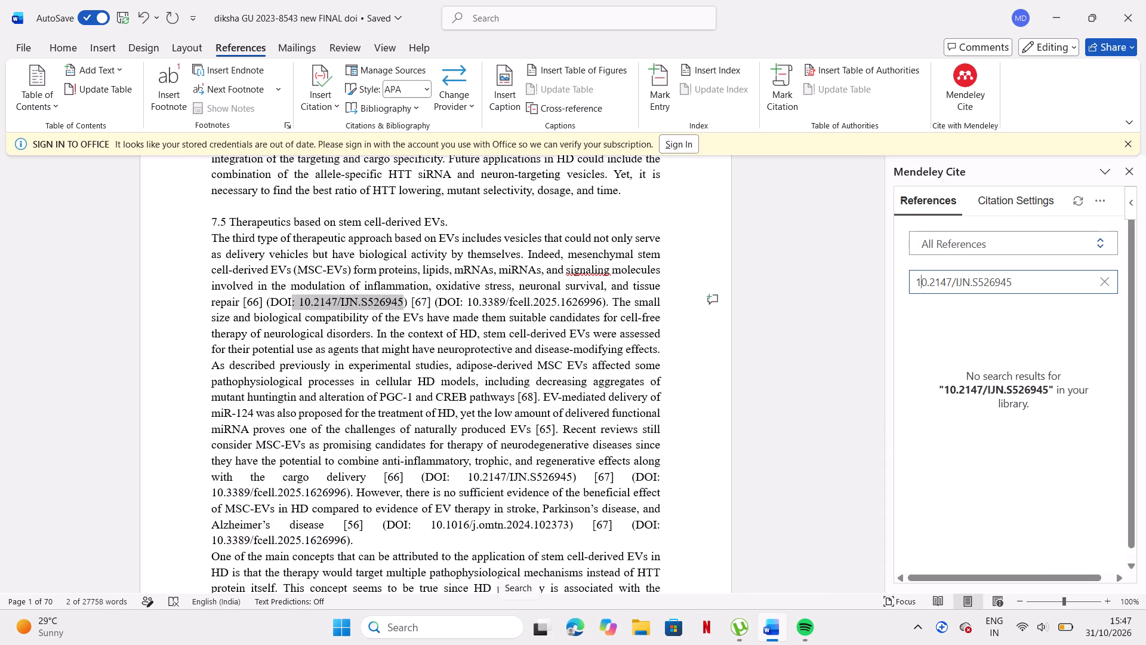
Switch to Mendeley Reference Manager and add the reference to the library manually by looking up DOI 10.2147/IJN.S526945.
click(496, 632)
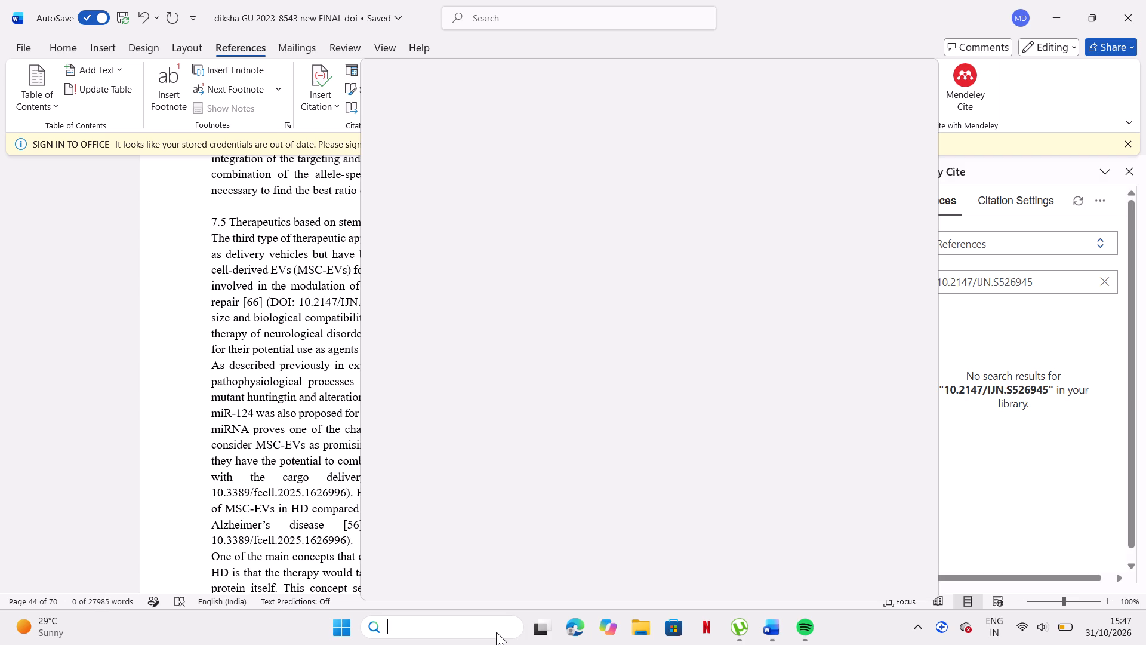
text(me)
key(n)
text(deley)
key(Return)
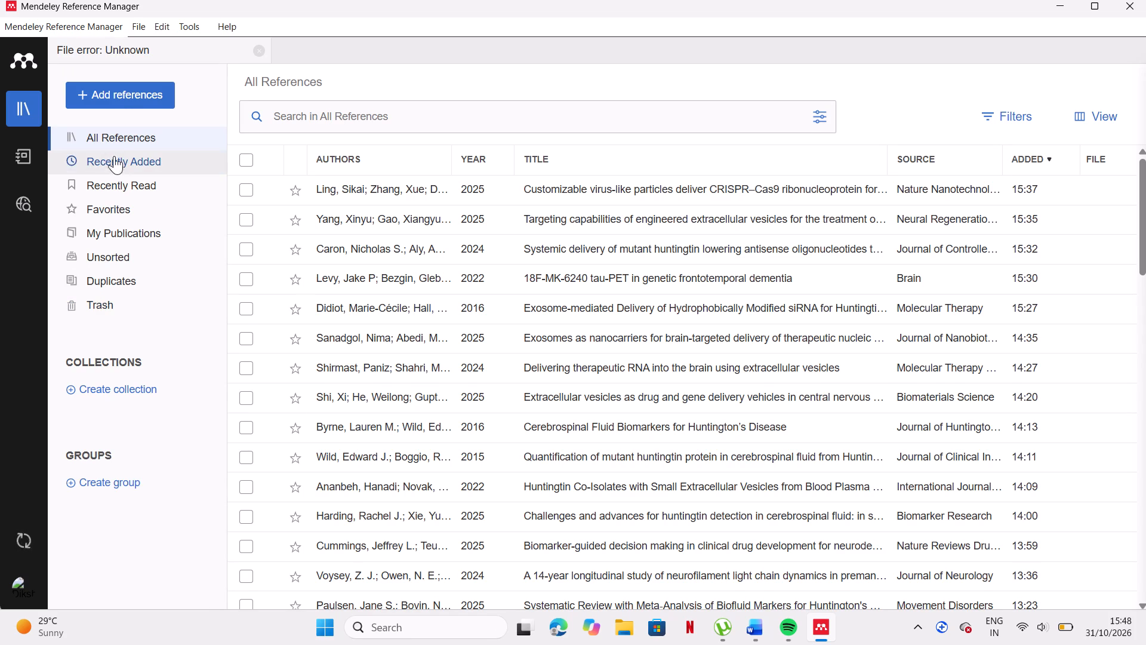
click(118, 99)
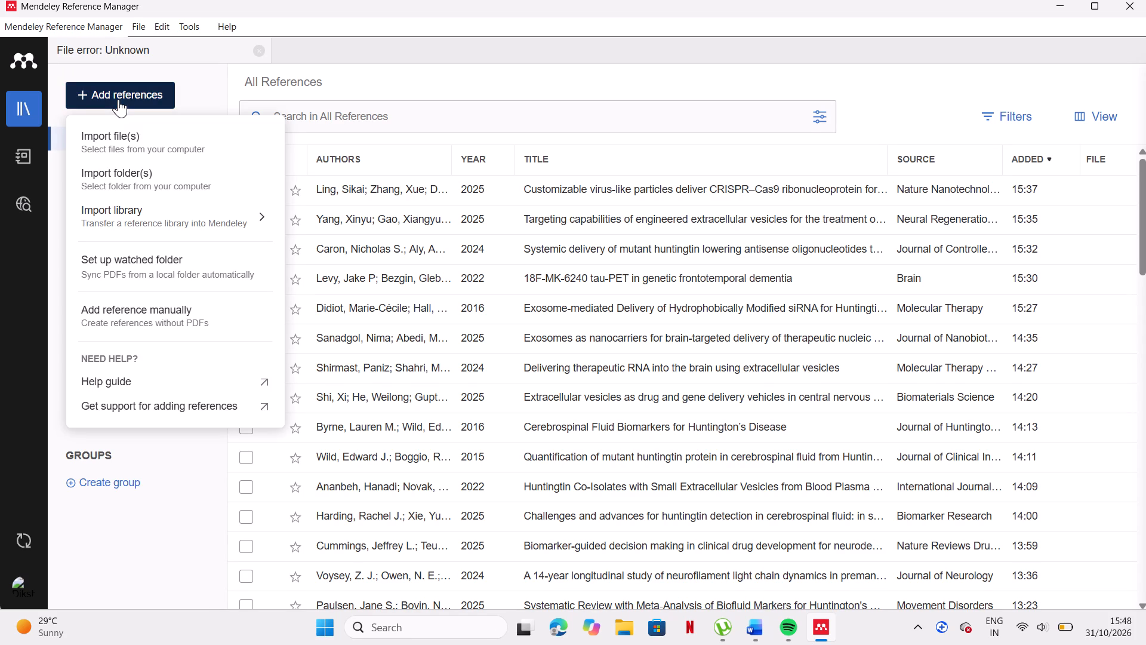
click(155, 310)
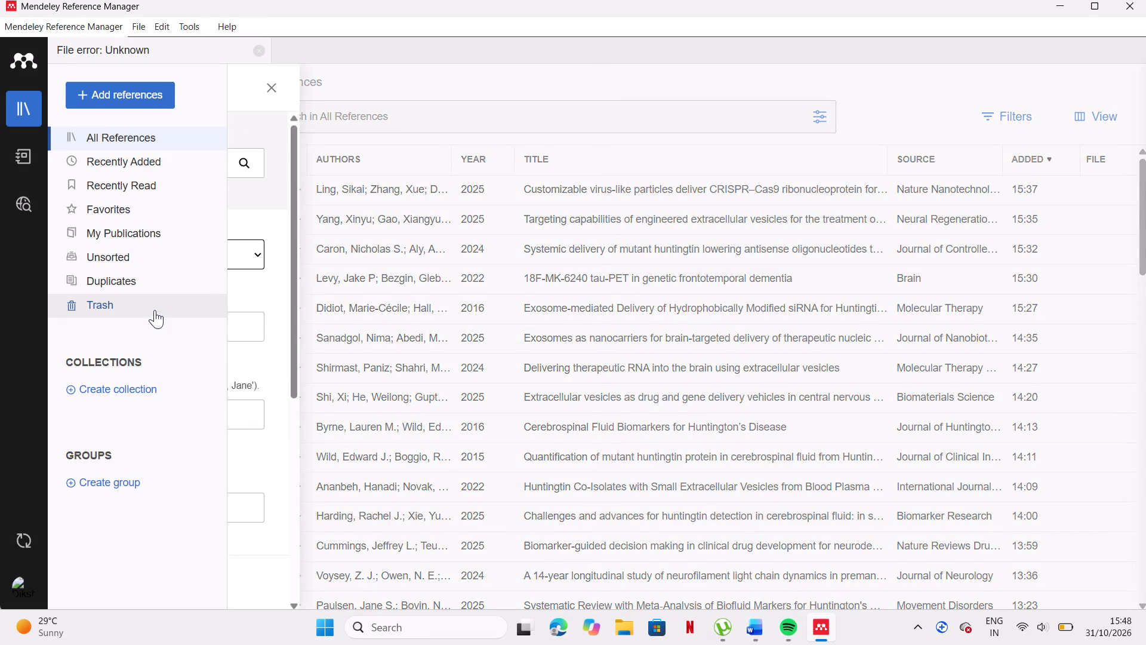
click(389, 162)
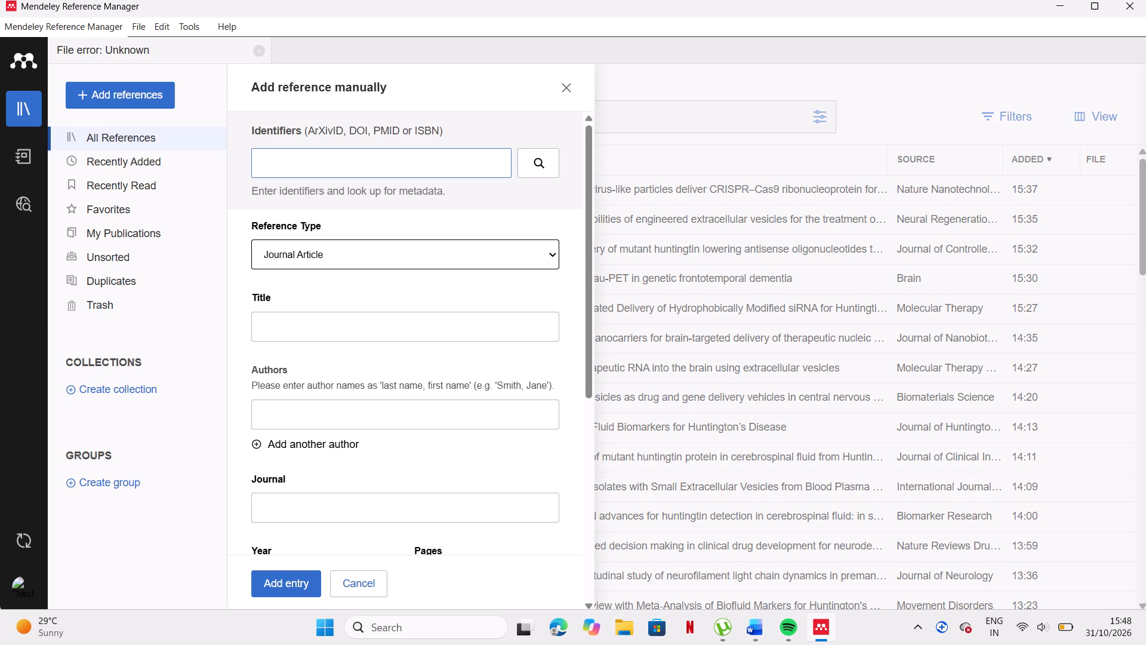
key(ctrl+v)
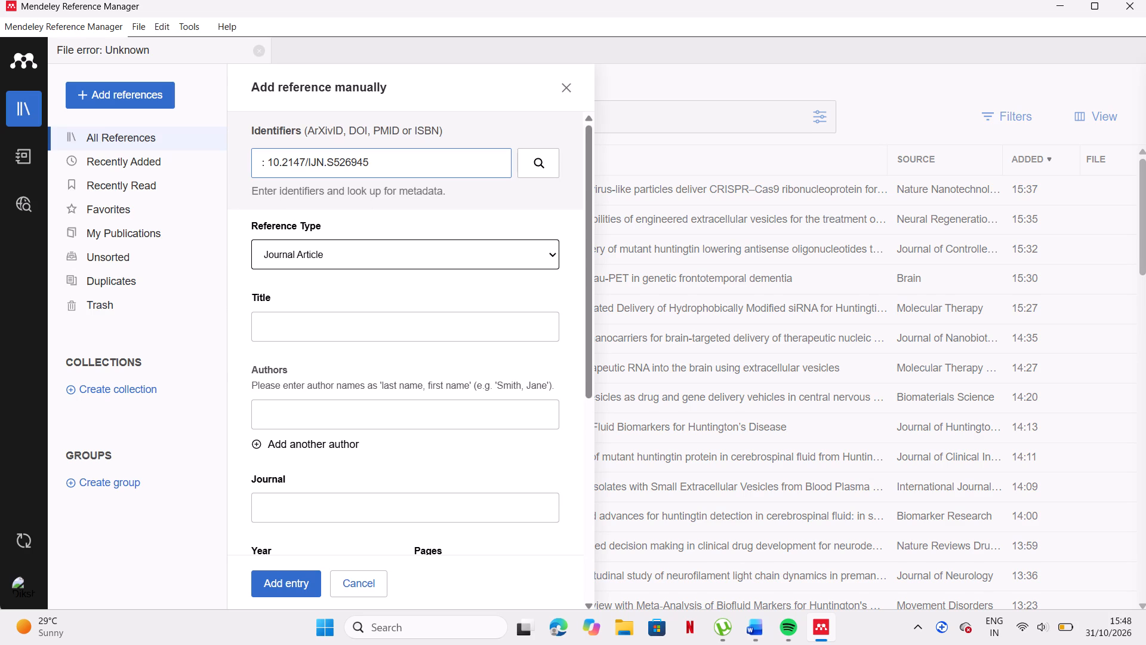
click(268, 161)
key(BackSpace)
key(BackSpace)
click(540, 163)
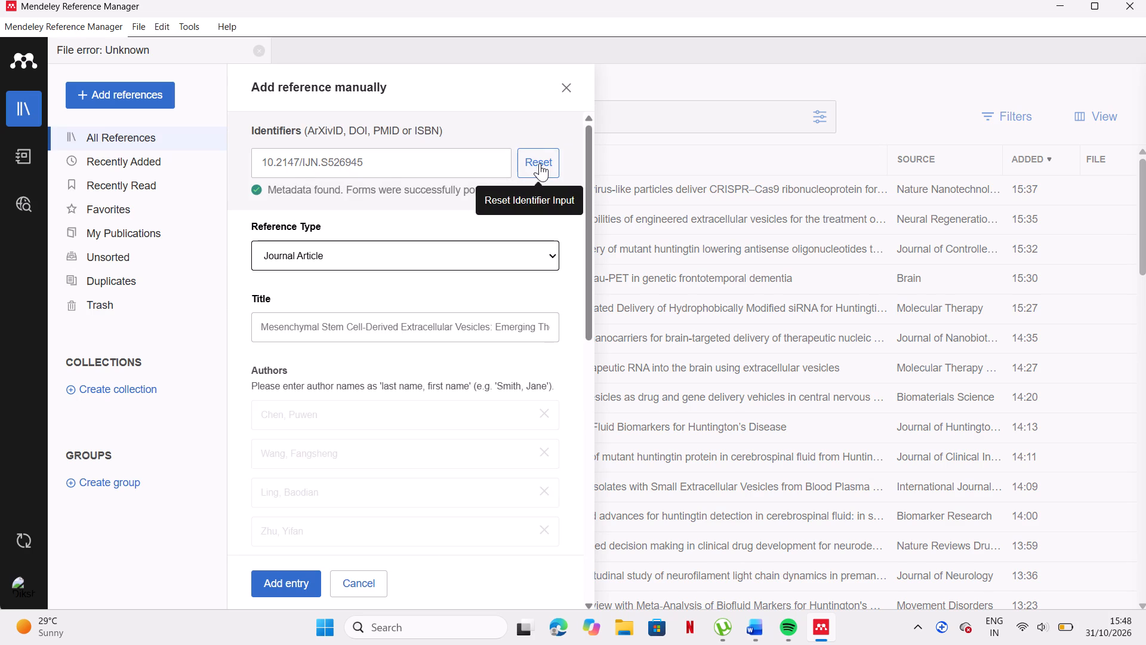
click(278, 589)
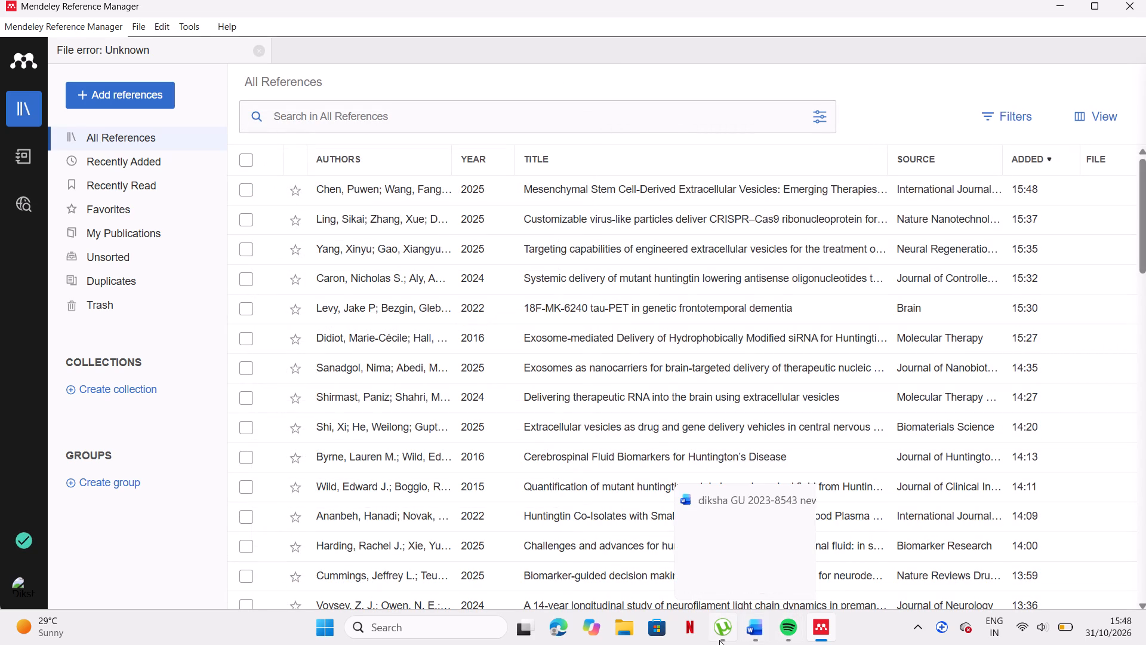
Arrange Mendeley Reference Manager and the Word manuscript side by side, returning to section 7.5 in Word.
click(1092, 0)
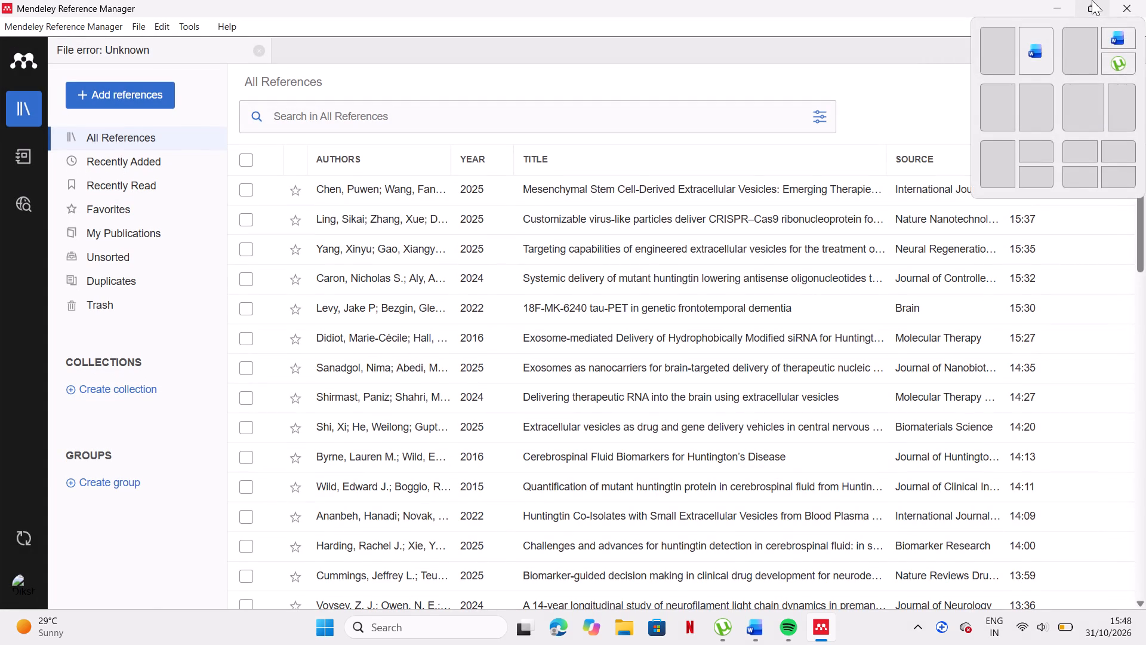
click(1045, 33)
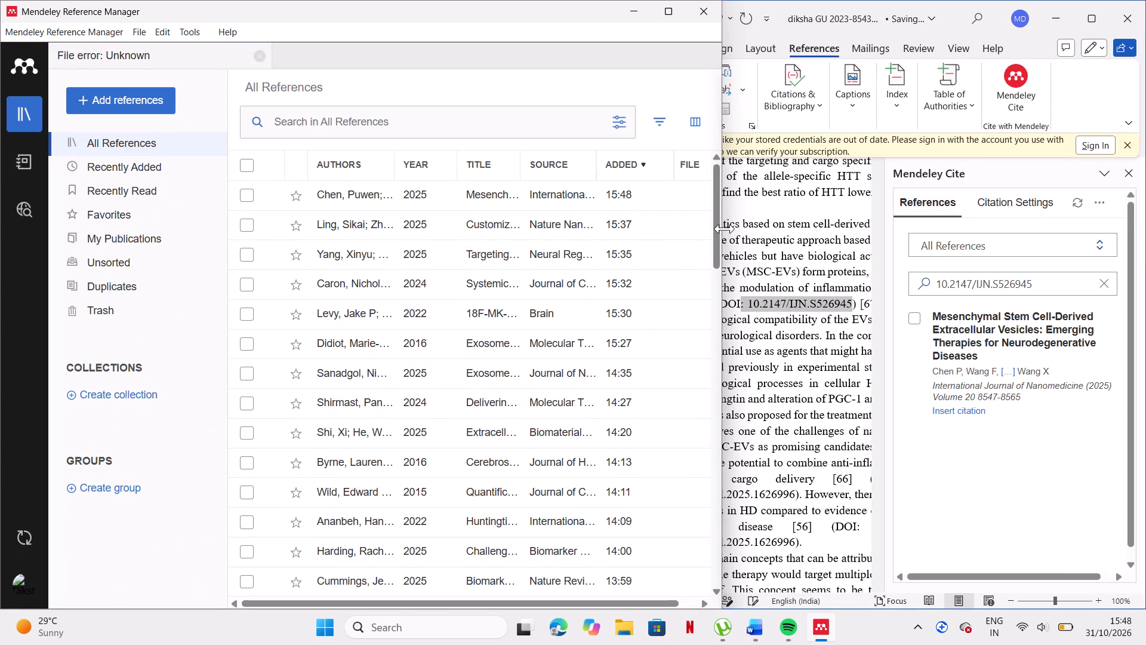
drag(725, 229, 675, 241)
click(806, 254)
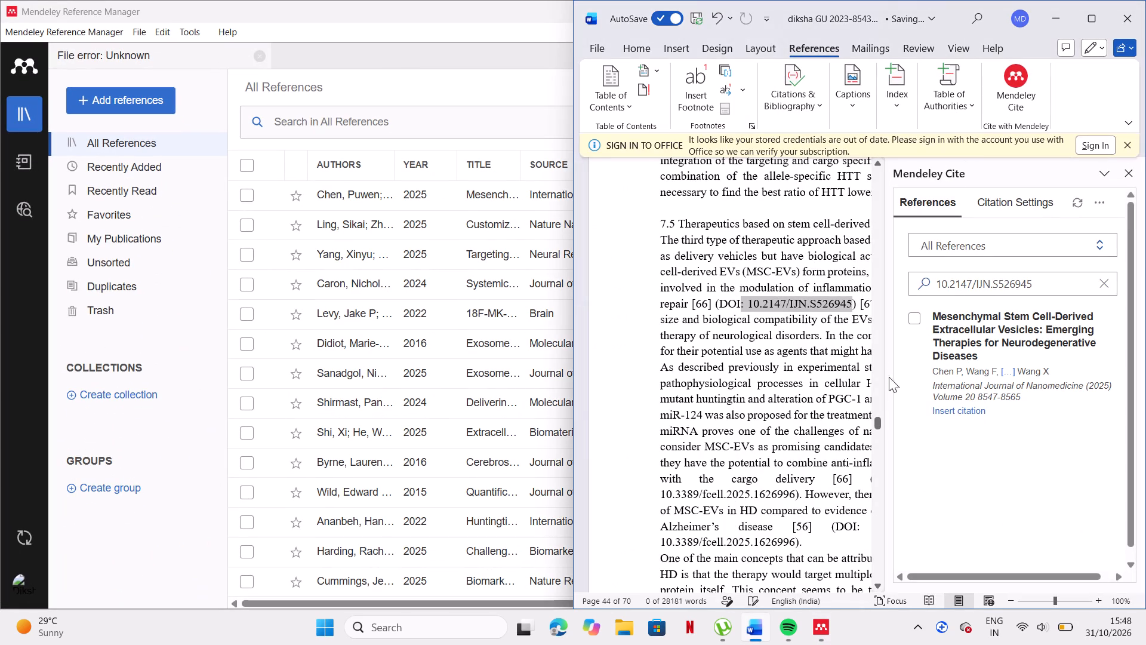
click(849, 392)
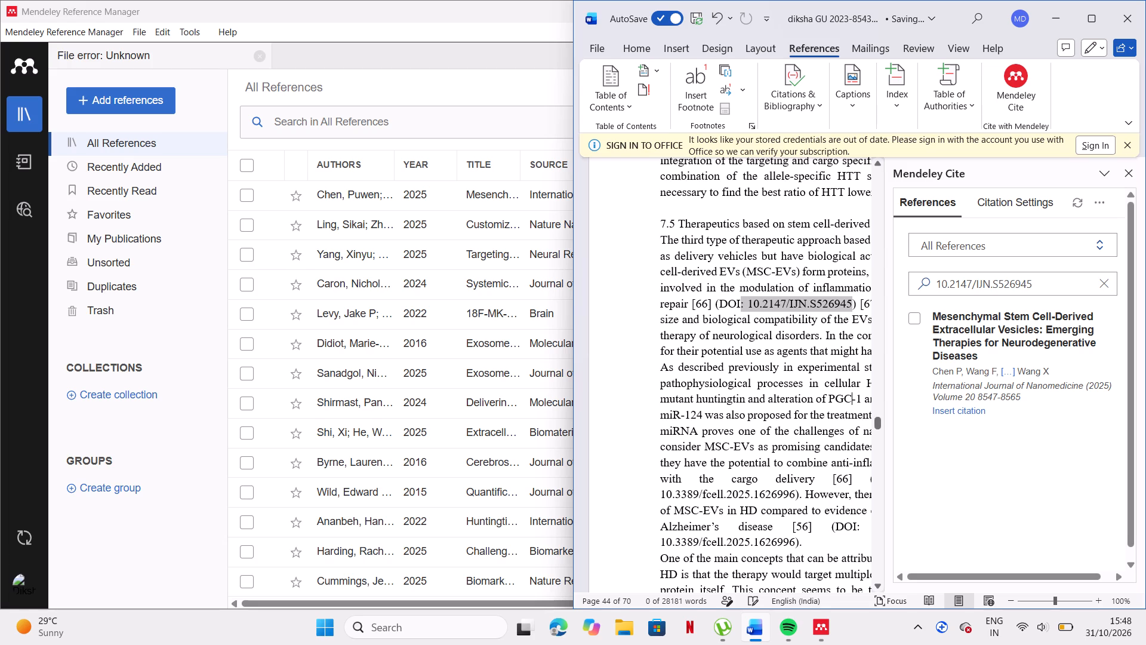
Overwrite the DOI after [67] in the first paragraph of section 7.5 with the copied DOI 10.2147/IJN.S526945.
scroll(771, 403, left, 1)
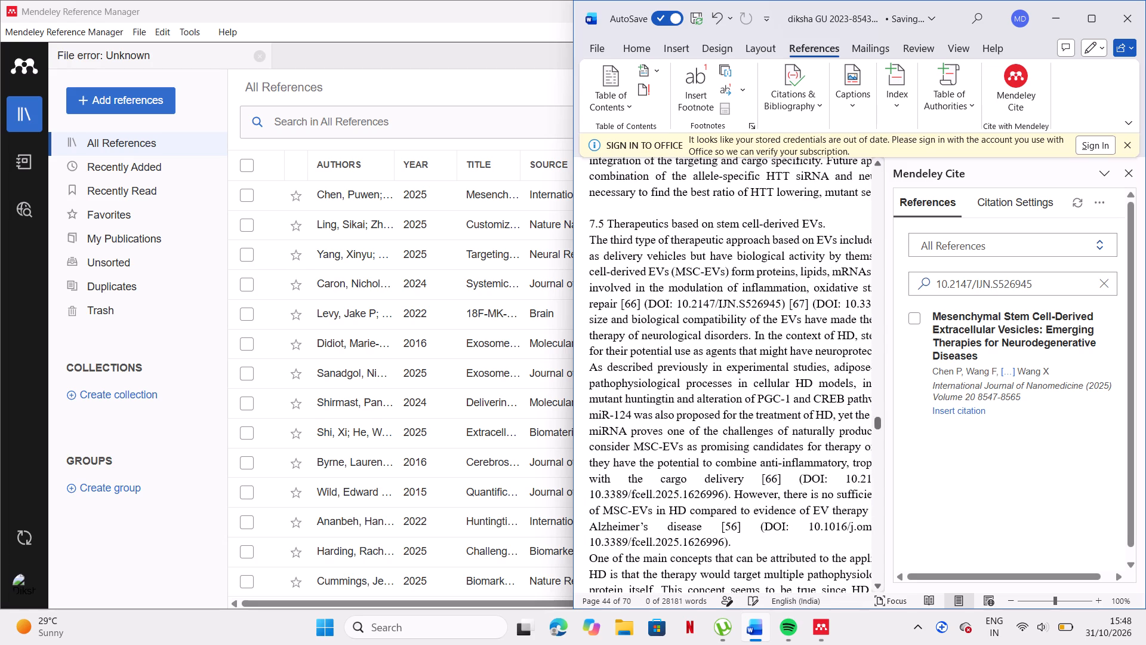
ctrl+scroll(771, 403, down, 1)
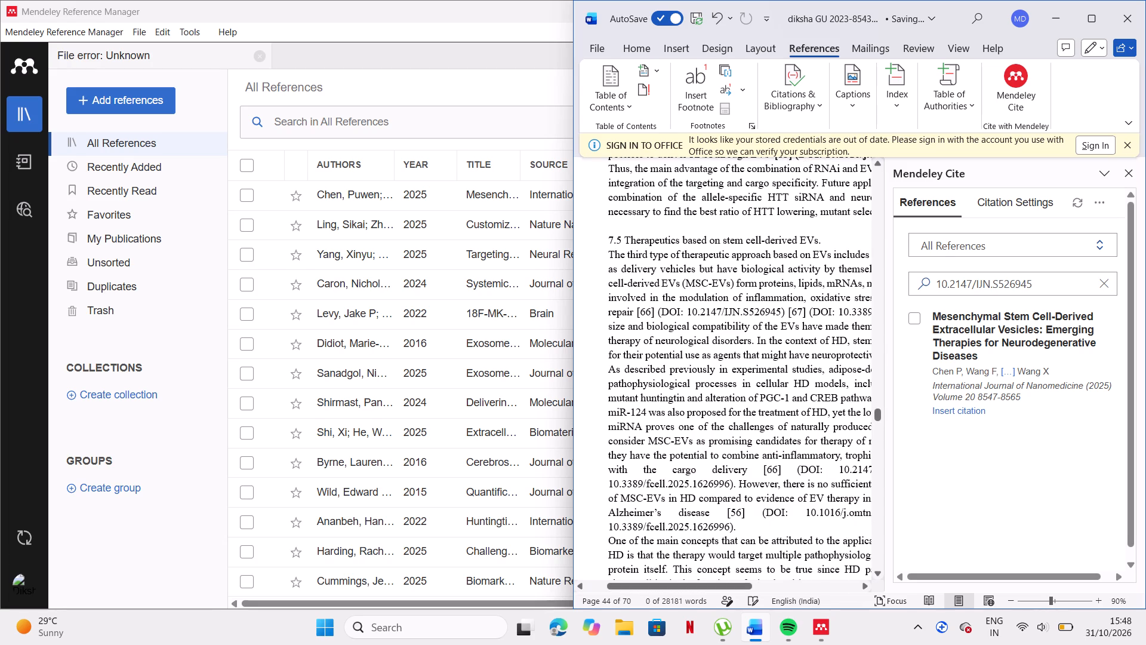
scroll(831, 311, left, 1)
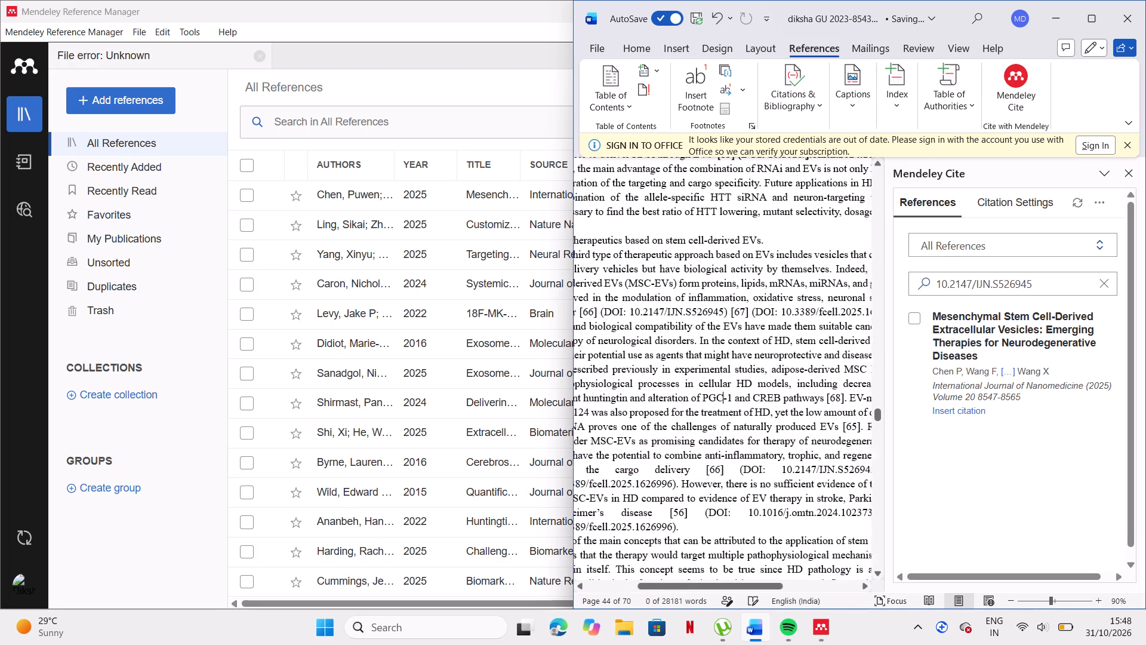
scroll(831, 311, left, 1)
scroll(782, 315, left, 1)
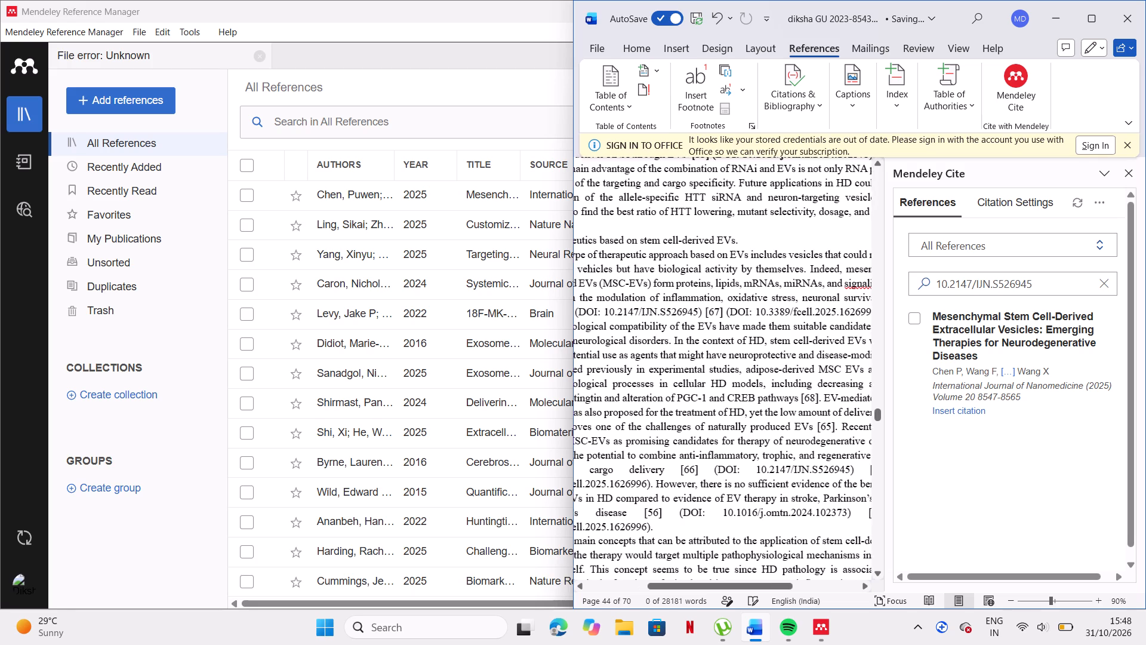
scroll(782, 315, left, 1)
drag(742, 314, 840, 308)
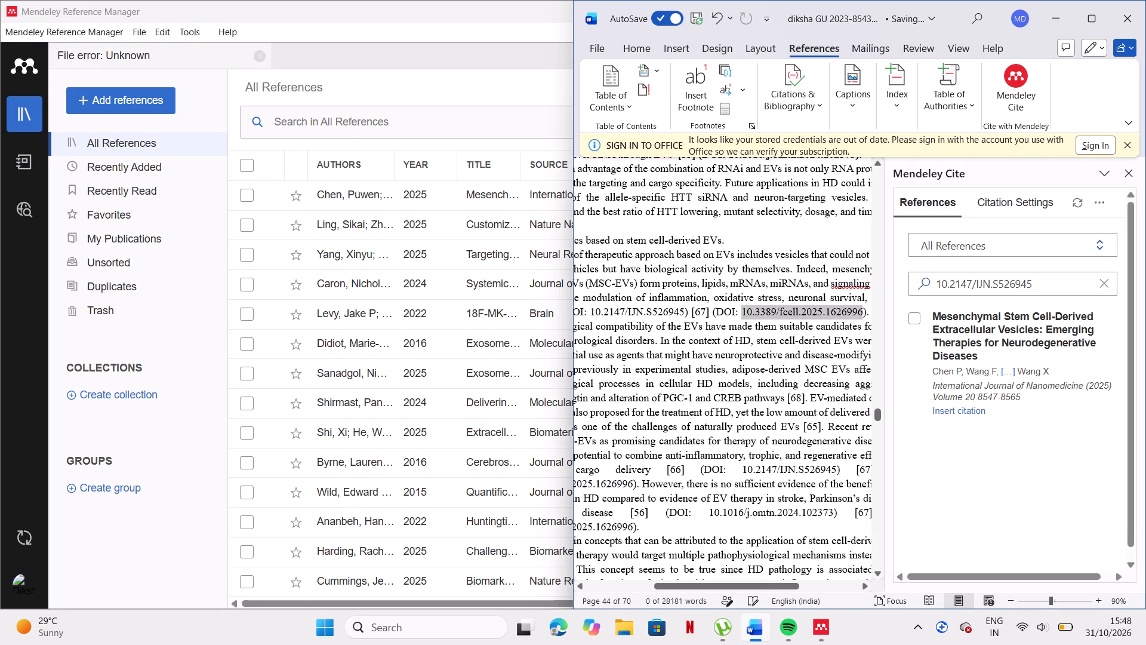
drag(840, 308, 855, 308)
key(ctrl+v)
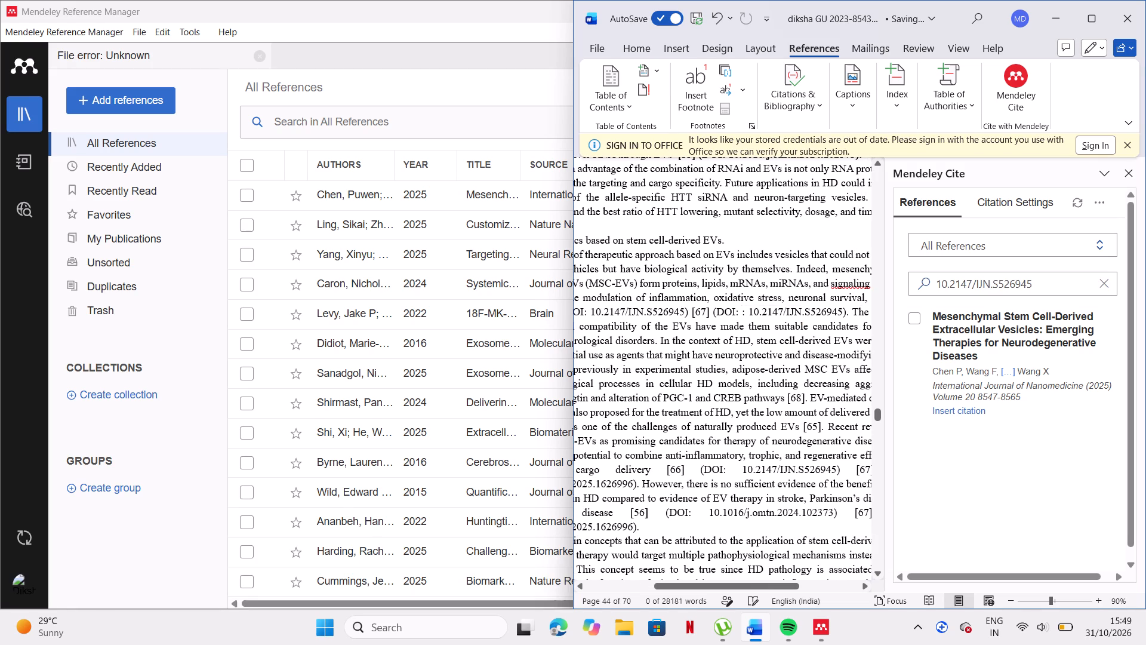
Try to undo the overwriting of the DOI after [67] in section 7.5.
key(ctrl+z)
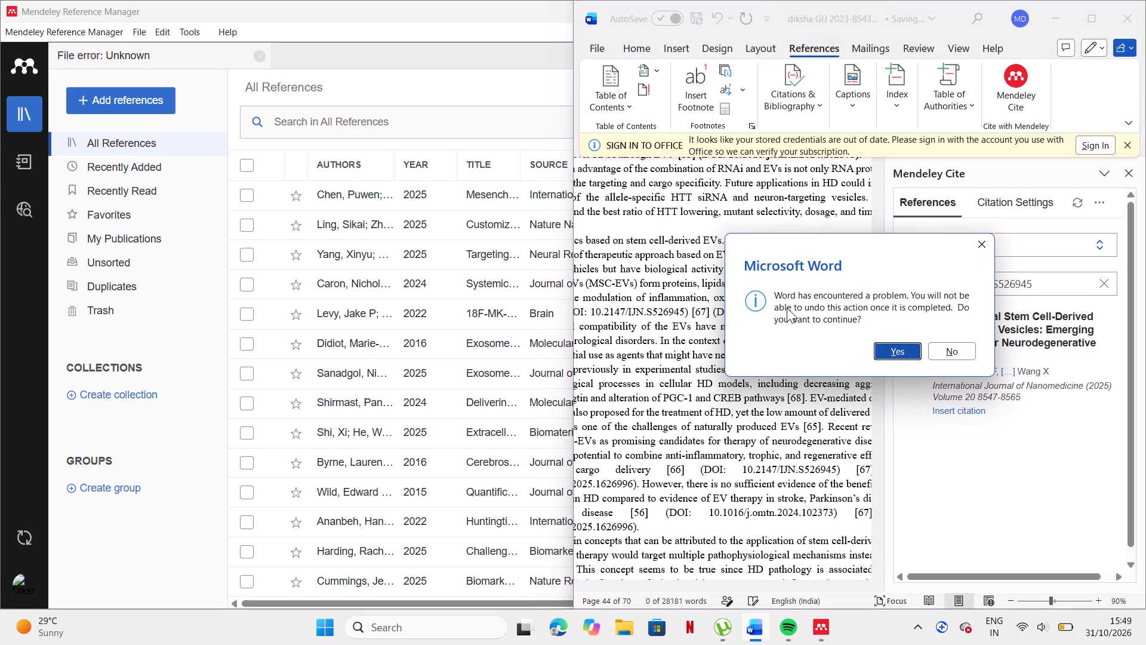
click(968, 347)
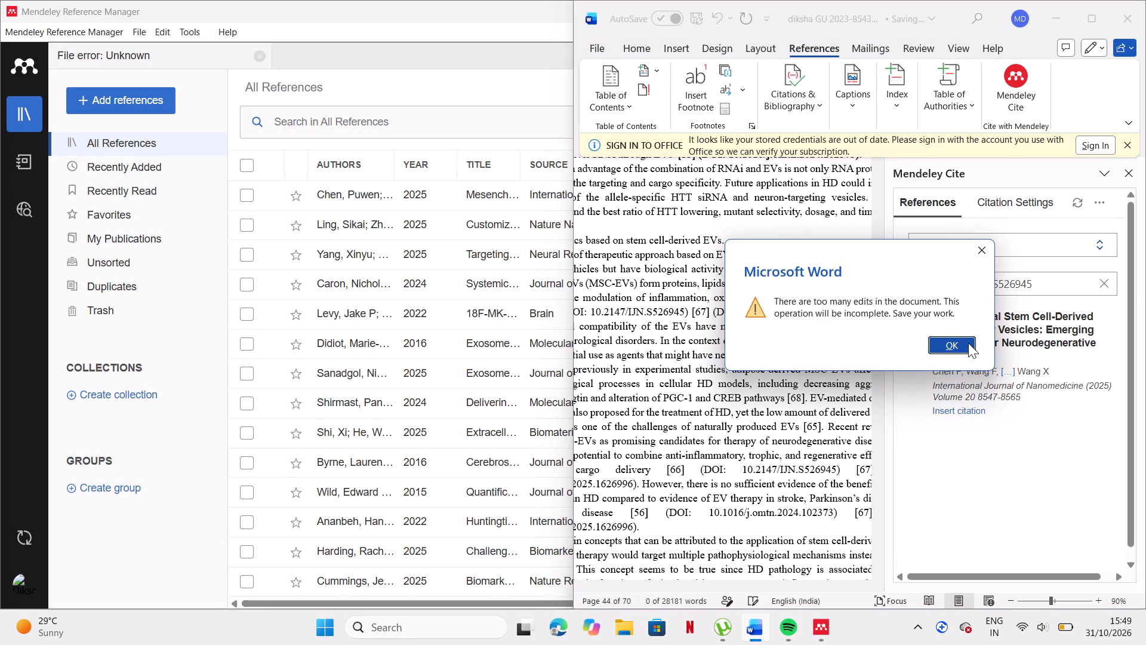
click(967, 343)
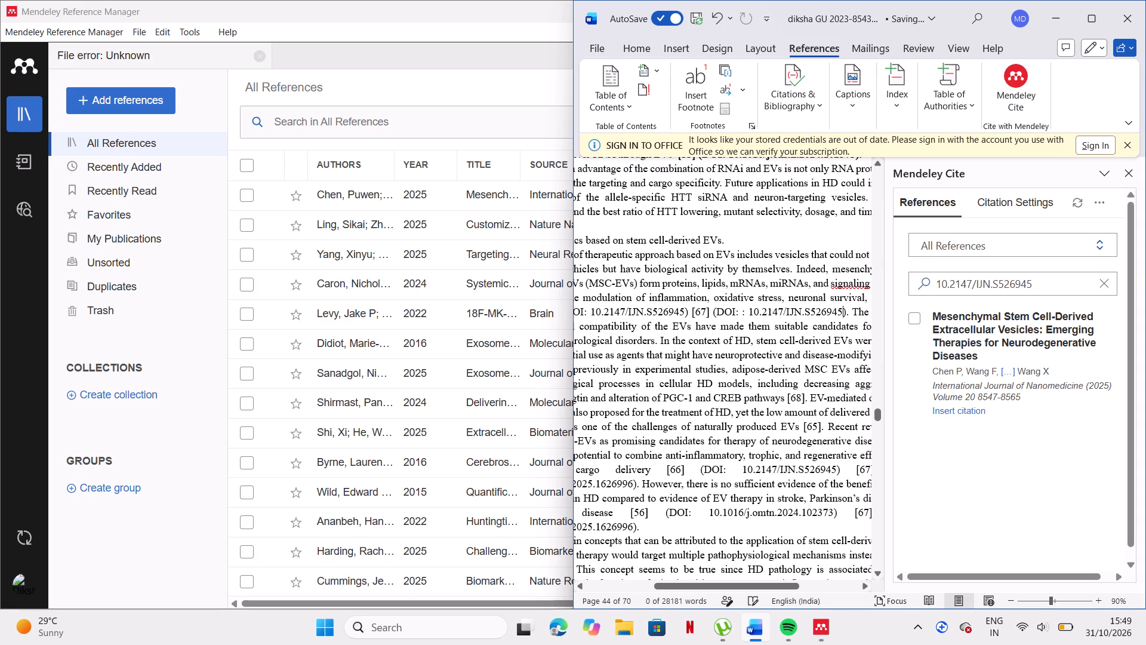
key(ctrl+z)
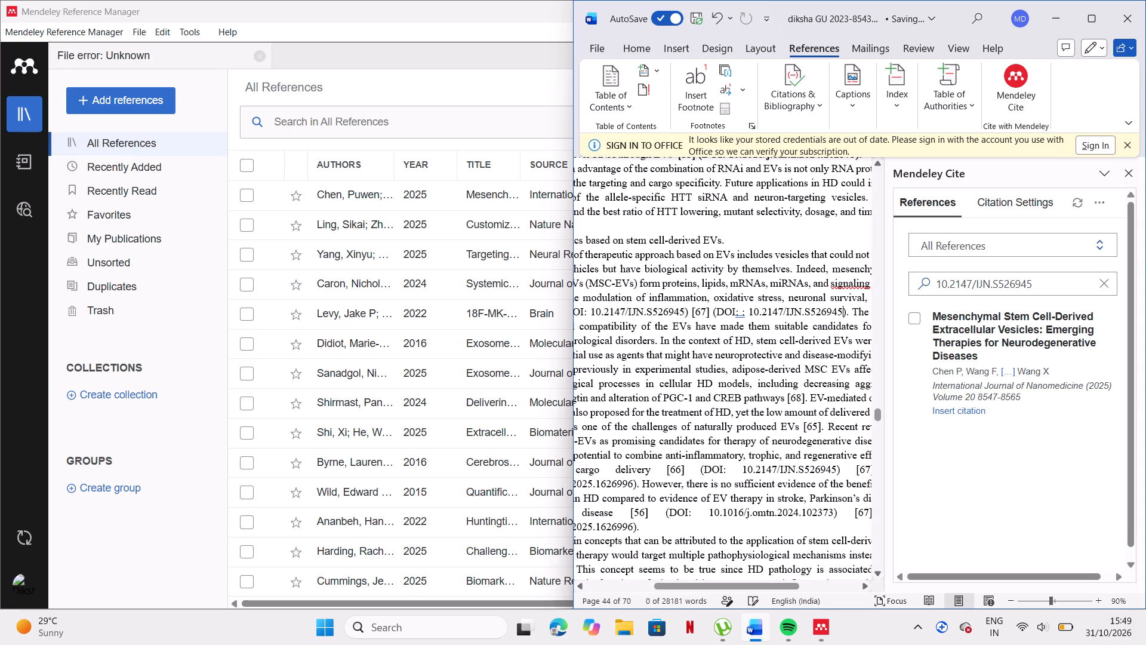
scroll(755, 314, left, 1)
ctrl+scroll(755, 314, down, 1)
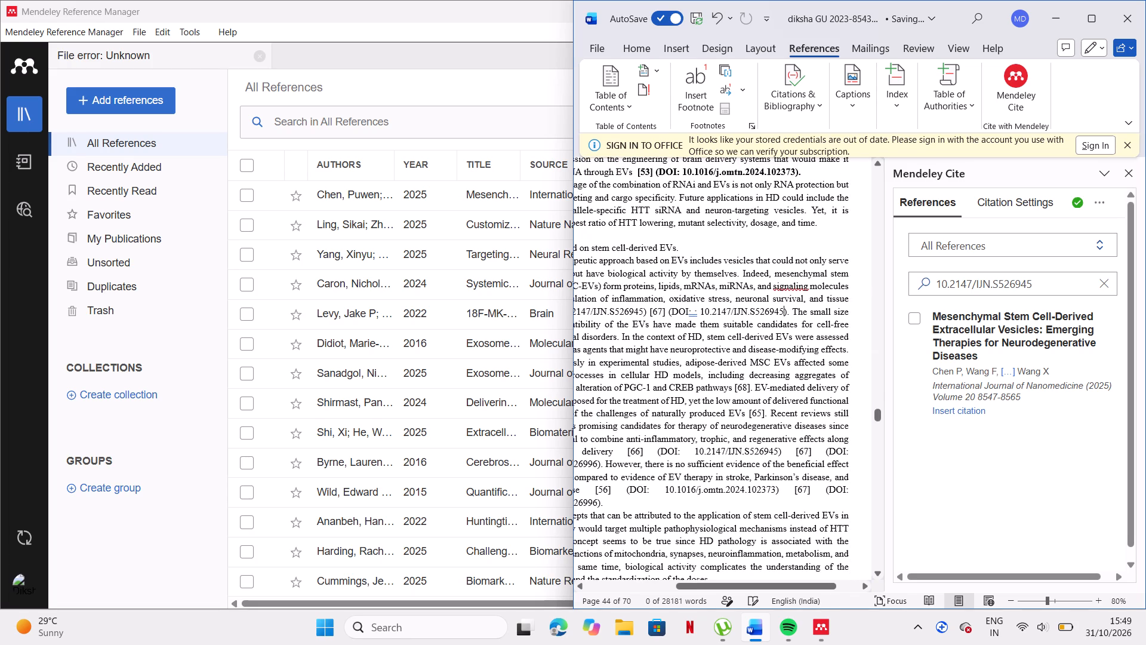
Replace the parenthesised text after the first [67] in section 7.5 with 10.3389/fcell.2025.1626996, copied from the end of the same paragraph.
scroll(755, 314, left, 1)
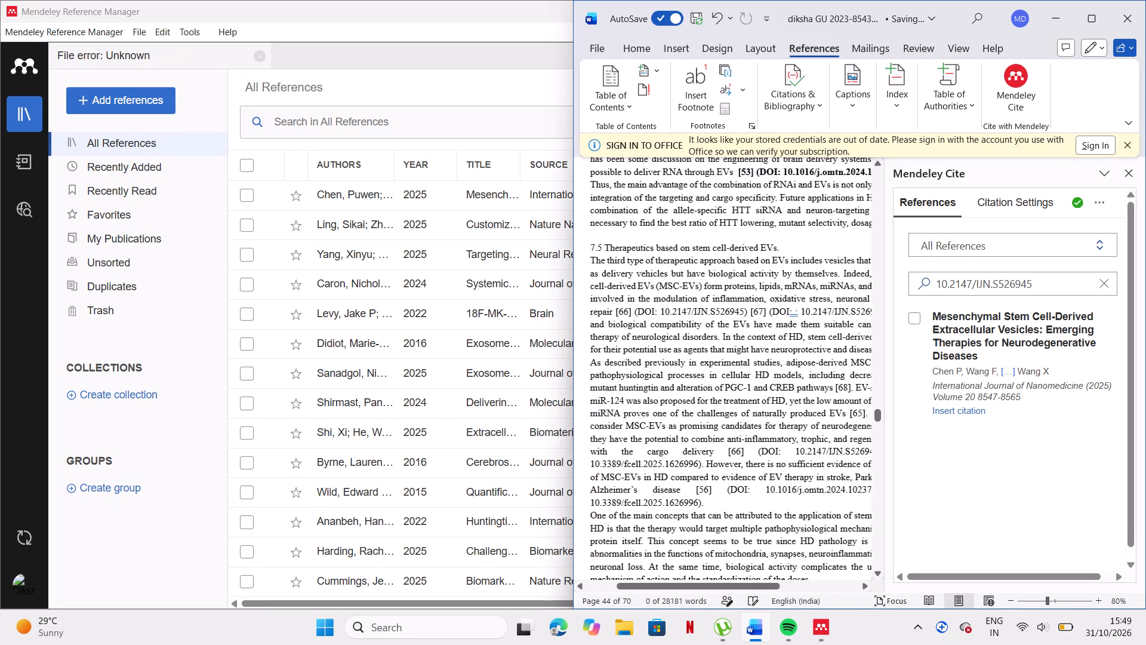
scroll(755, 314, left, 1)
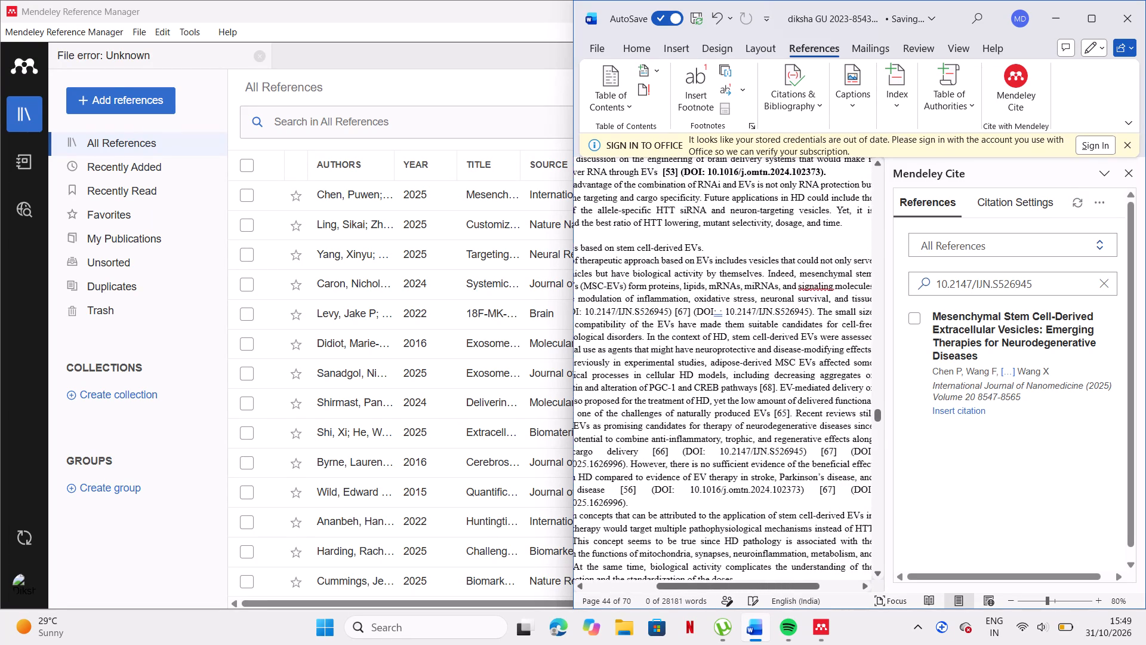
click(1082, 18)
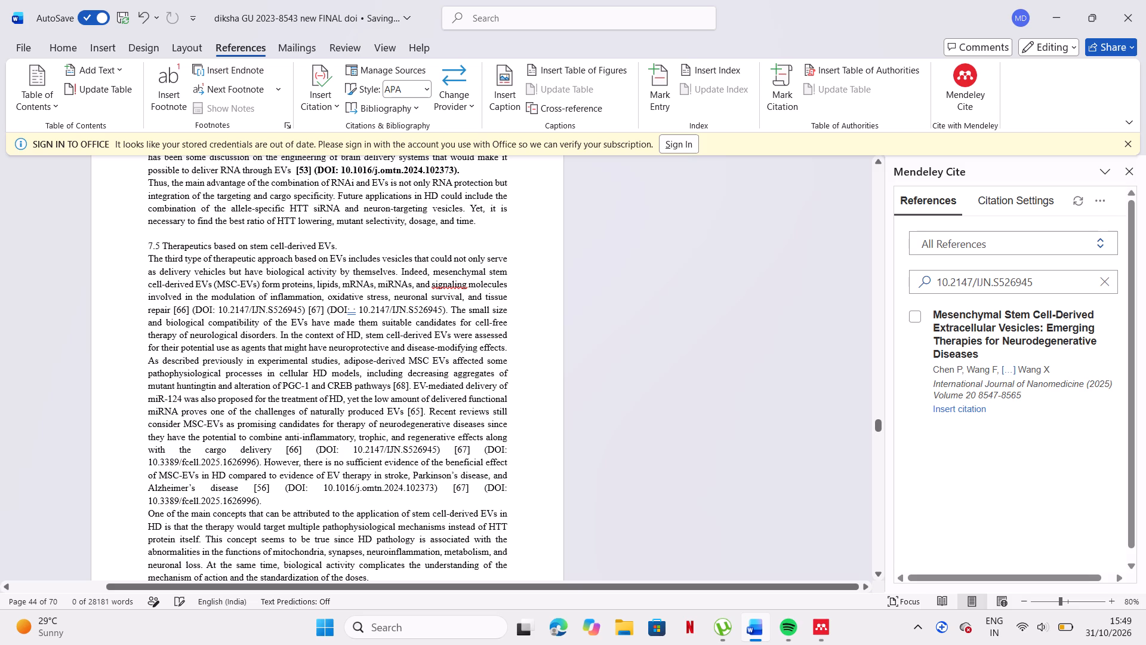
drag(329, 310, 440, 308)
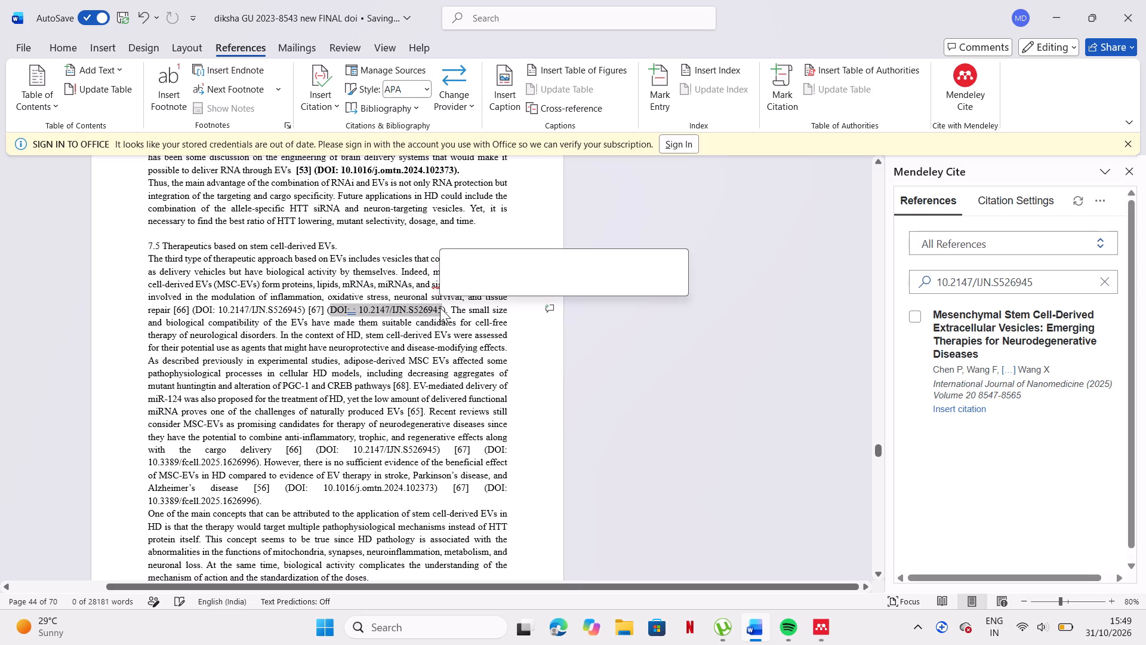
key(BackSpace)
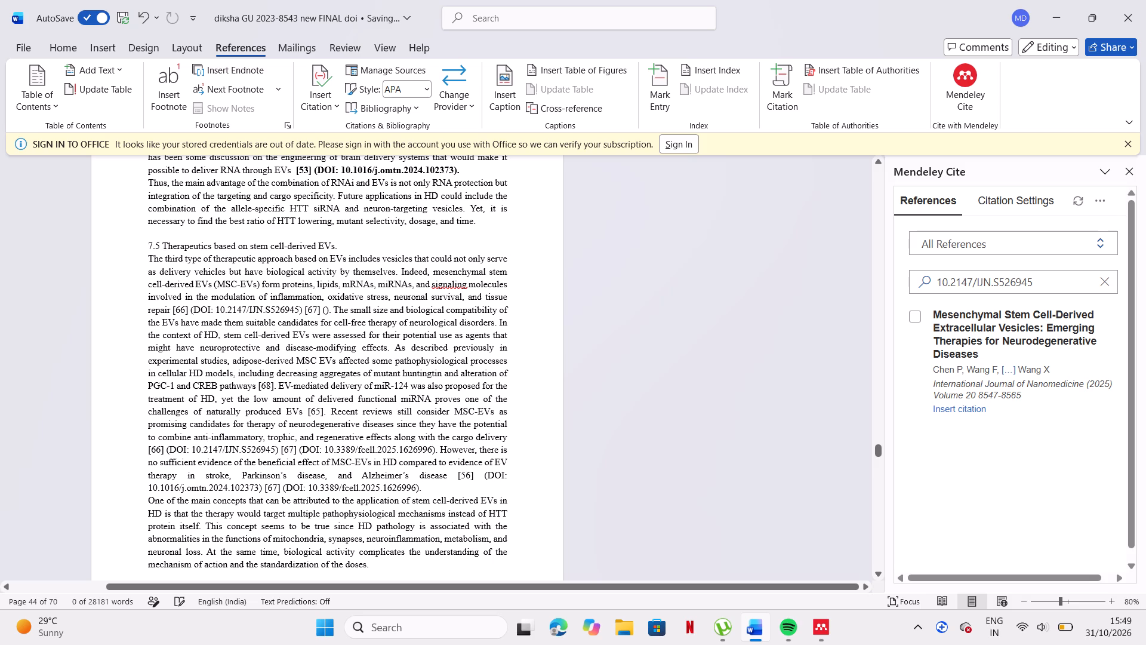
drag(308, 487, 411, 493)
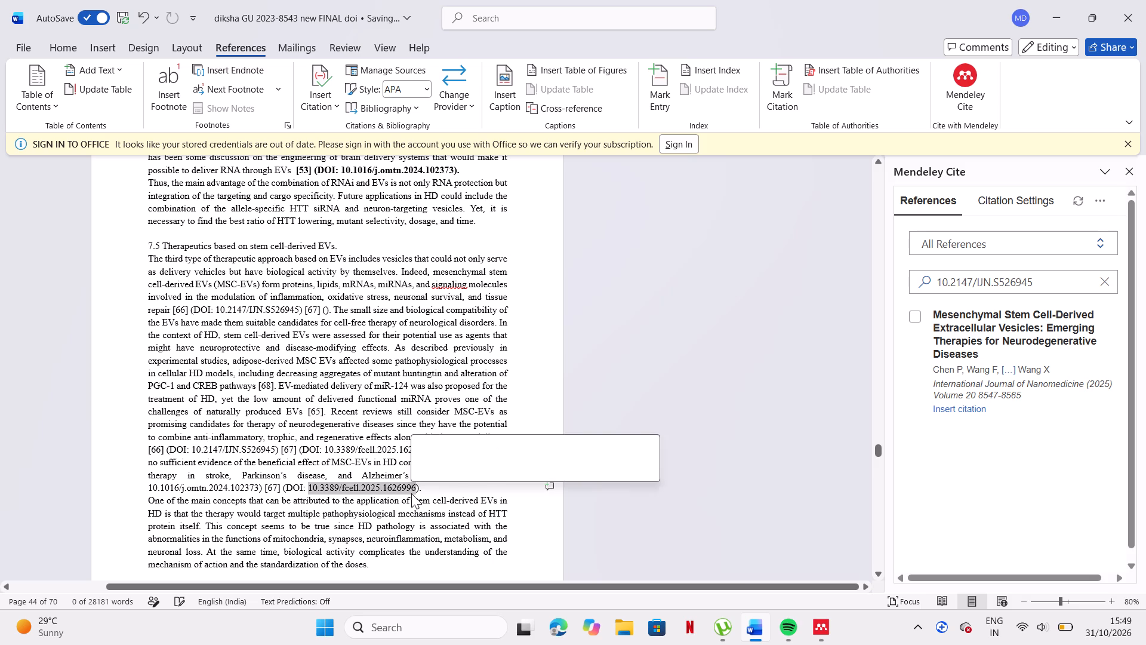
key(ctrl+x)
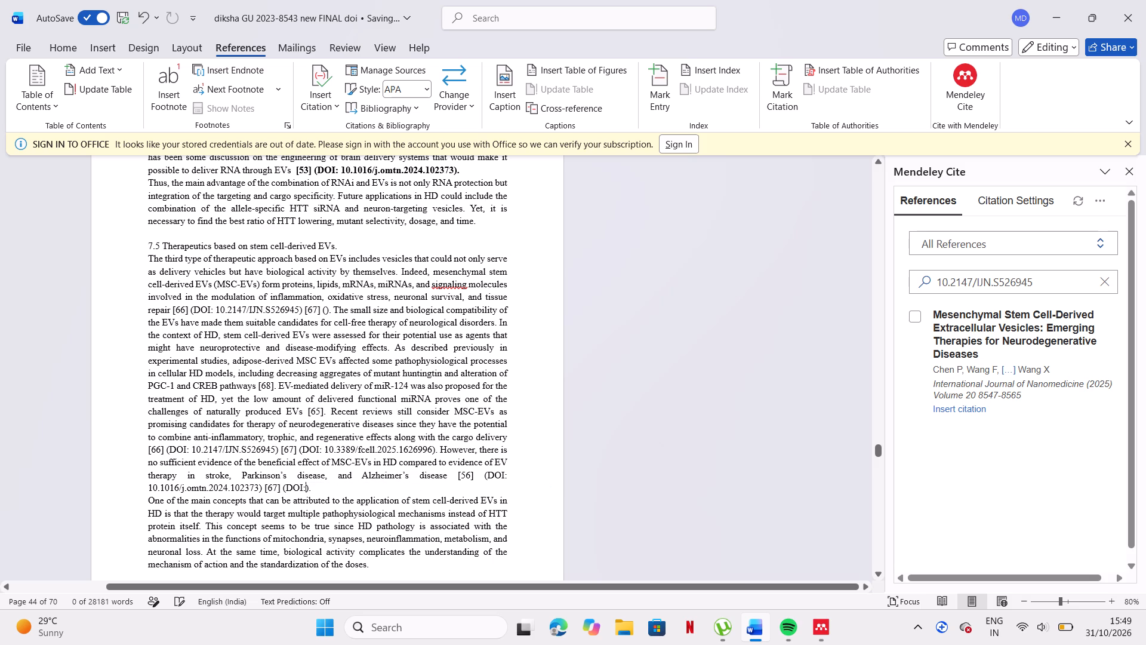
key(ctrl+z)
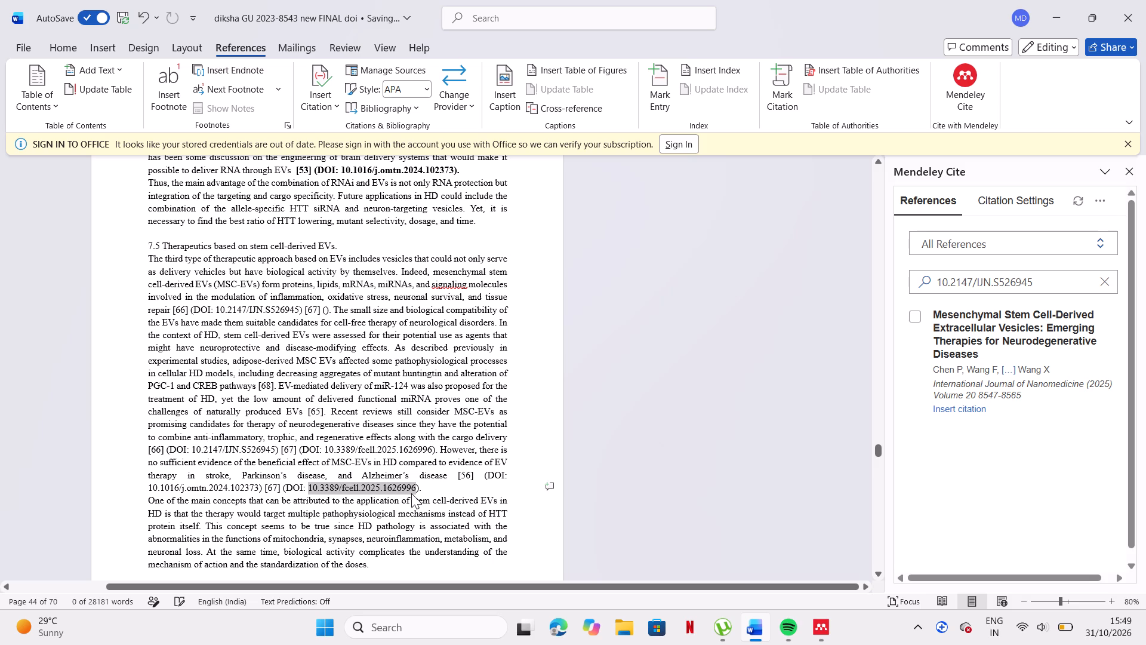
key(ctrl+c)
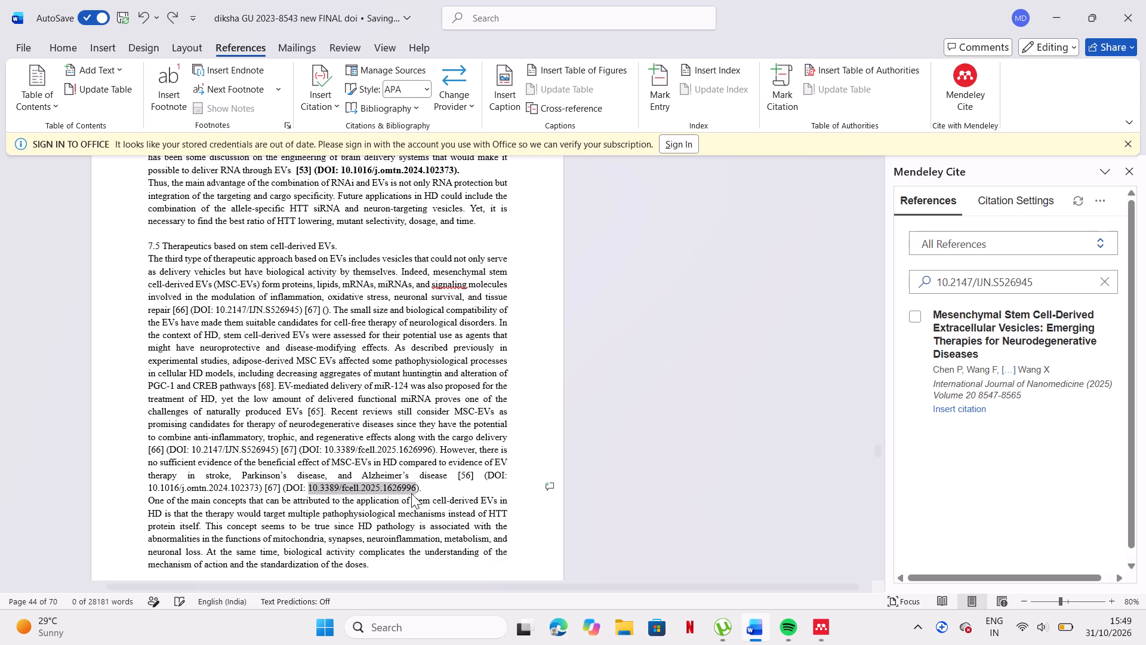
click(324, 311)
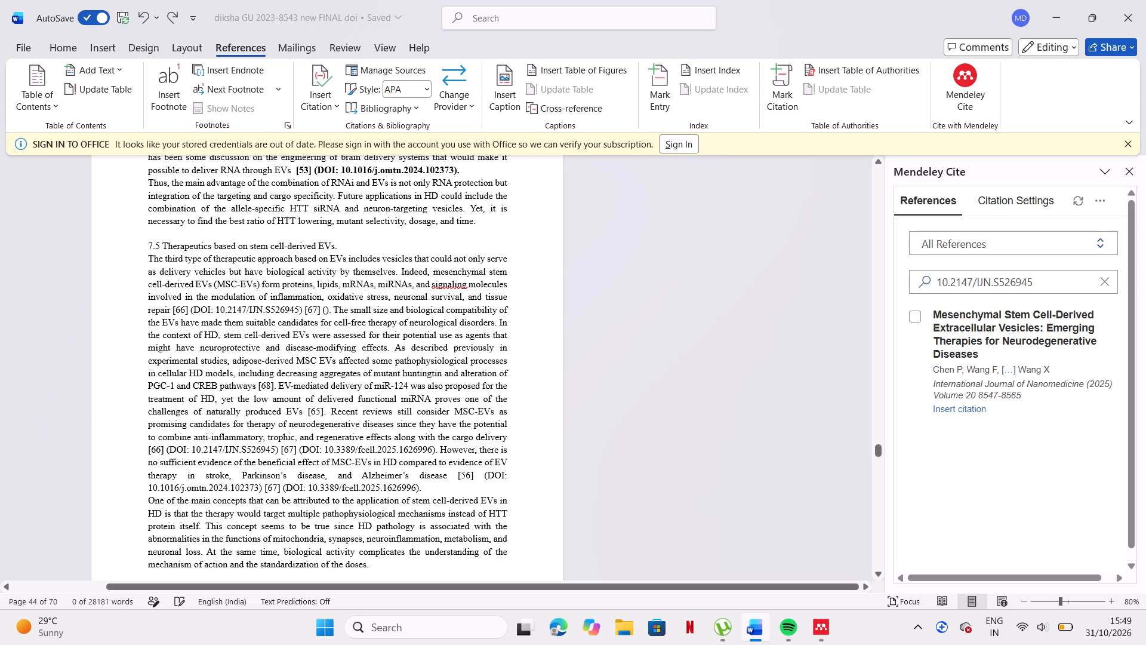
key(ctrl+v)
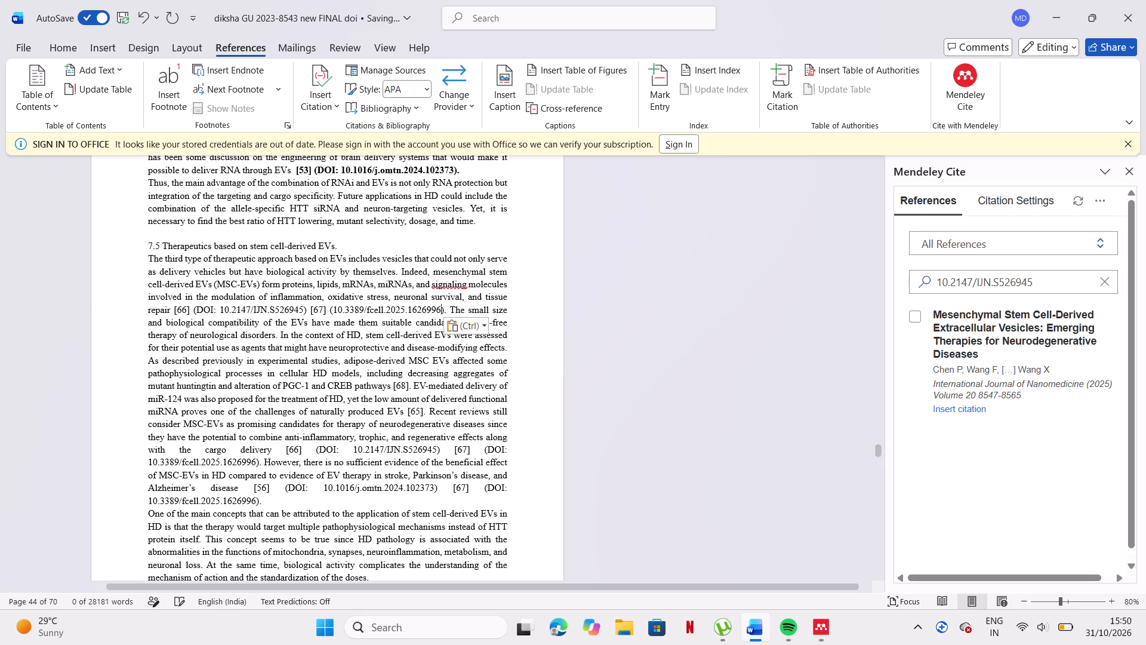
Replace the first [66] in section 7.5 with the Mendeley citation for DOI 10.2147/IJN.S526945.
click(192, 308)
ctrl+scroll(192, 308, up, 3)
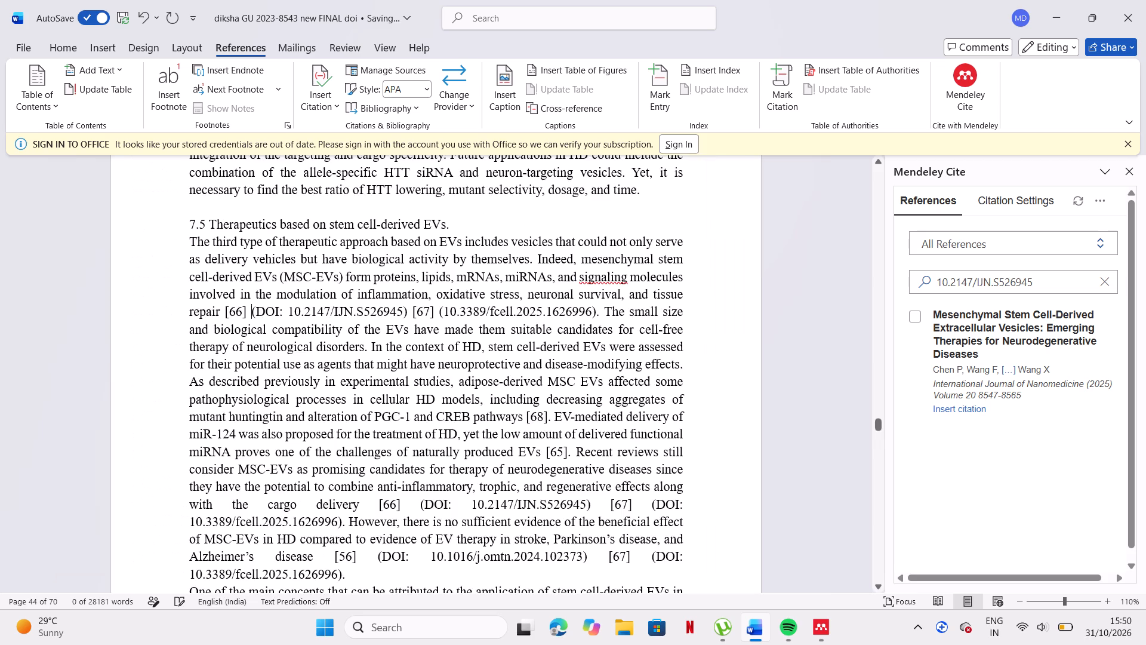
ctrl+scroll(192, 308, up, 1)
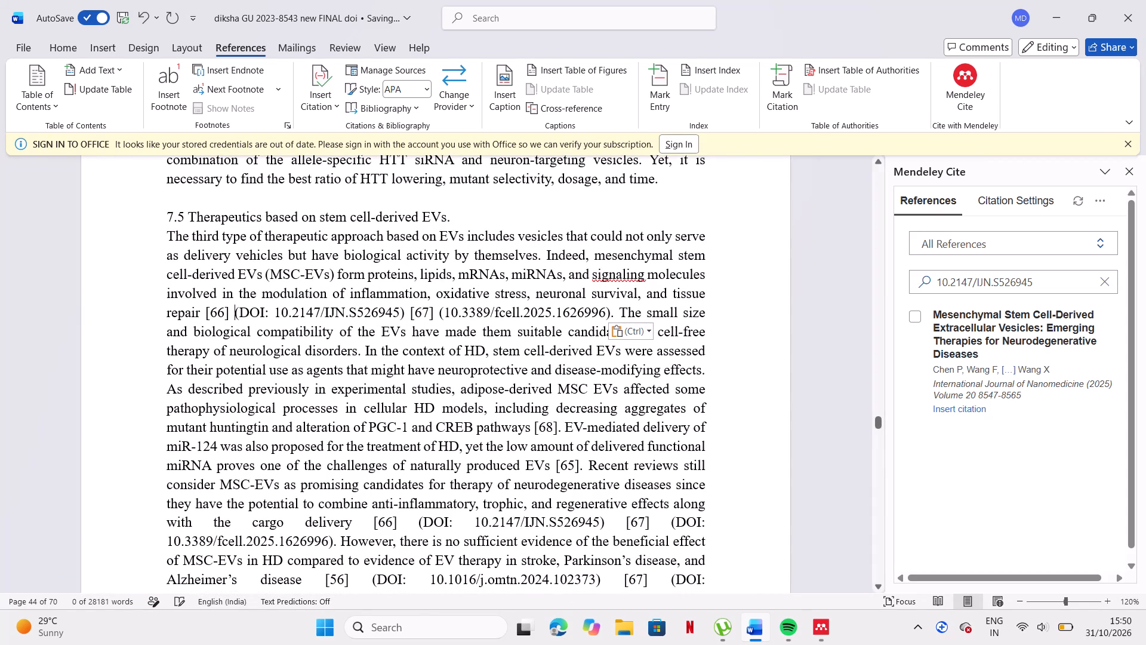
key(BackSpace)
key(BackSpace)
key(BackSpace)
key(BackSpace)
key(BackSpace)
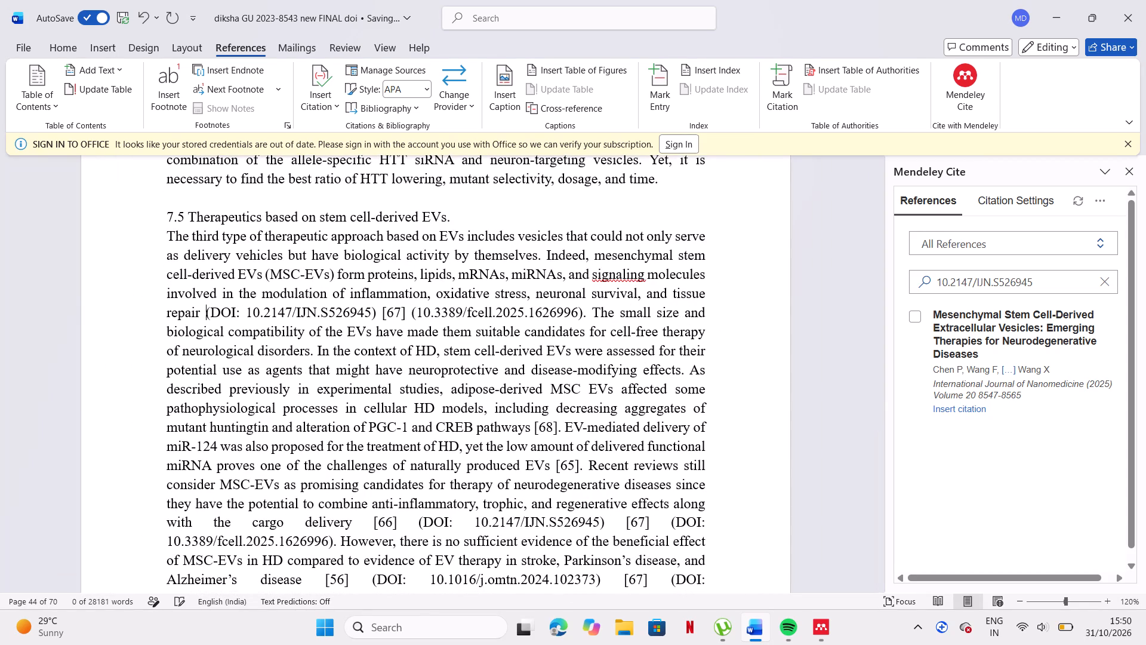
click(963, 410)
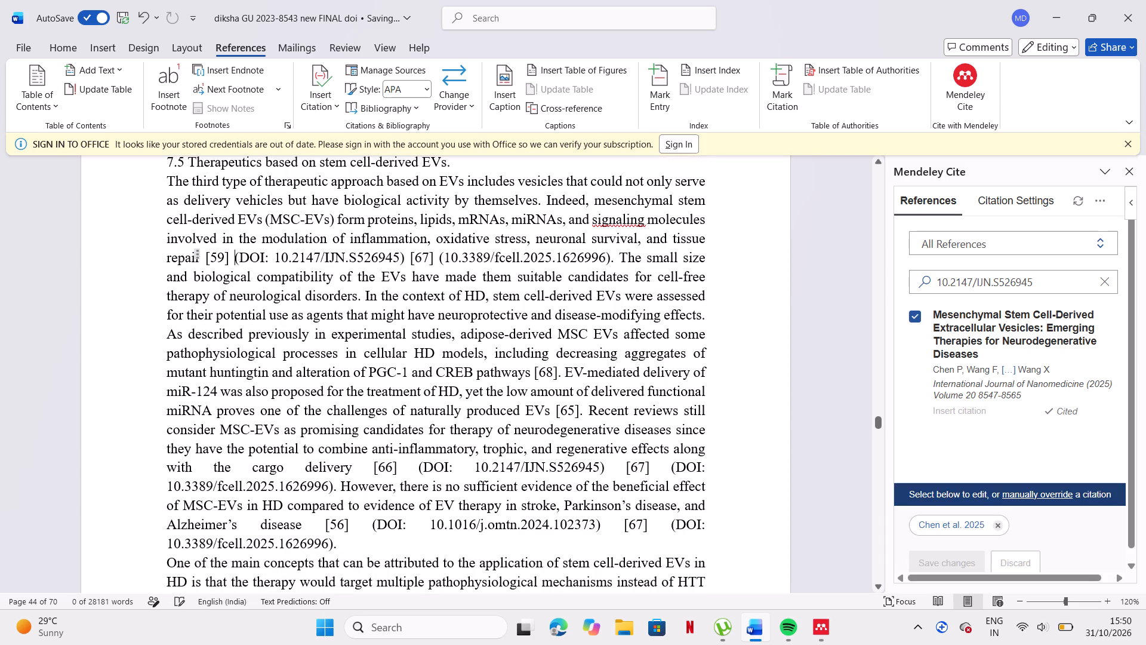
Bold the newly inserted citation together with its DOI 10.2147/IJN.S526945 in the first paragraph of section 7.5.
click(205, 257)
drag(408, 258, 273, 254)
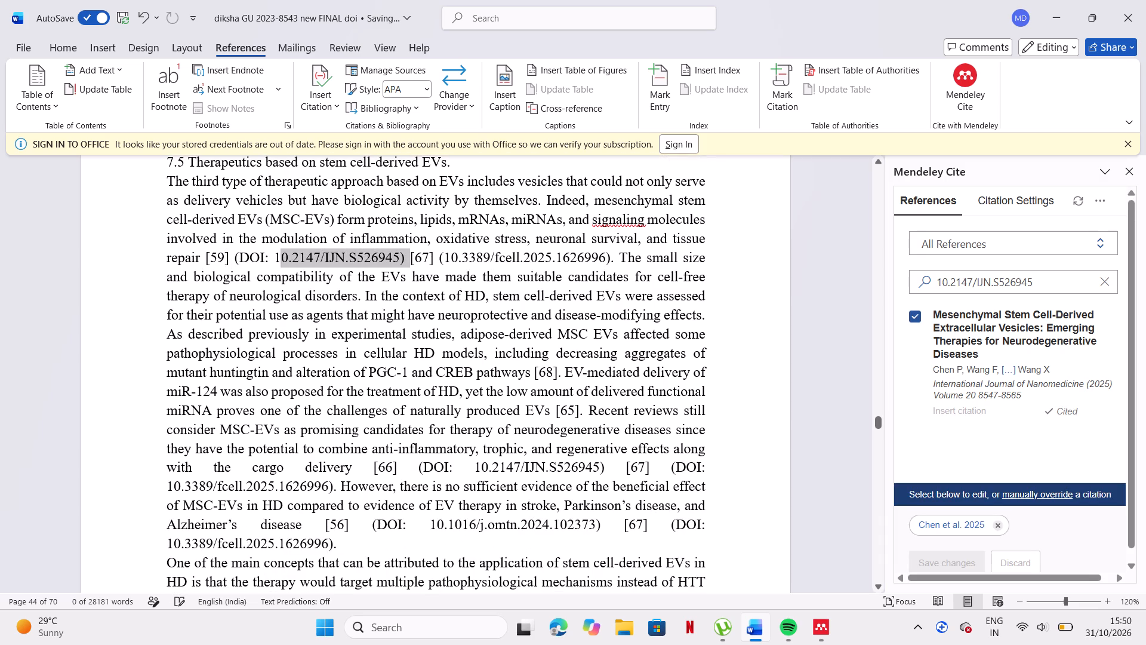
drag(273, 254, 212, 256)
click(221, 236)
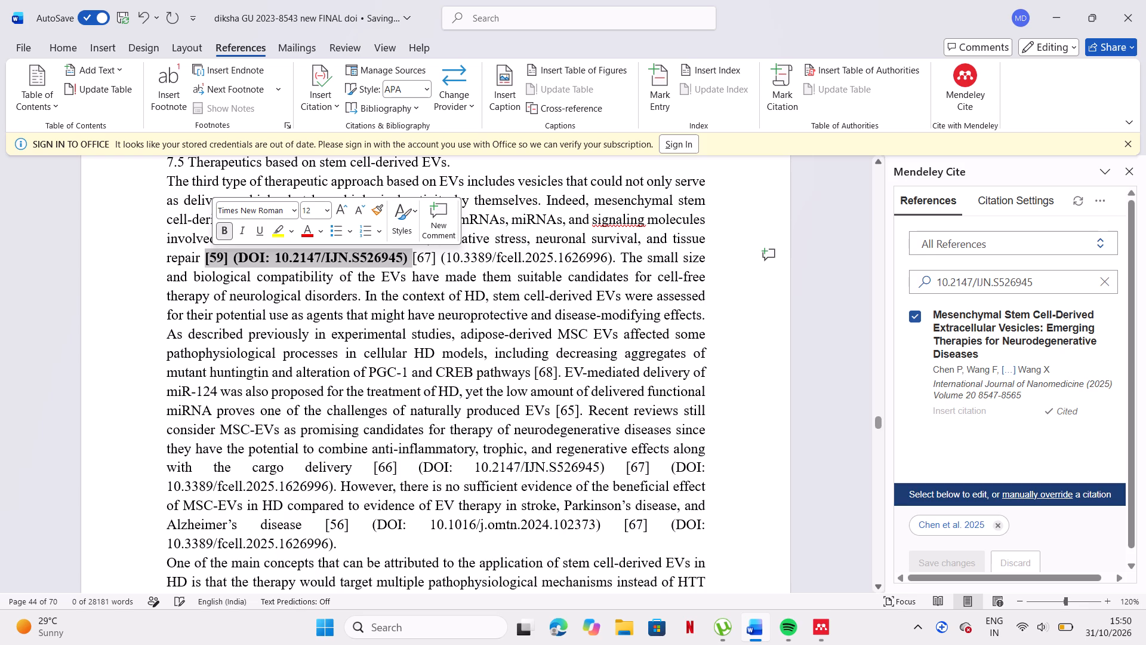
Copy DOI 10.3389/fcell.2025.1626996, switch to Mendeley Reference Manager, and add that reference manually by looking up the DOI.
drag(446, 259, 594, 262)
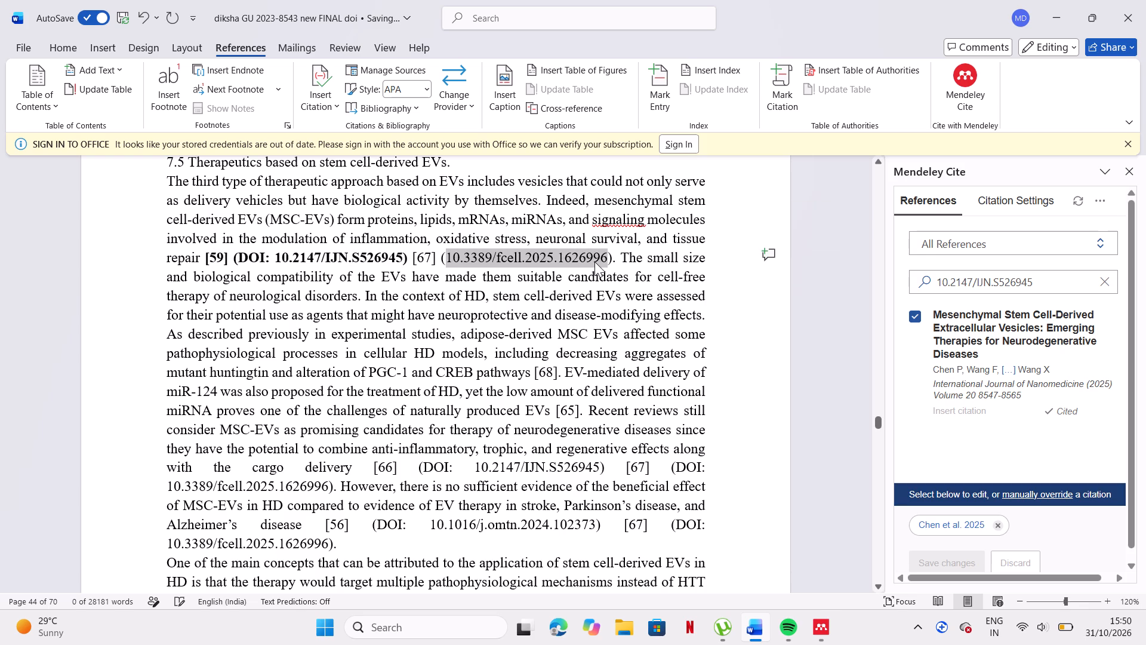
key(ctrl+c)
click(818, 625)
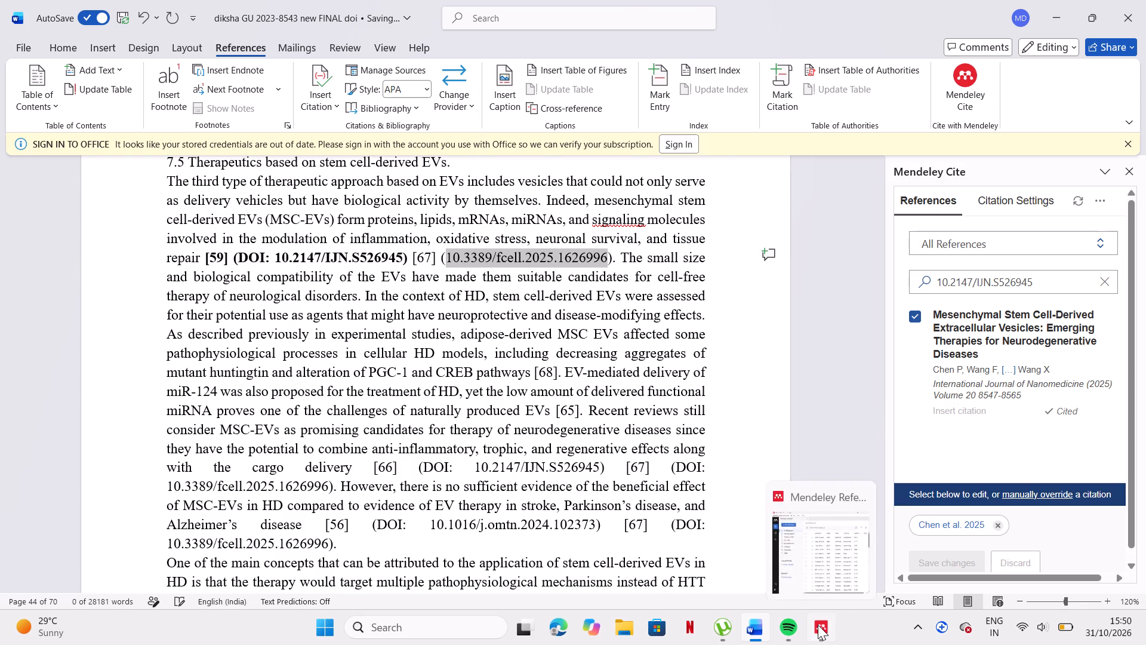
click(83, 99)
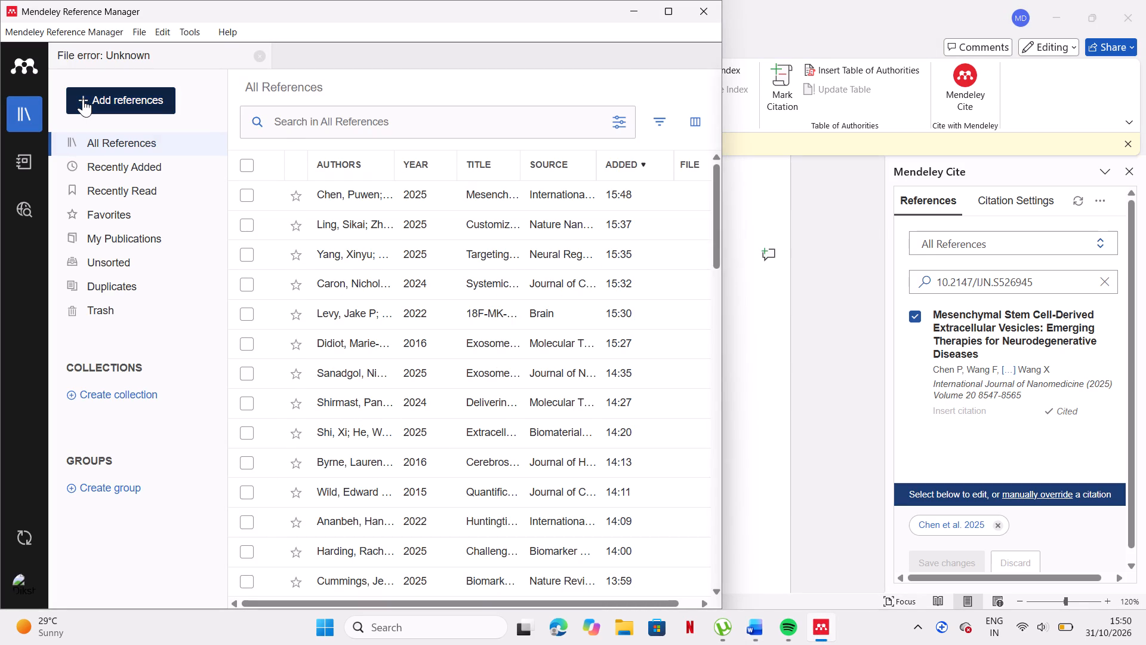
click(119, 320)
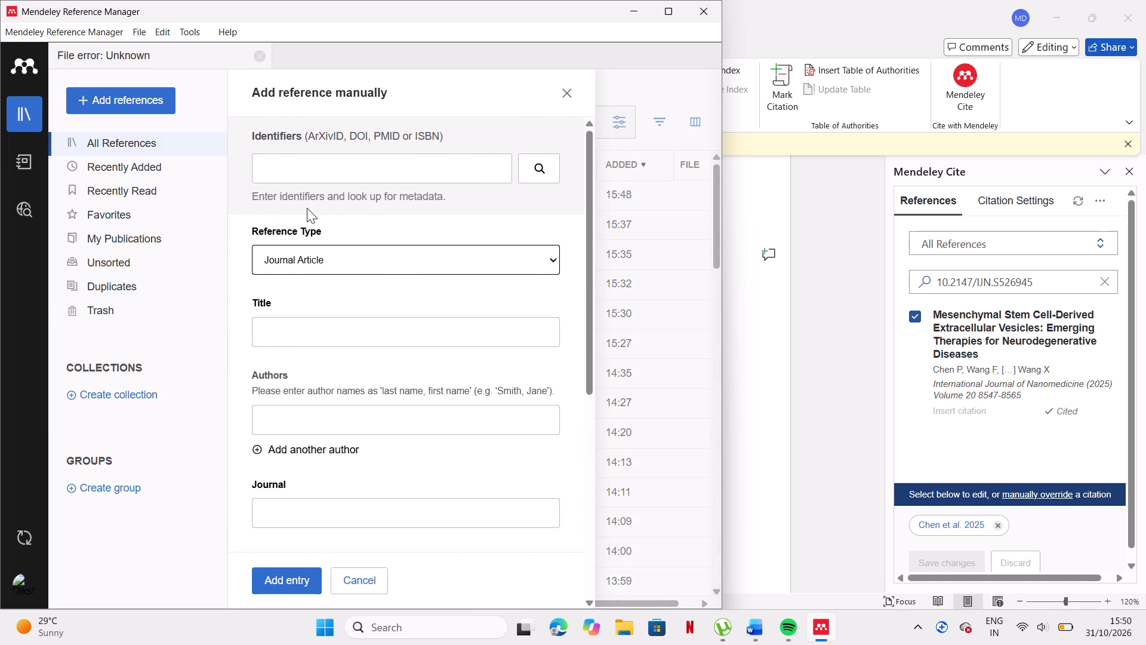
click(353, 168)
key(ctrl+v)
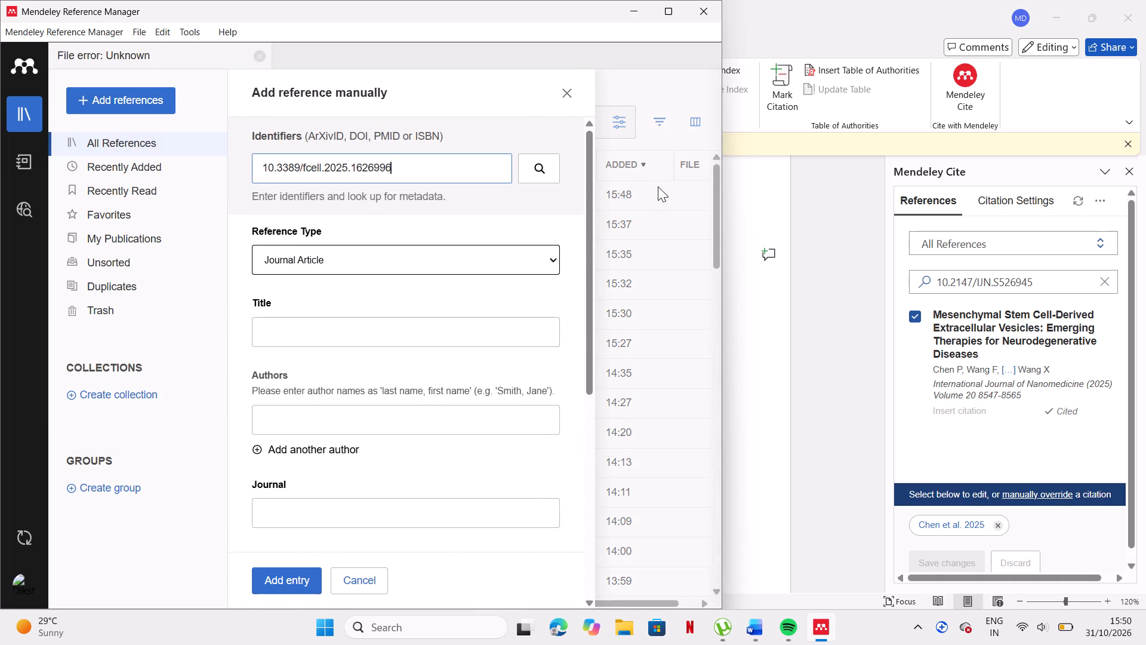
click(545, 171)
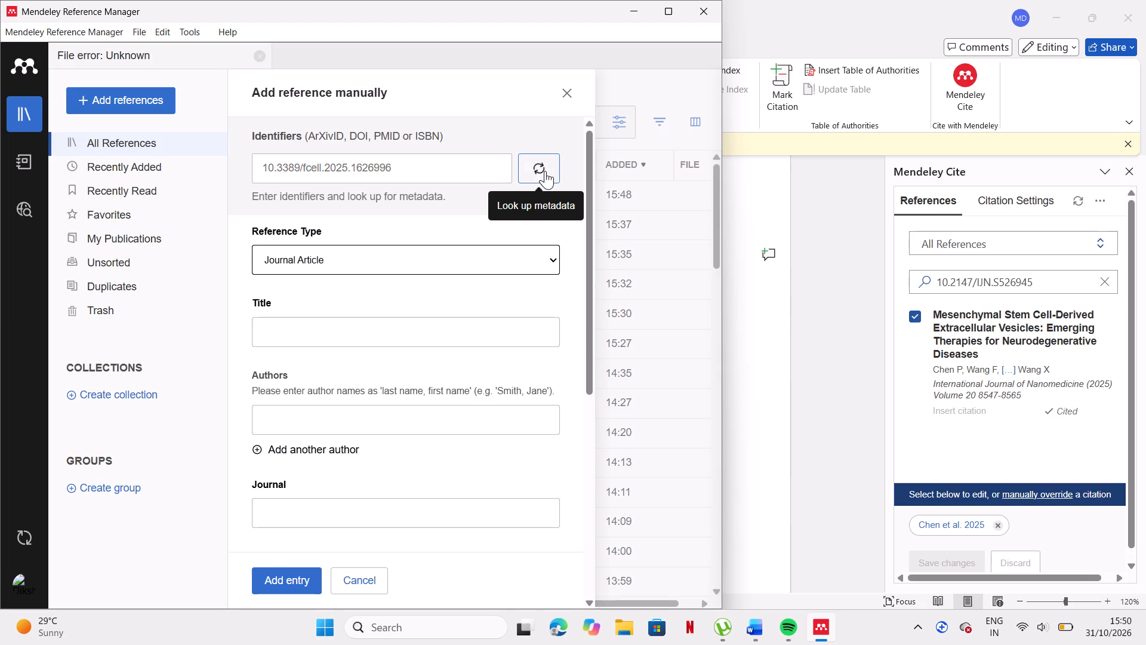
click(291, 588)
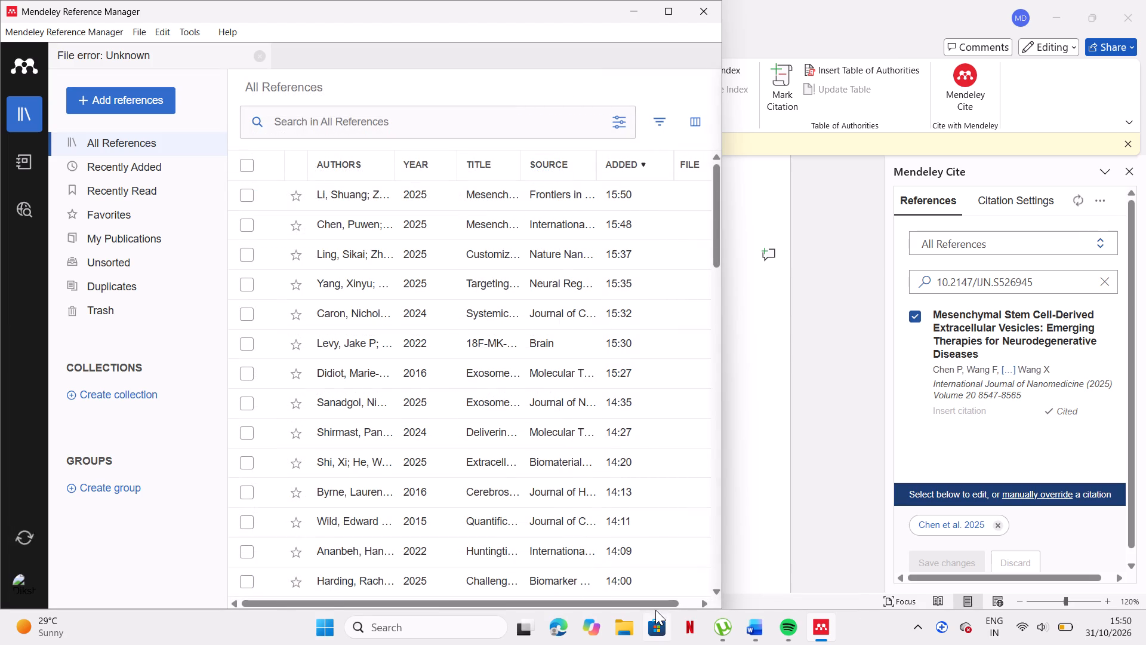
Switch to Word and replace the first [67] in section 7.5 with the Mendeley citation found by searching 10.3389/fcell.2025.1626996.
click(764, 628)
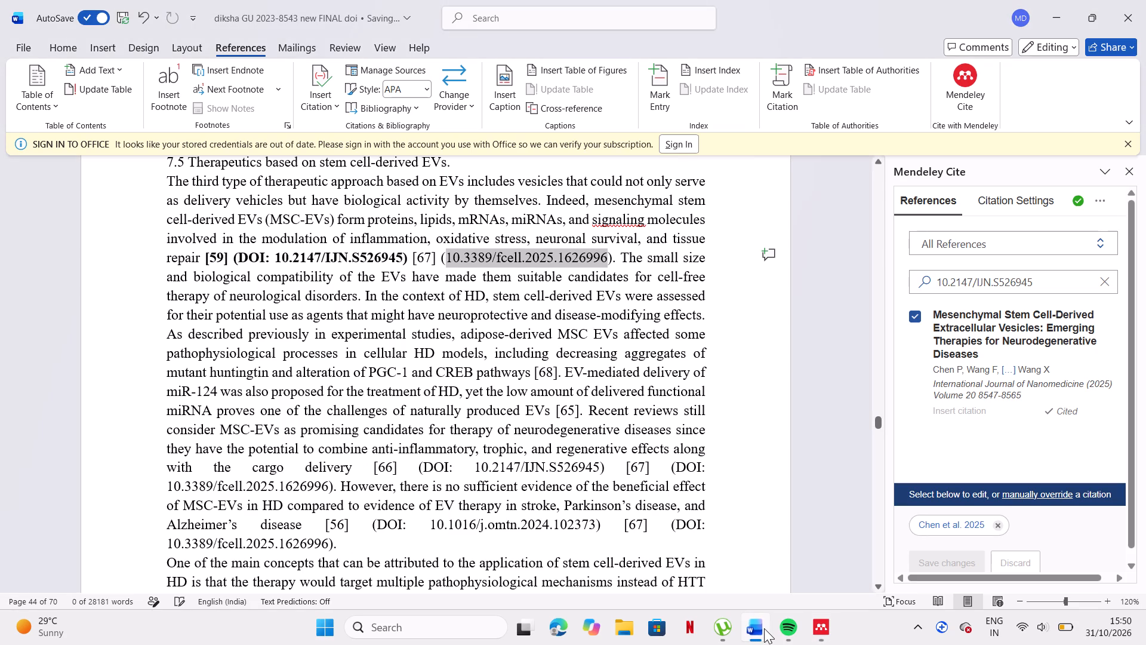
click(1111, 282)
click(1093, 283)
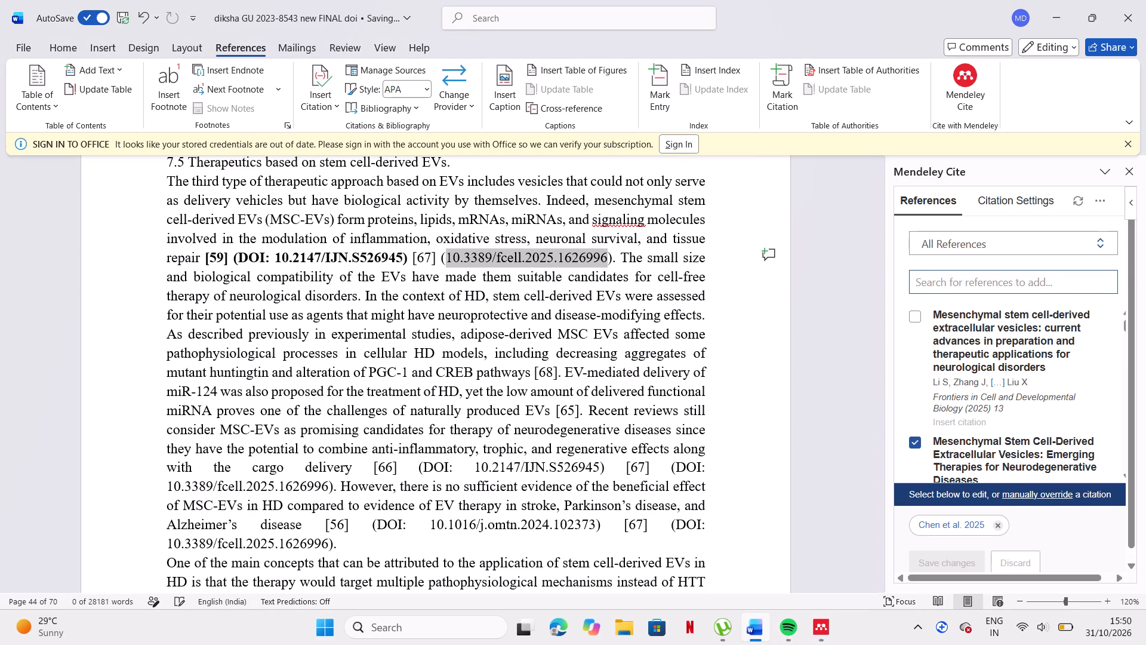
key(ctrl+v)
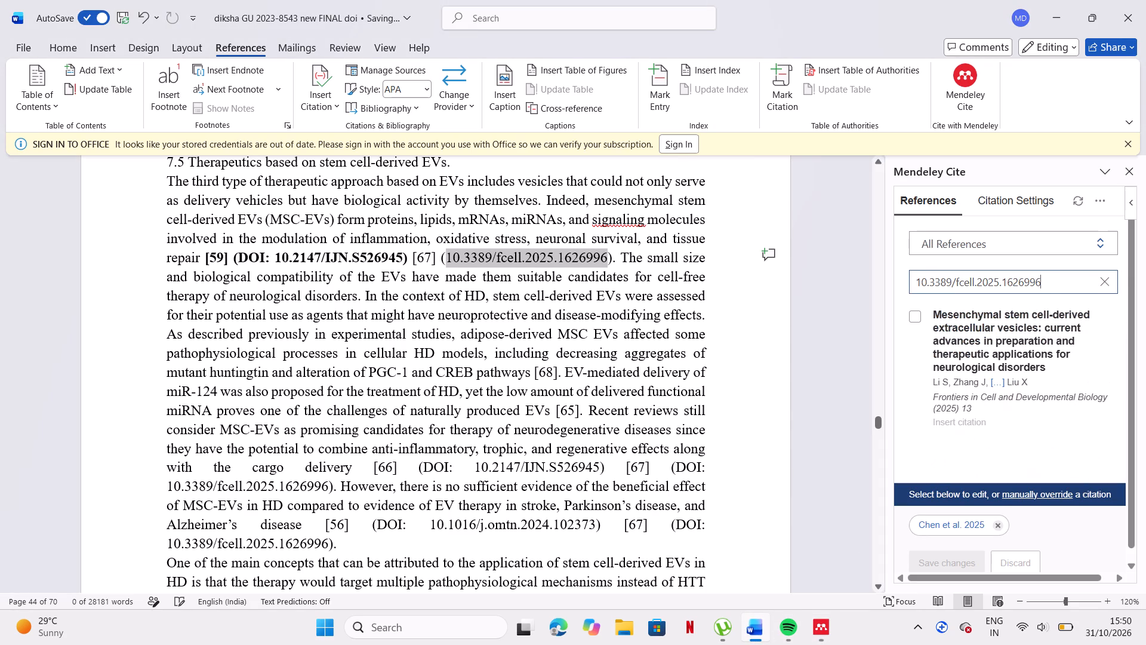
click(1004, 521)
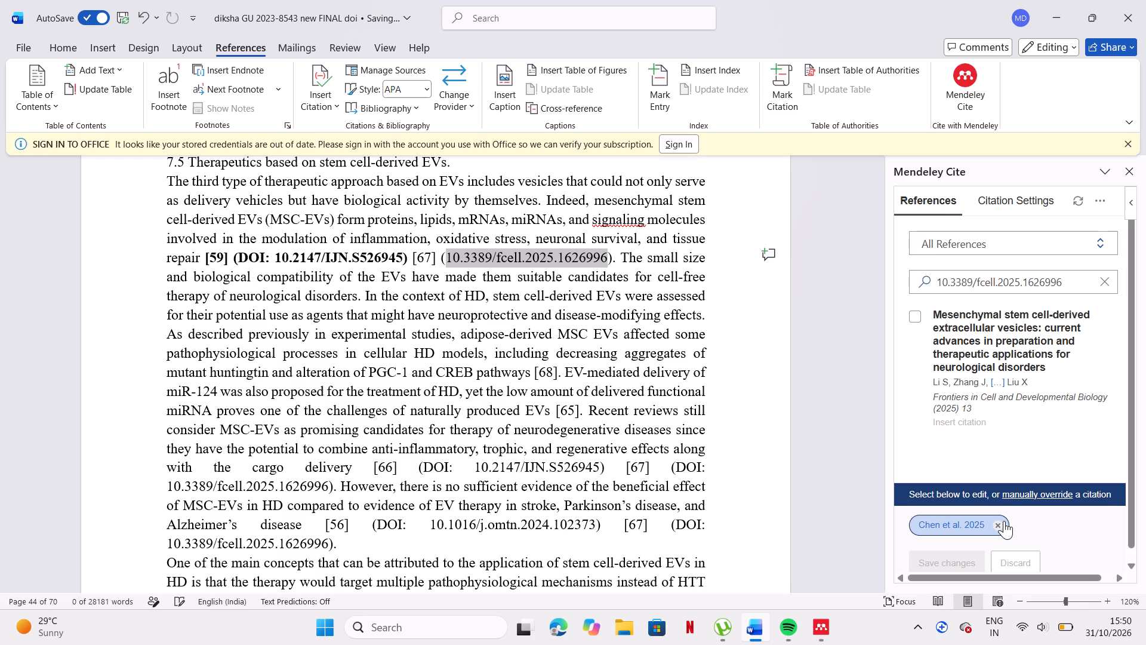
click(999, 526)
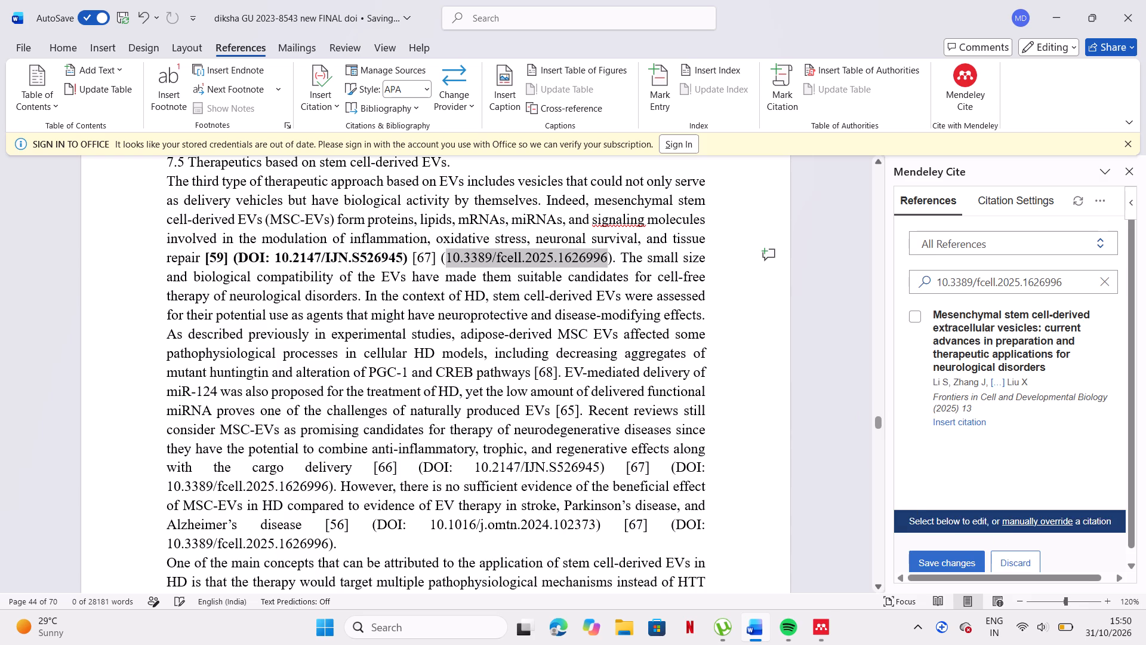
click(435, 256)
key(BackSpace)
key(BackSpace)
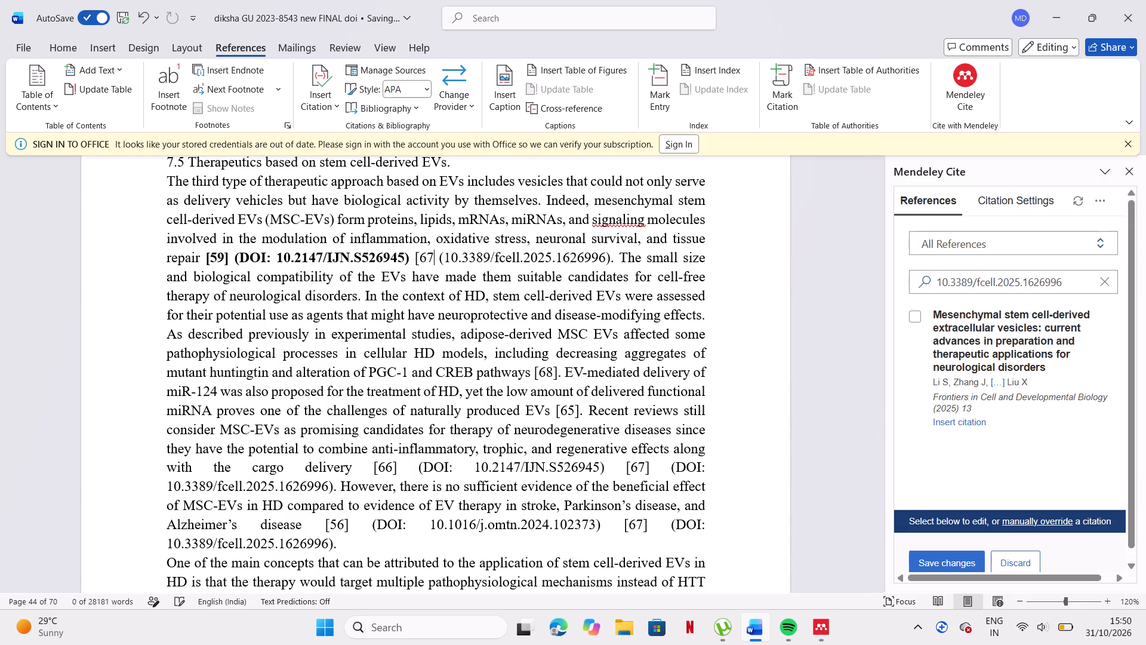
key(BackSpace)
key(BackSpace)
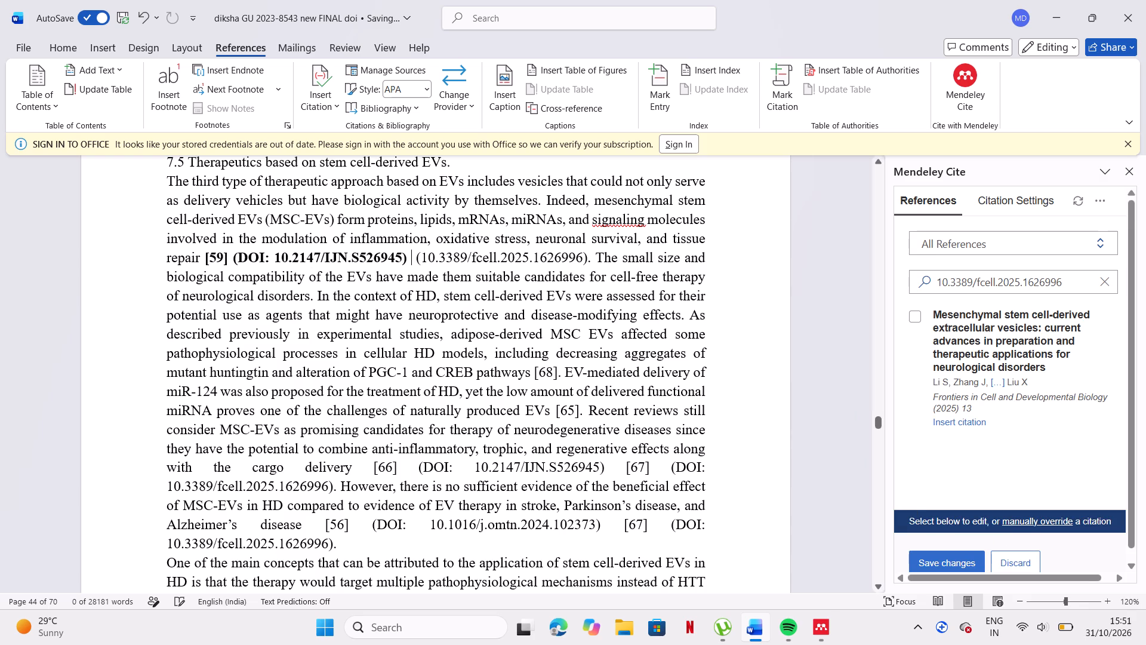
click(937, 423)
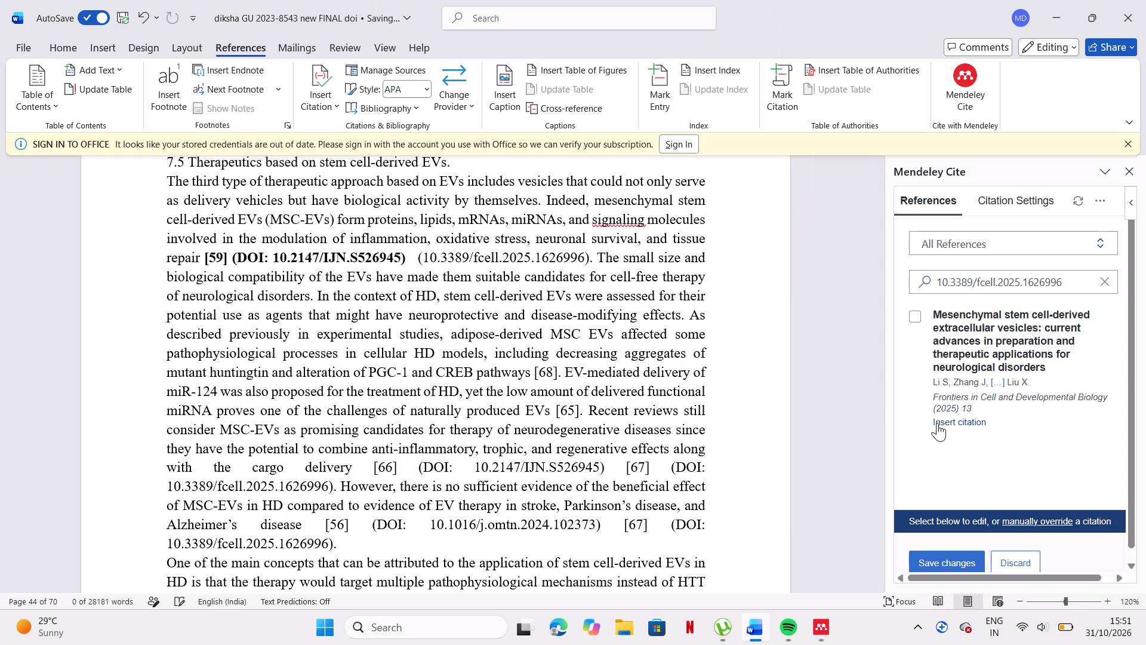
click(937, 423)
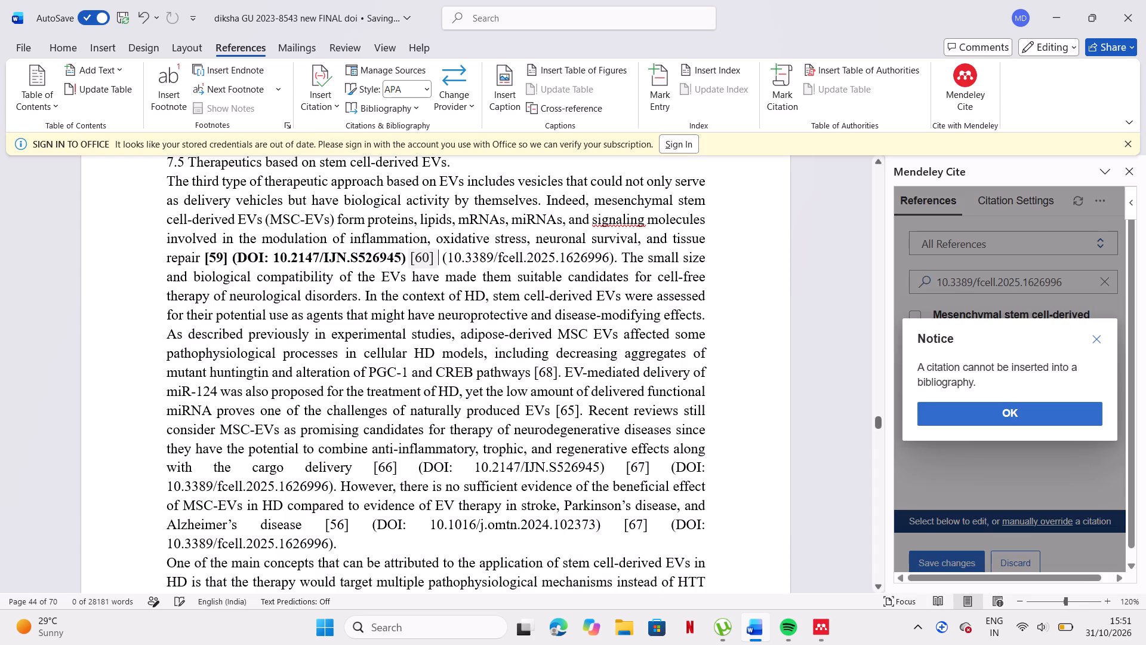
Bold the newly inserted citation together with its DOI 10.3389/fcell.2025.1626996 in the first paragraph of section 7.5, and dismiss the Mendeley notice.
drag(411, 260, 606, 265)
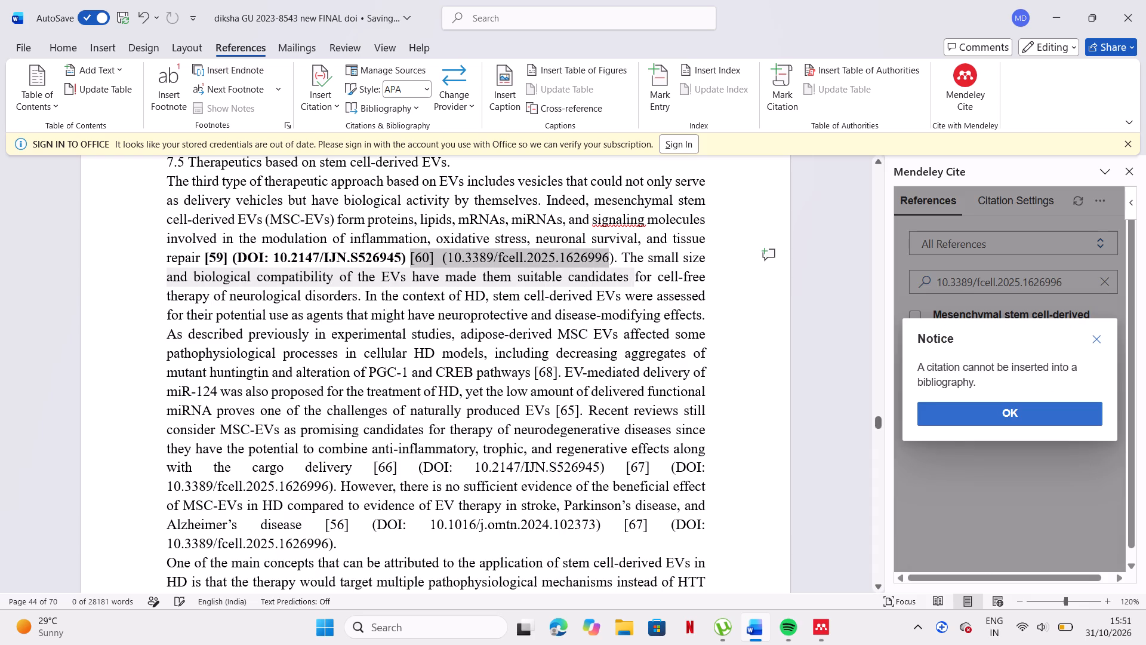
drag(606, 265, 616, 257)
click(631, 227)
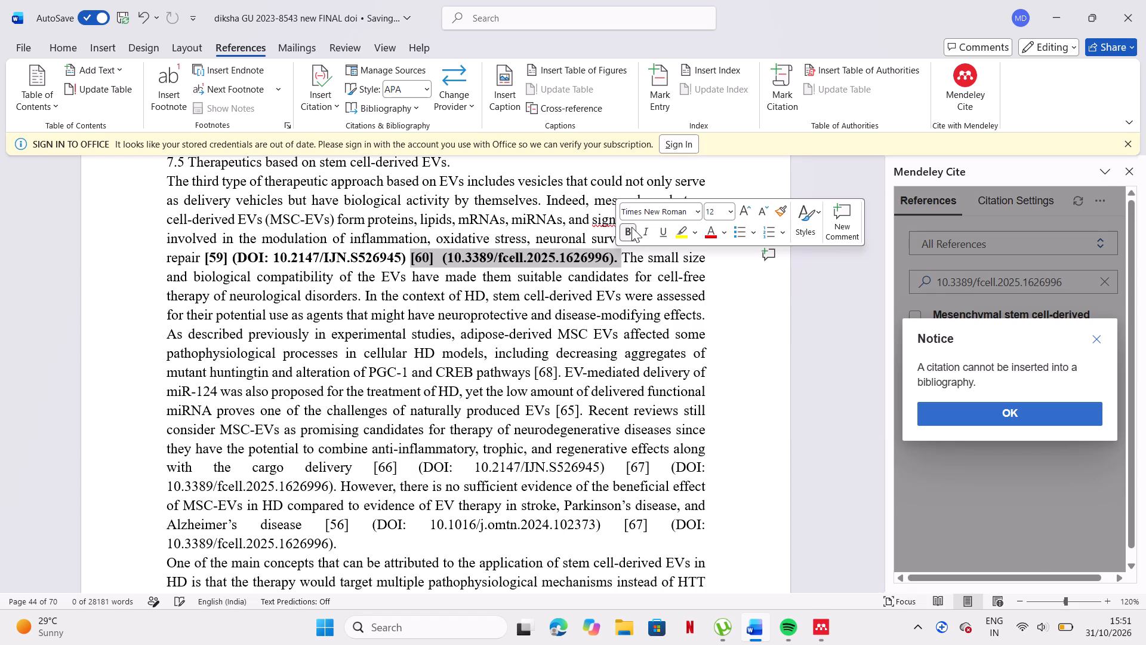
click(949, 412)
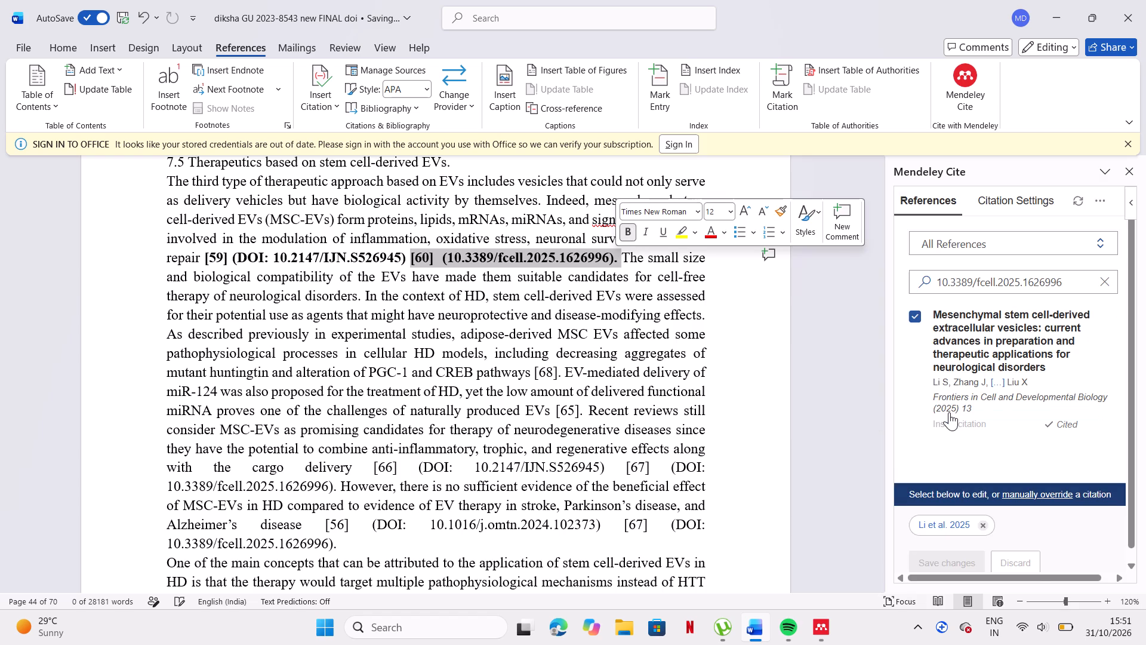
click(750, 465)
Copy the full text of entry [68], on MSC-derived extracellular vesicles in neurodegenerative disabilities, from the reference list preceding section 8.
scroll(716, 325, down, 1)
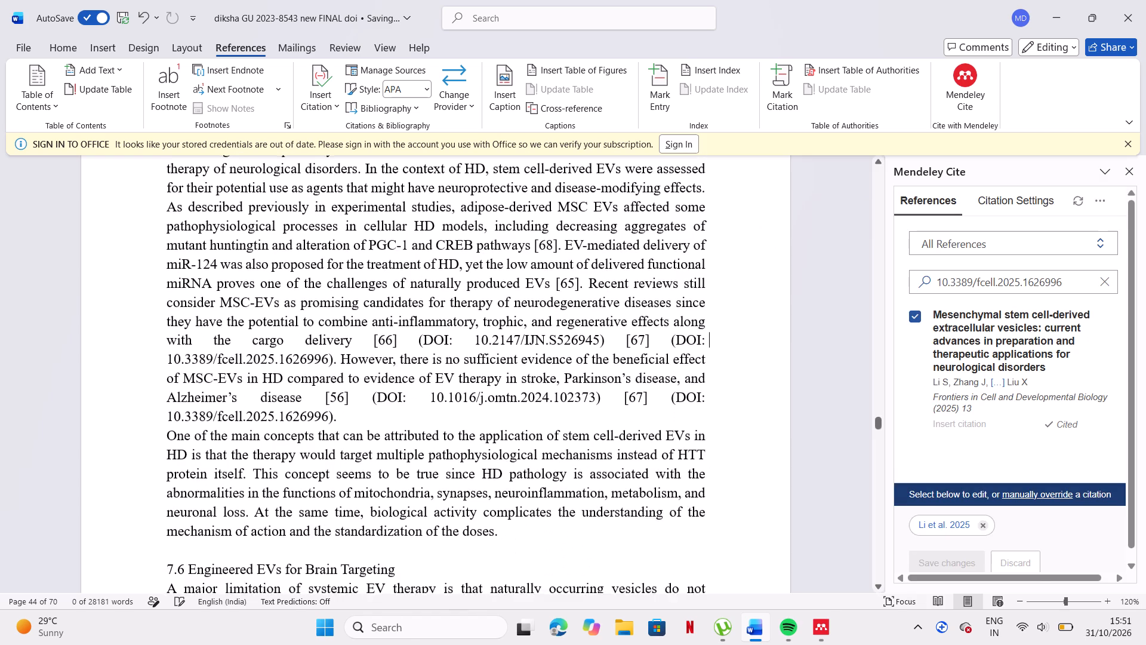
scroll(716, 325, down, 1)
scroll(716, 325, up, 1)
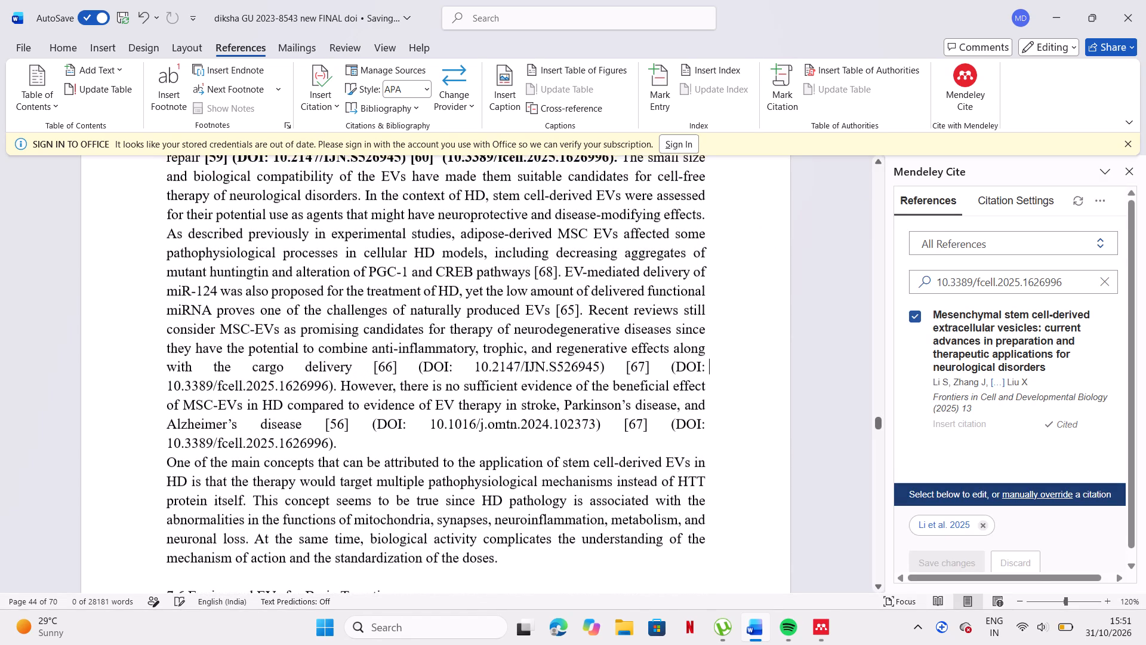
scroll(716, 325, up, 1)
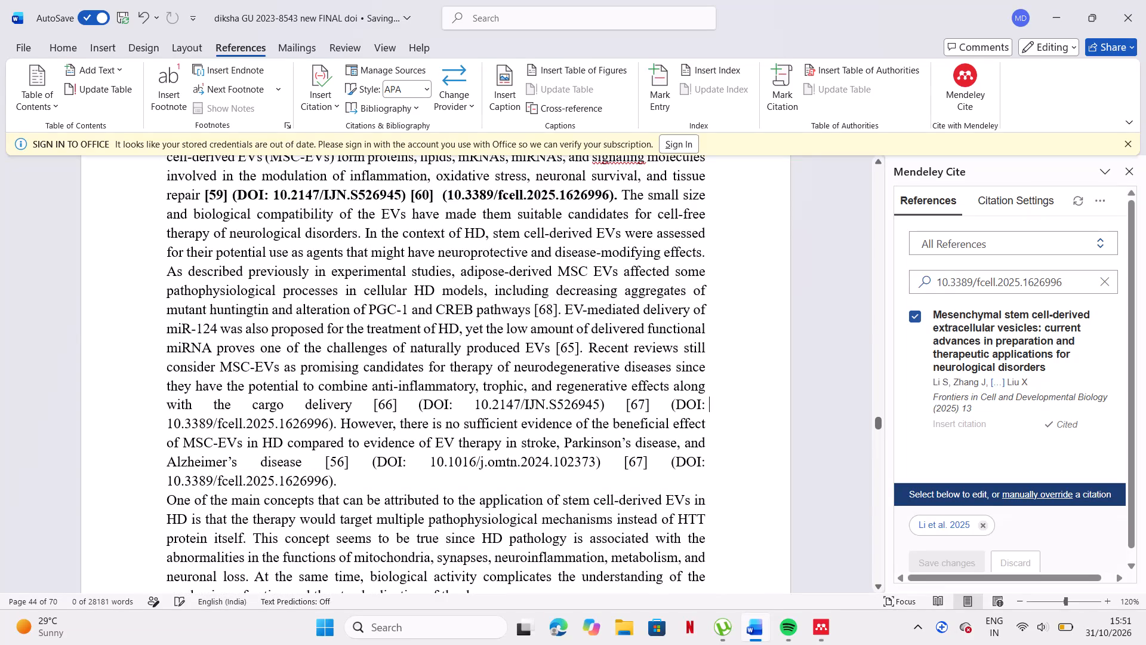
scroll(716, 325, down, 2)
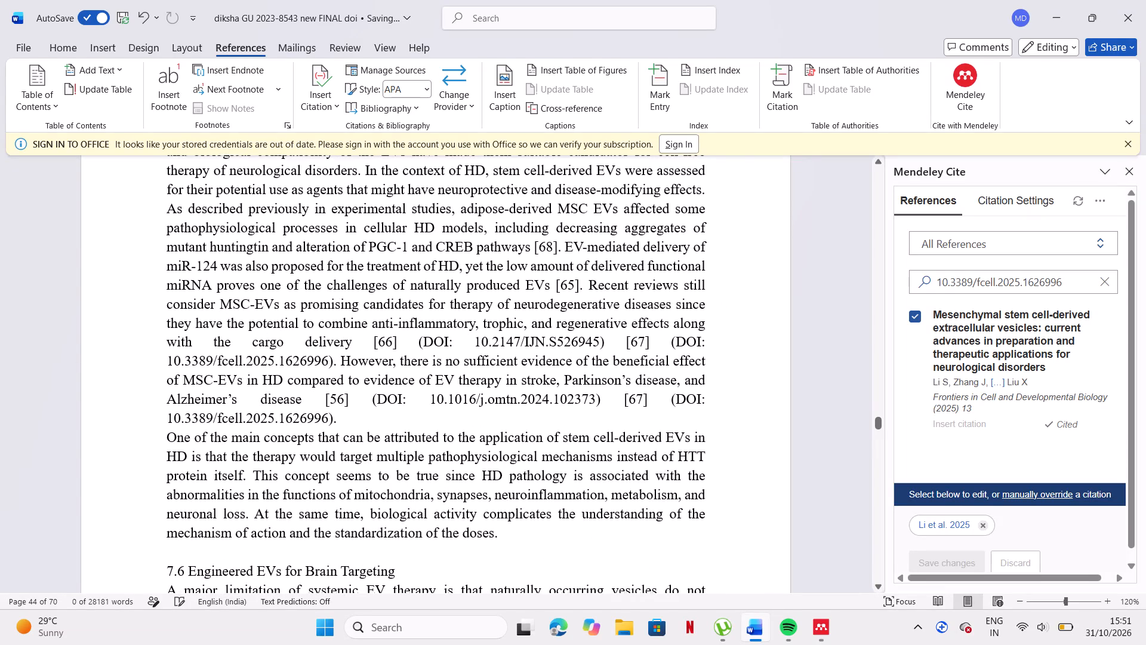
scroll(716, 325, down, 5)
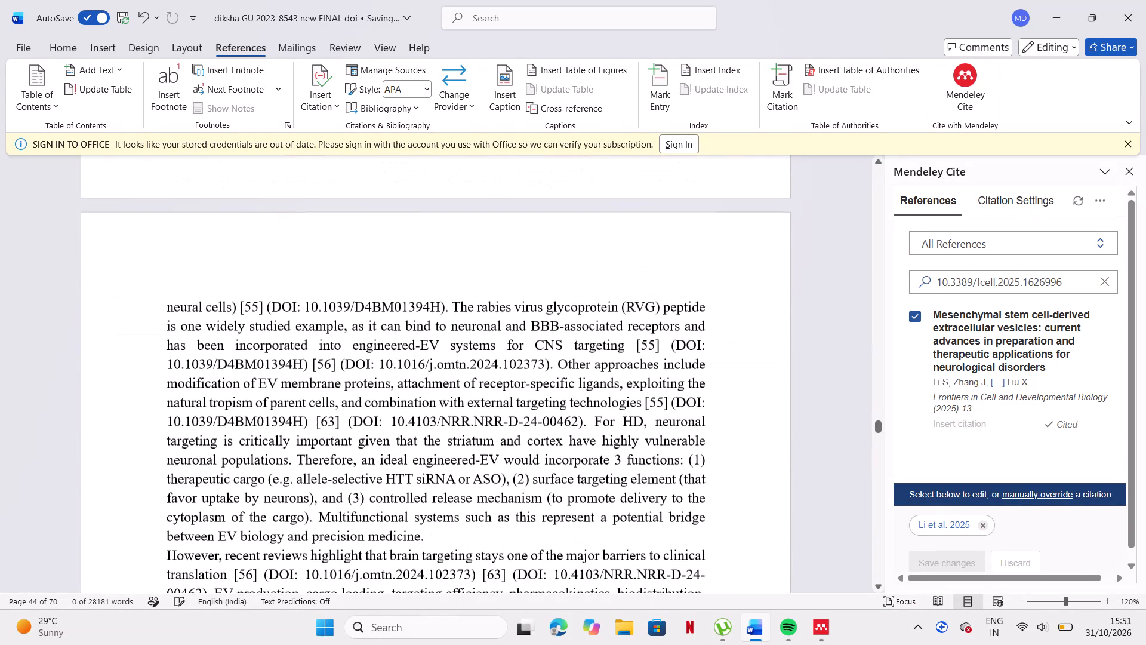
scroll(716, 325, down, 2)
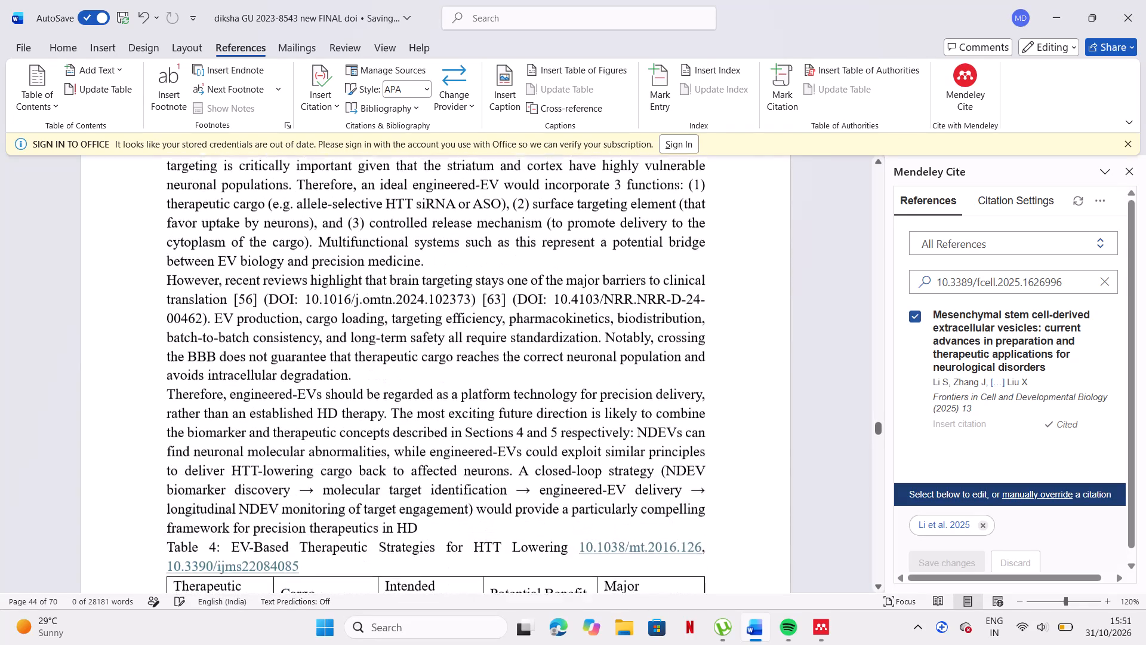
scroll(716, 325, down, 1)
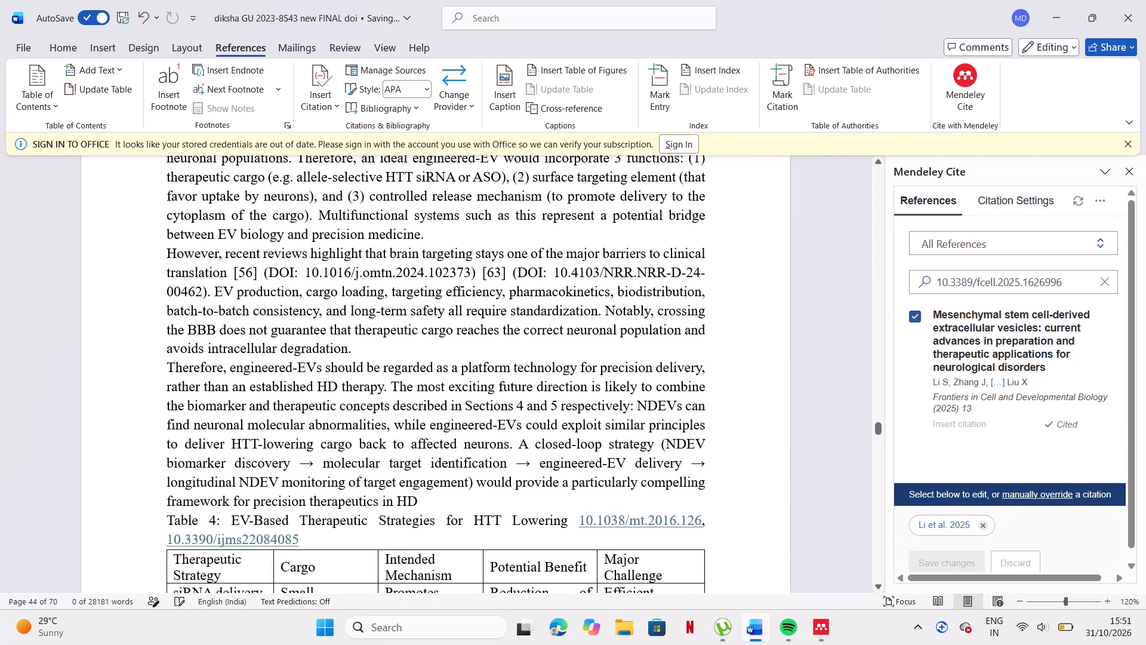
scroll(716, 325, down, 4)
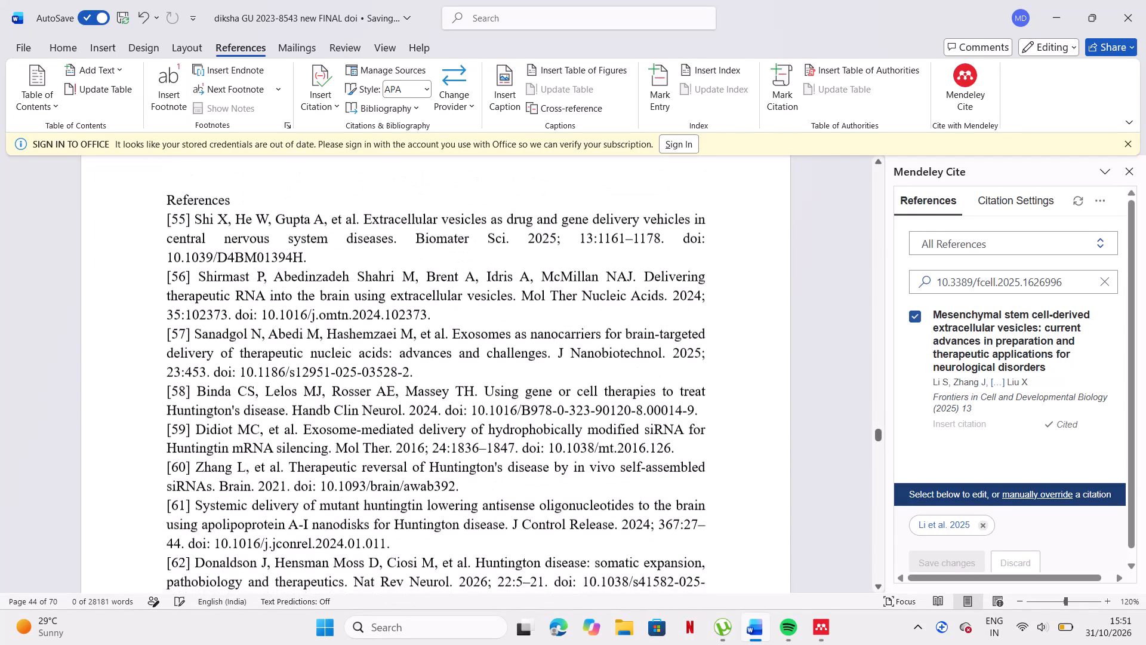
scroll(716, 325, down, 3)
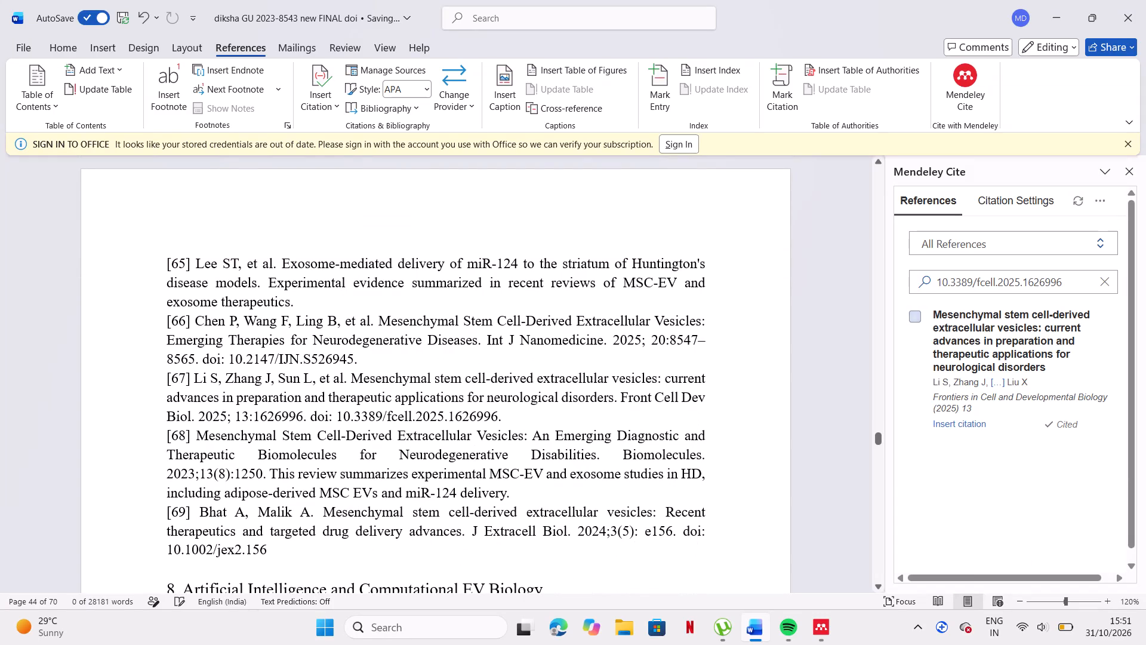
drag(198, 438, 490, 493)
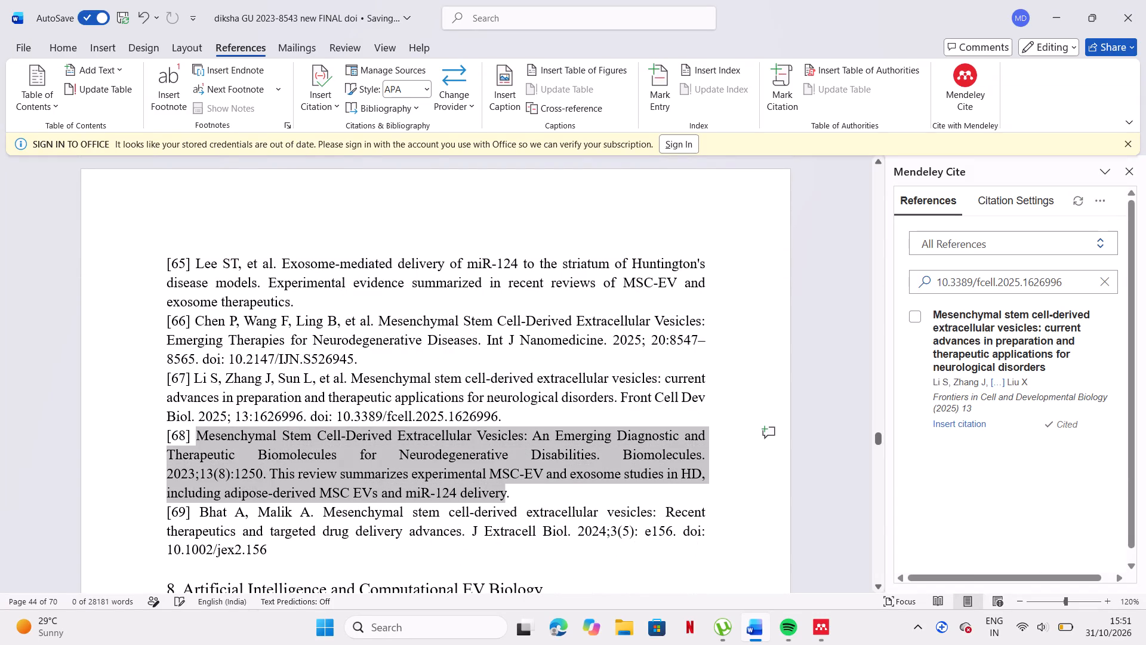
drag(490, 493, 516, 497)
key(ctrl+c)
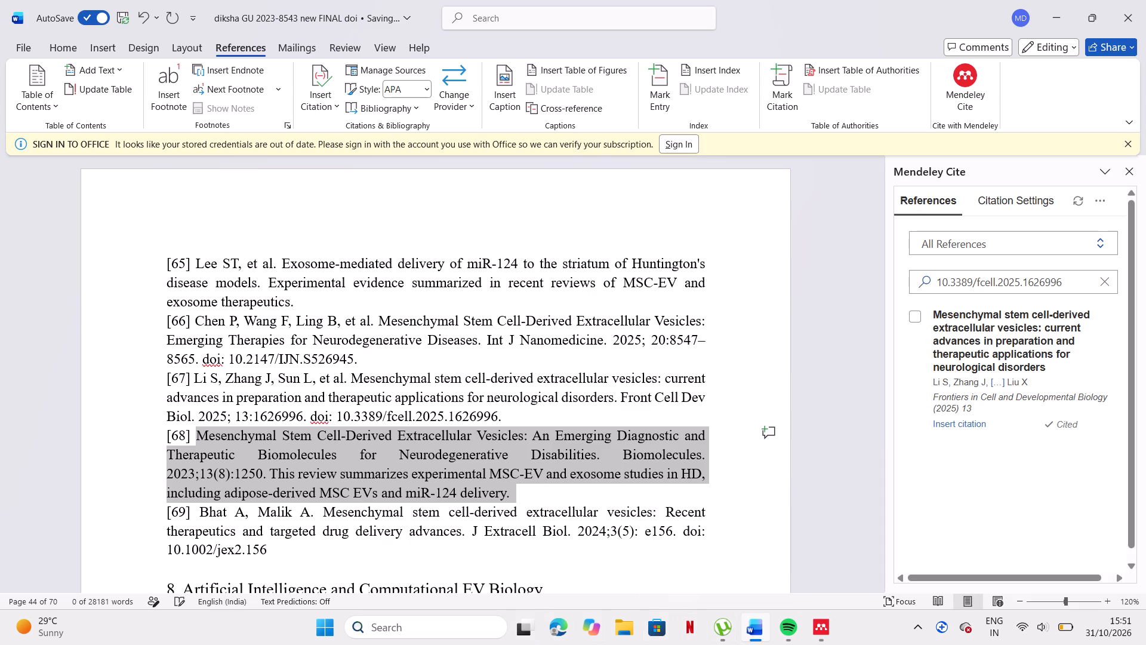
Switch to Google Chrome and search Google for the copied text of reference [68].
click(448, 636)
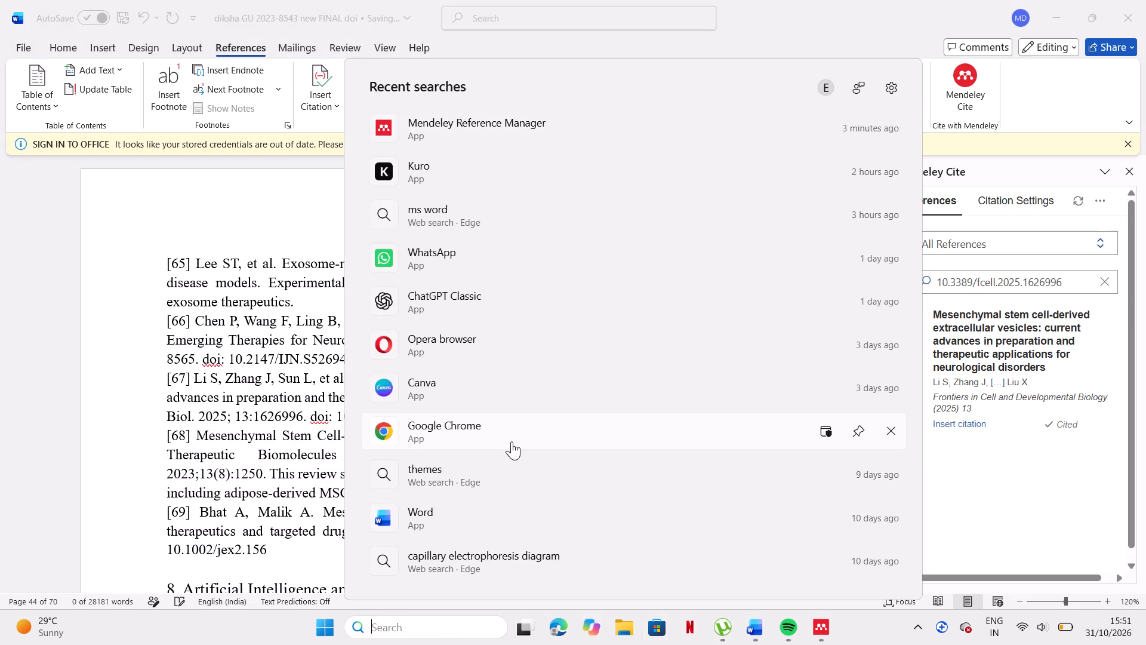
click(523, 427)
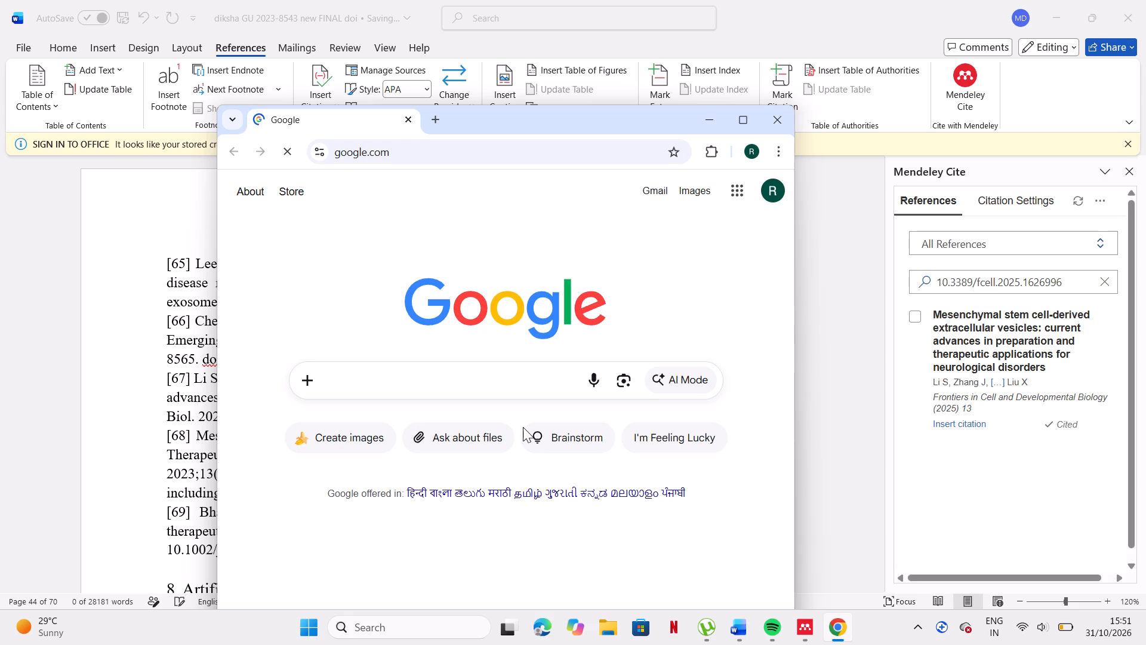
click(517, 388)
key(ctrl+v)
click(484, 377)
key(Return)
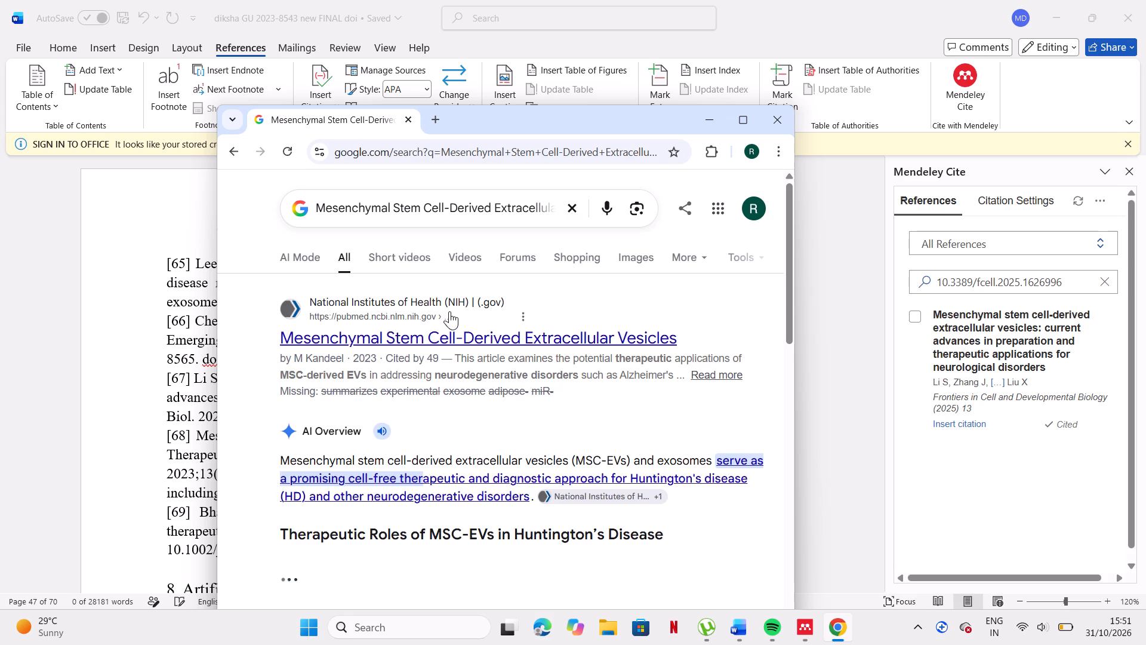
Open the PubMed record for the Biomolecules 2023 article cited in the AI Overview and try to select its DOI.
click(622, 497)
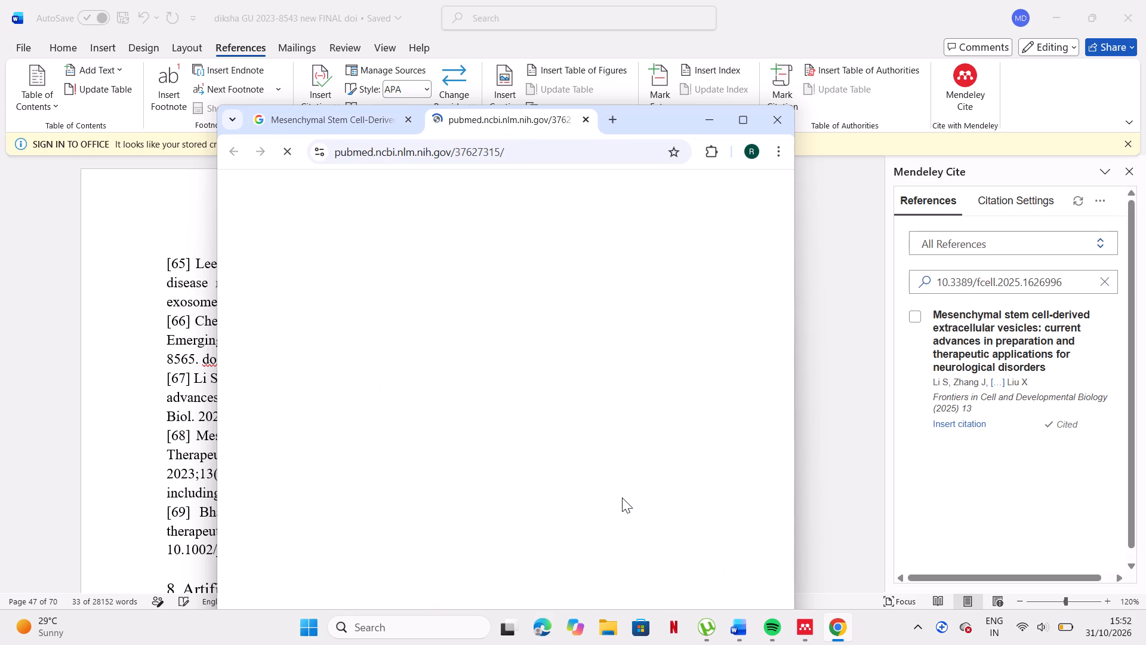
click(604, 519)
scroll(604, 519, down, 1)
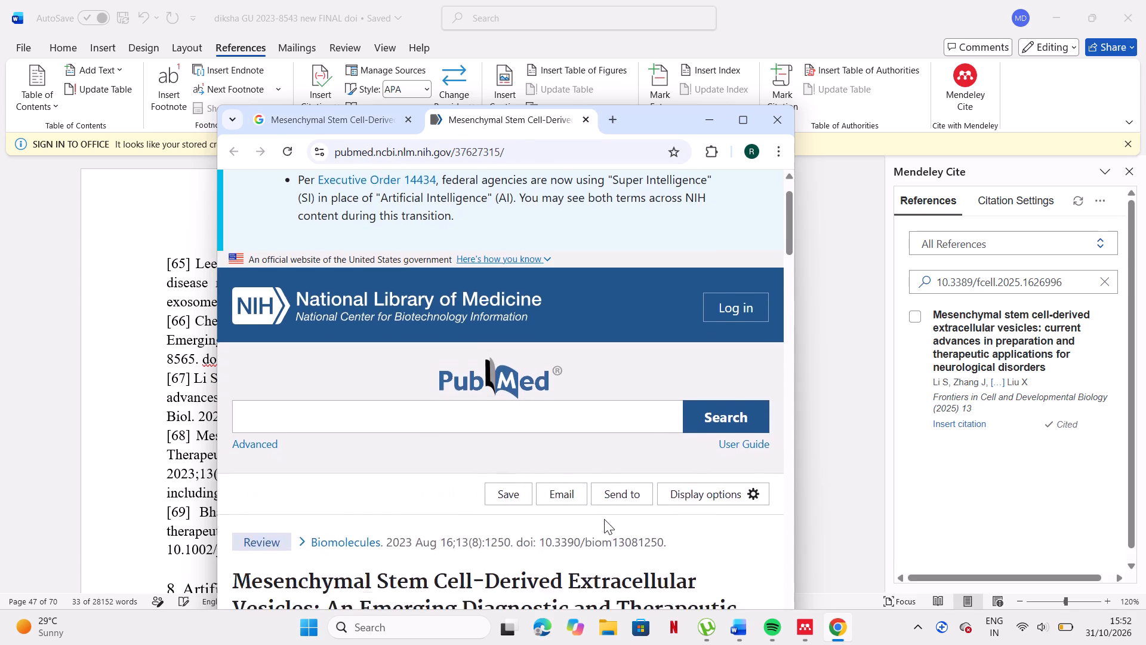
scroll(604, 519, down, 2)
drag(604, 519, 486, 536)
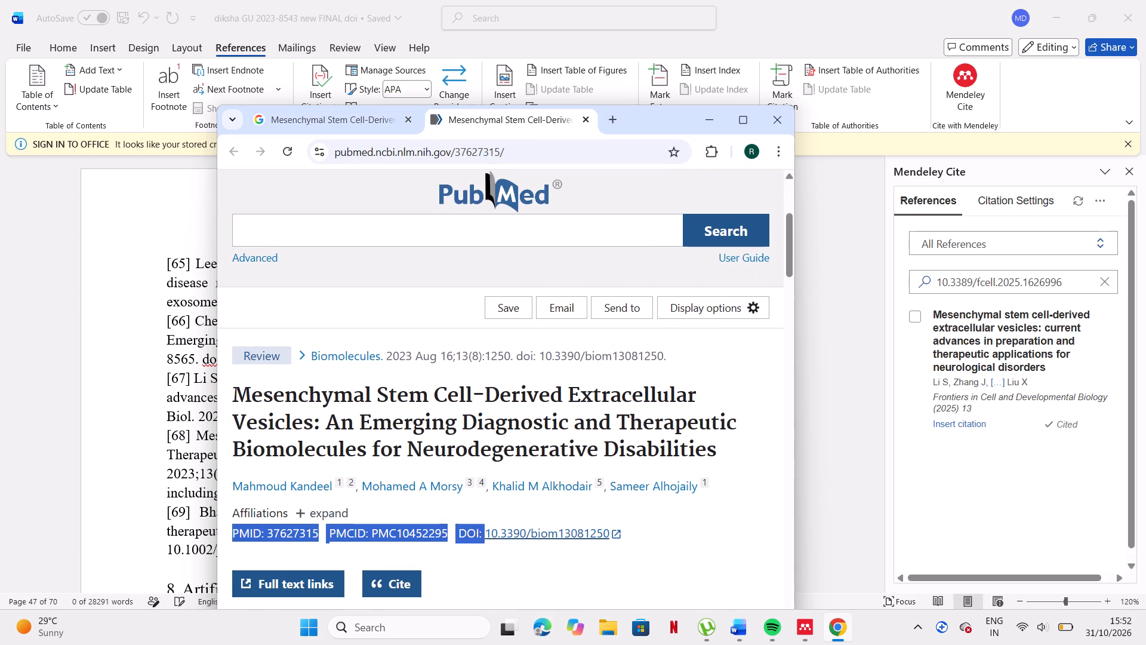
drag(486, 536, 491, 536)
click(497, 554)
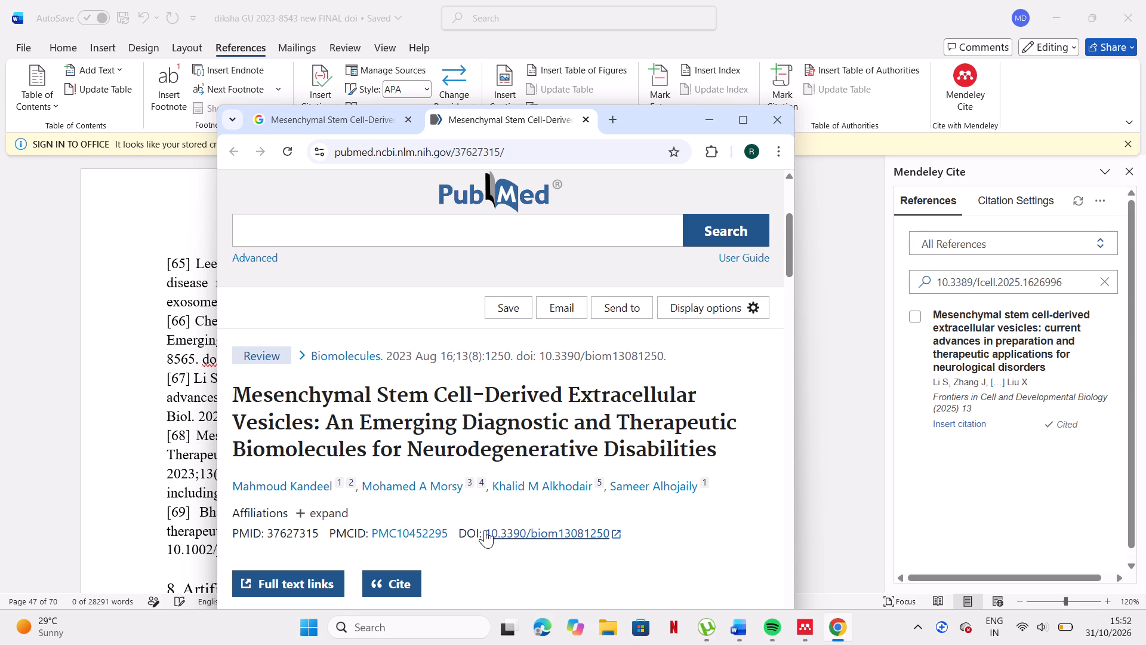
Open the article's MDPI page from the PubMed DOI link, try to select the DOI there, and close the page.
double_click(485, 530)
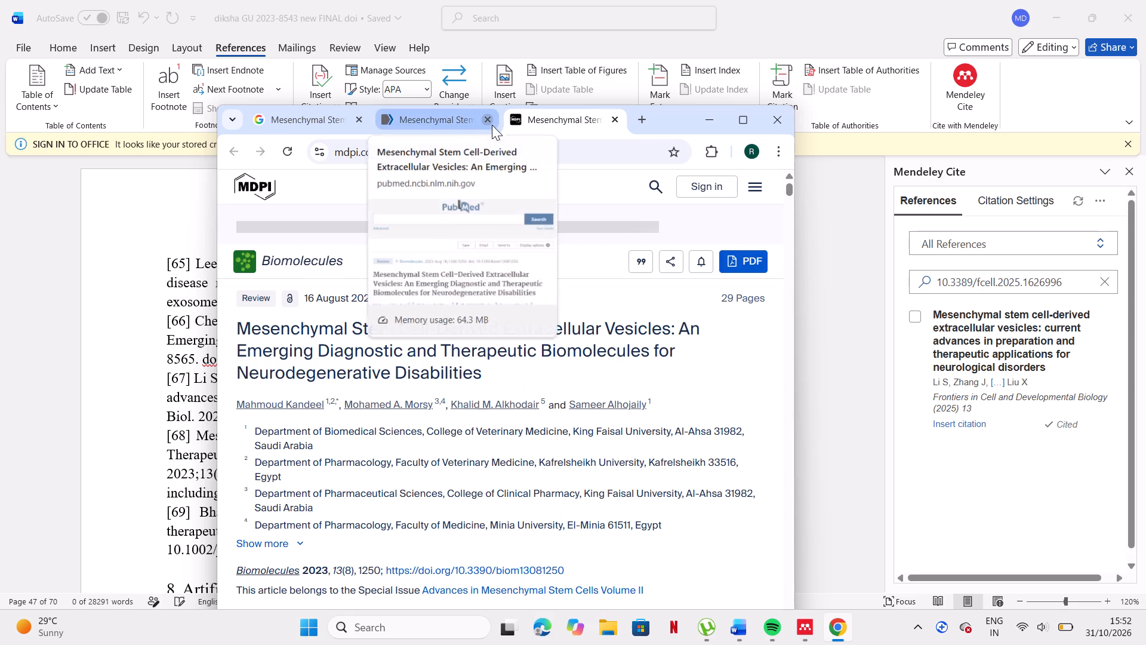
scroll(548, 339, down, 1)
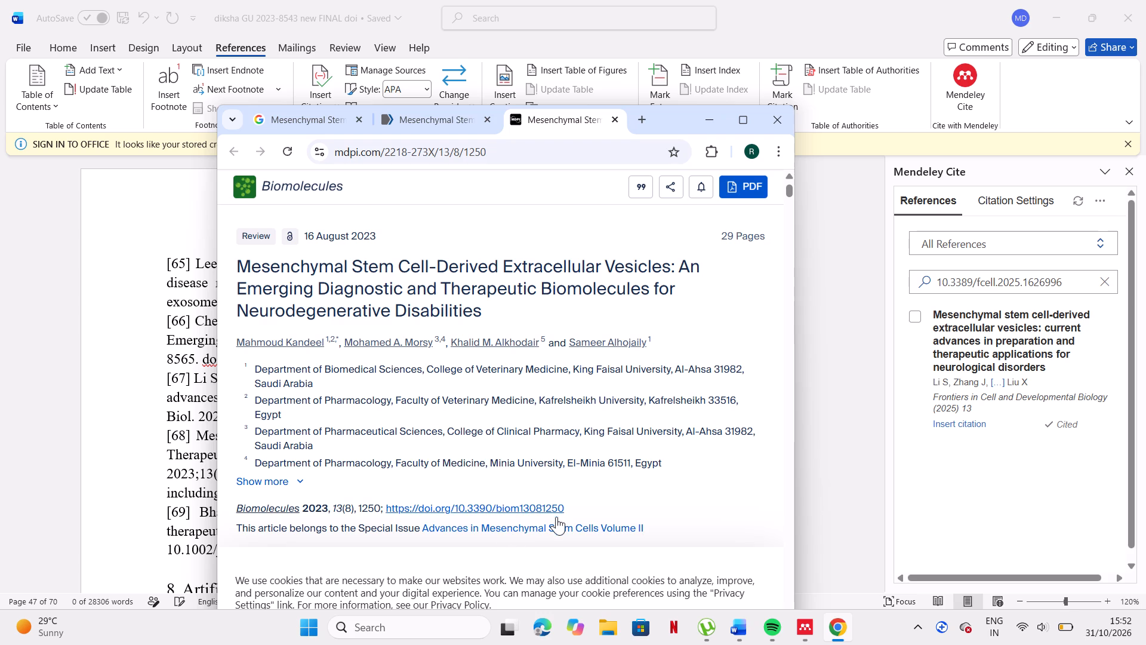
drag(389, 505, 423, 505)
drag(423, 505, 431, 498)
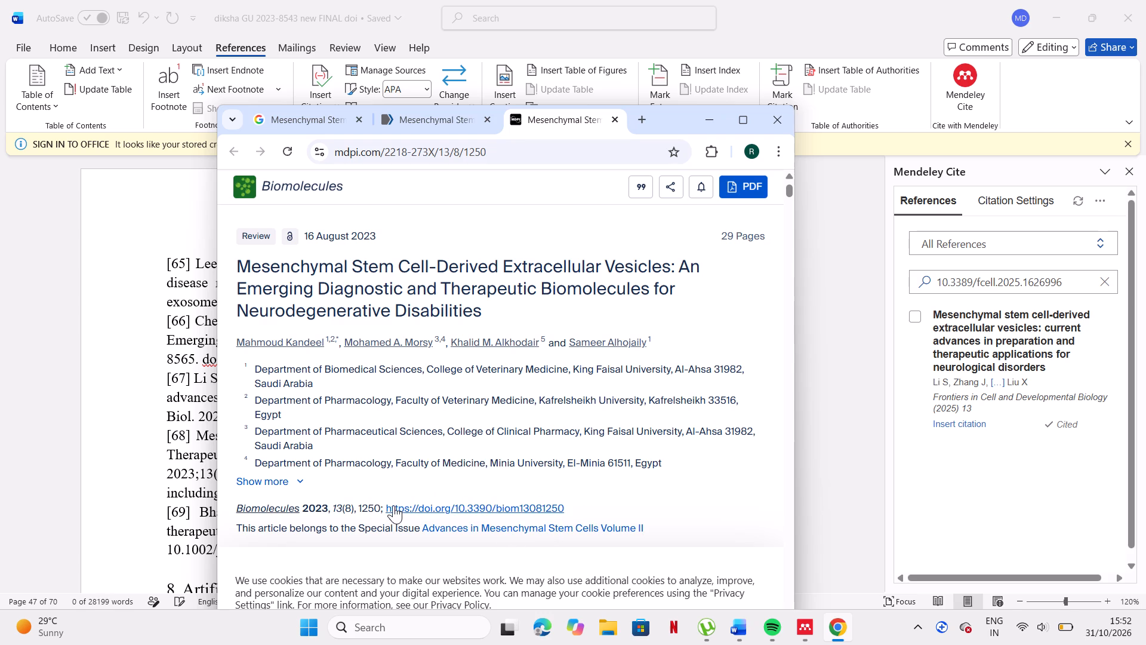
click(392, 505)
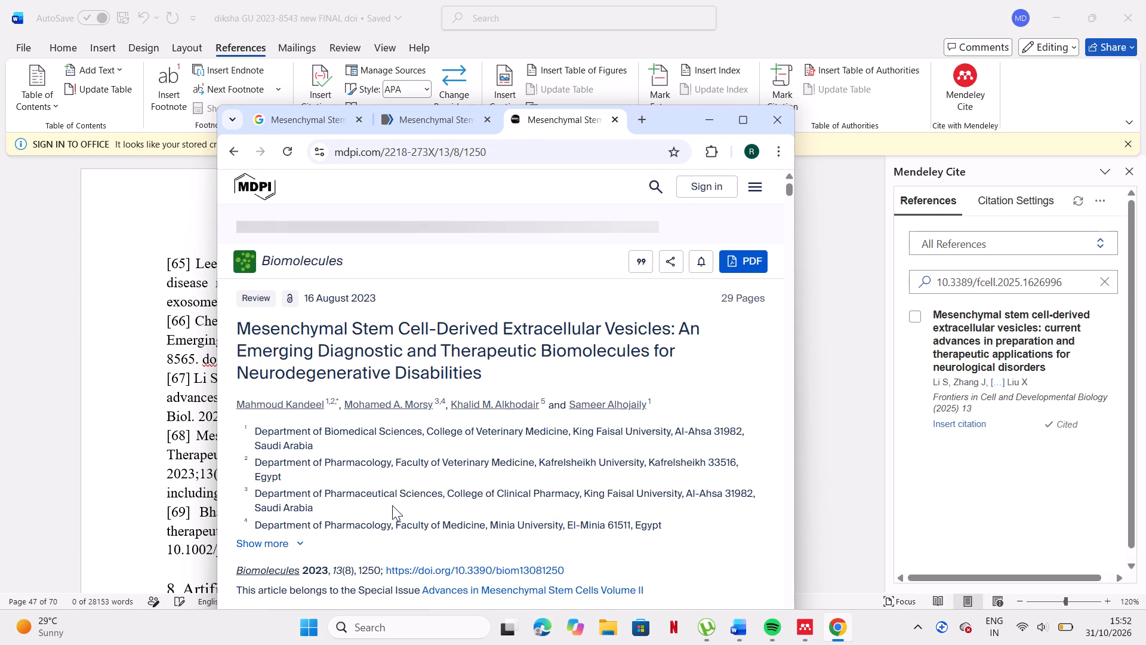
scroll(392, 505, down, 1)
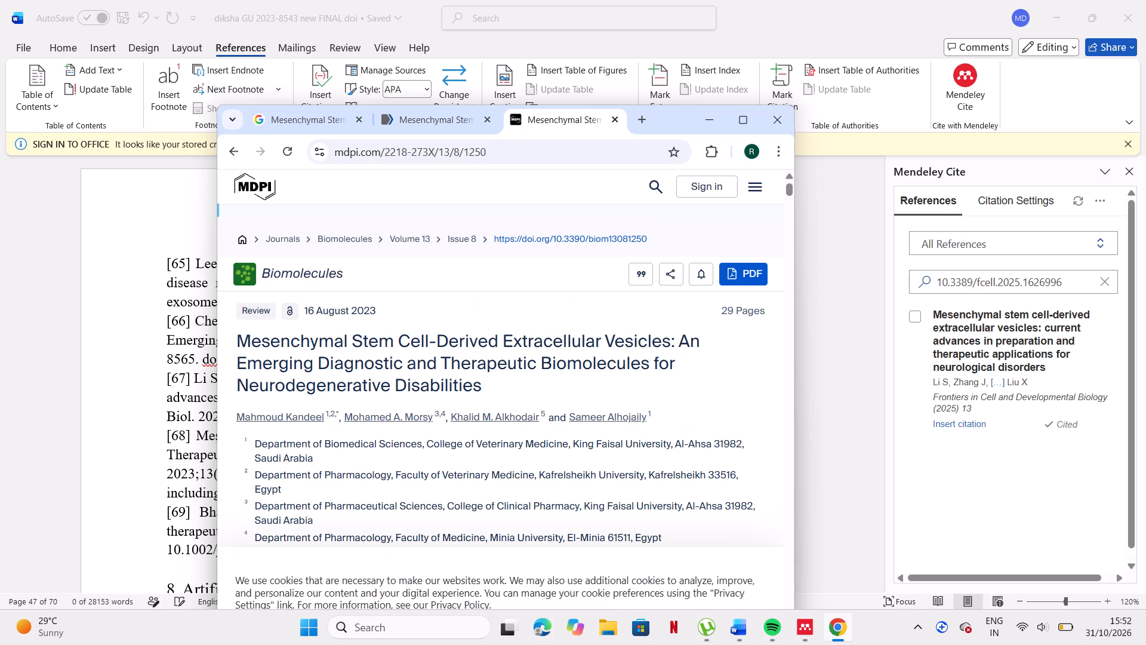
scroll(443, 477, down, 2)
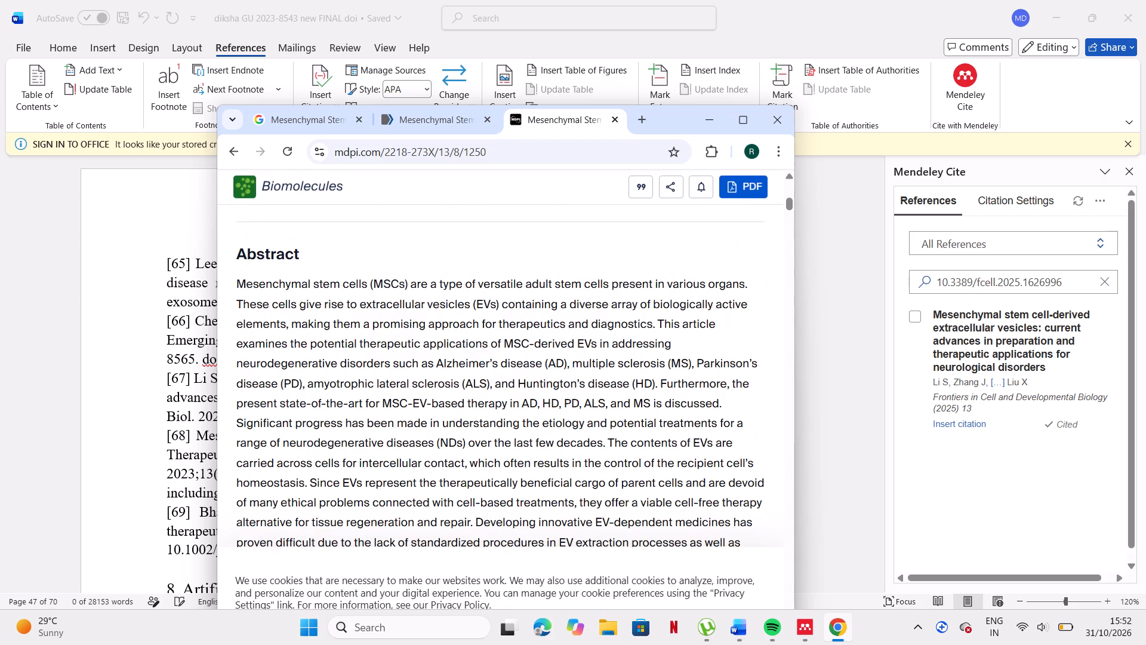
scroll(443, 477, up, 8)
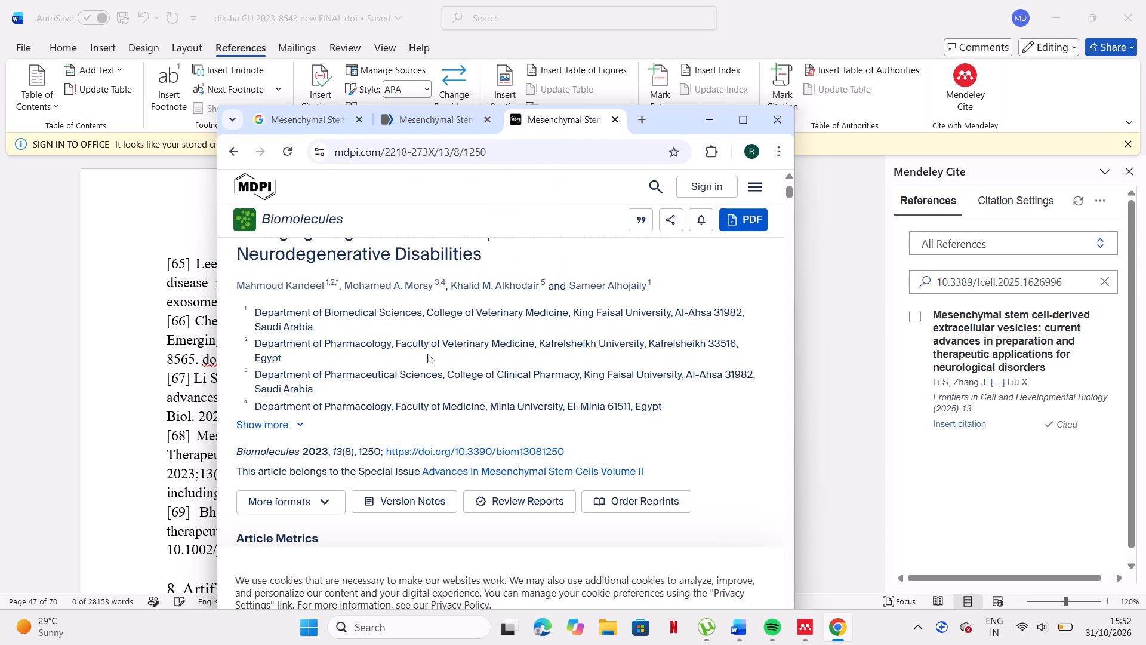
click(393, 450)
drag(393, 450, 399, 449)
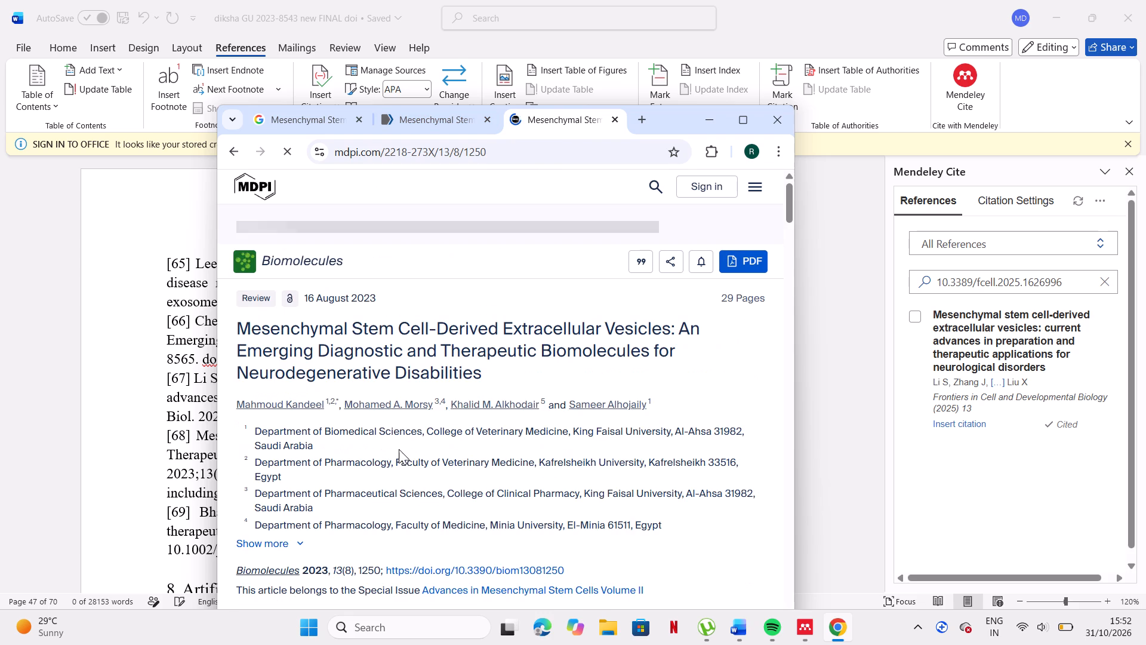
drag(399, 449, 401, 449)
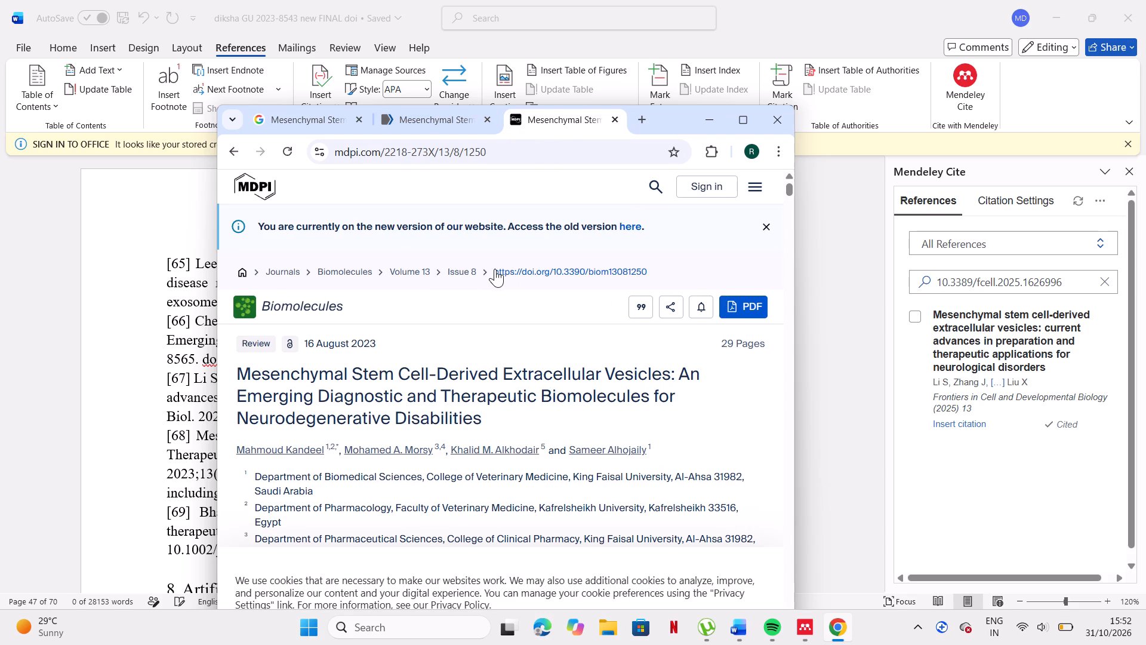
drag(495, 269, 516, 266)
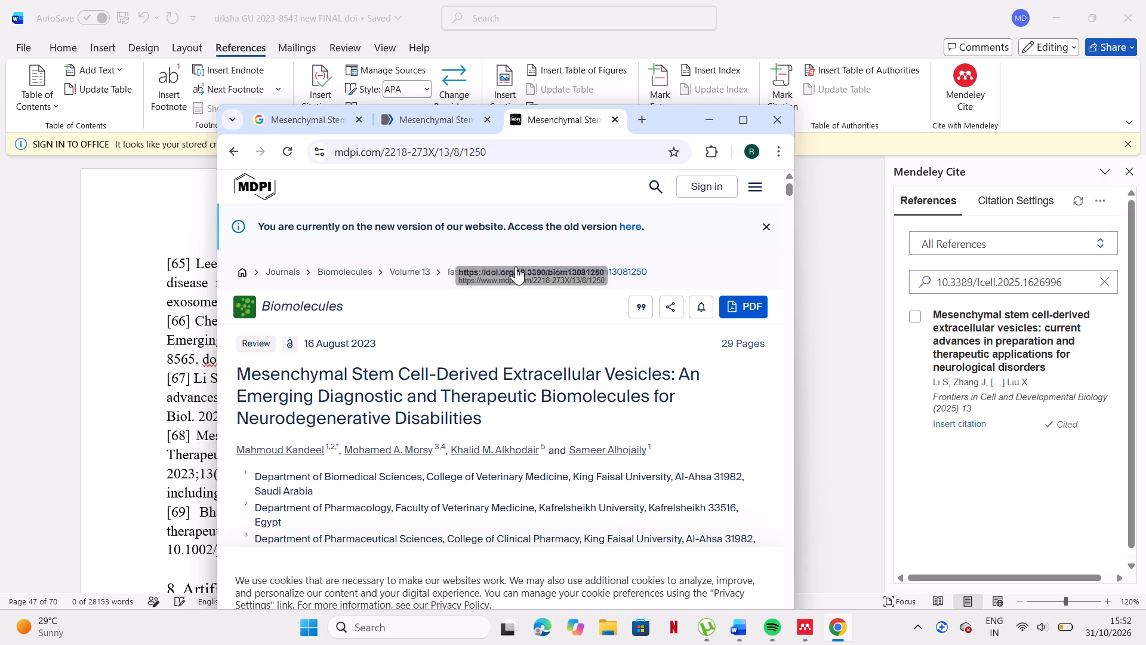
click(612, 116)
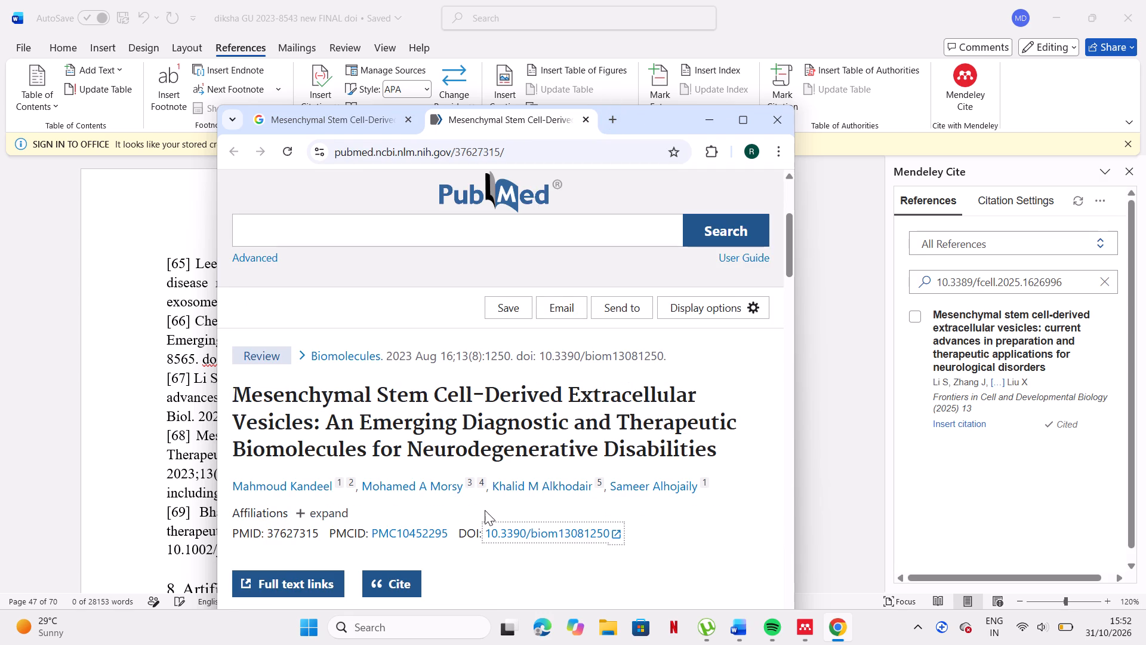
Copy the DOI 10.3390/biom13081250 from the PubMed record of the Biomolecules 2023 review.
drag(461, 534, 643, 533)
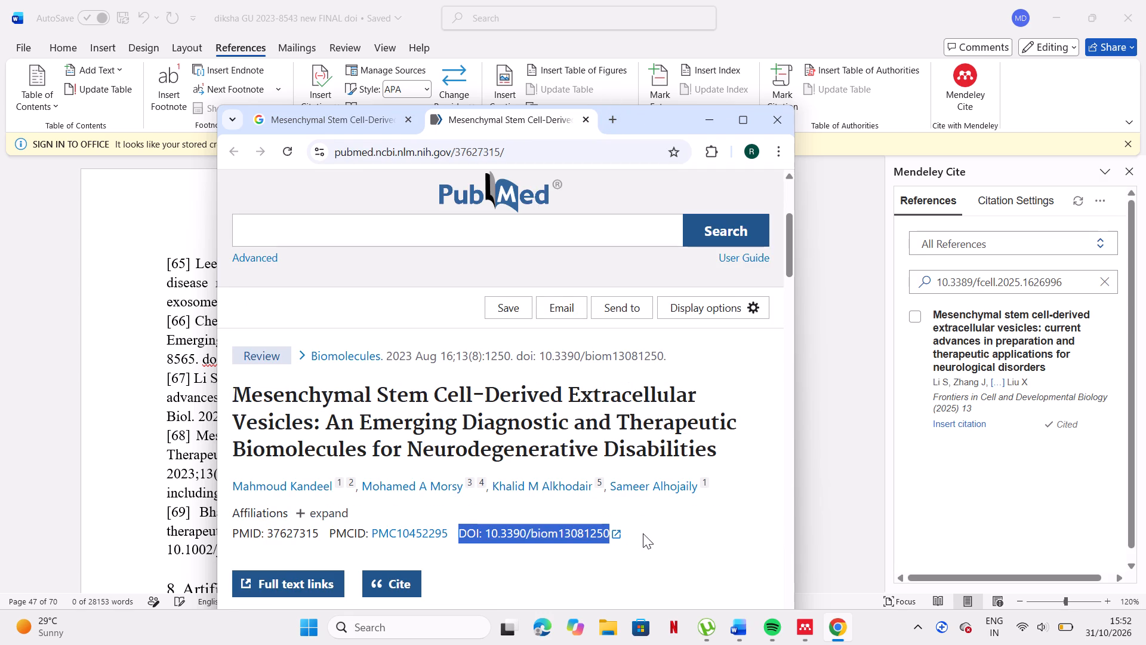
key(ctrl+c)
Switch to Mendeley Reference Manager and manually add a reference by looking up the identifier 10.3390/biom13081250, without its "DOI:" prefix.
click(809, 629)
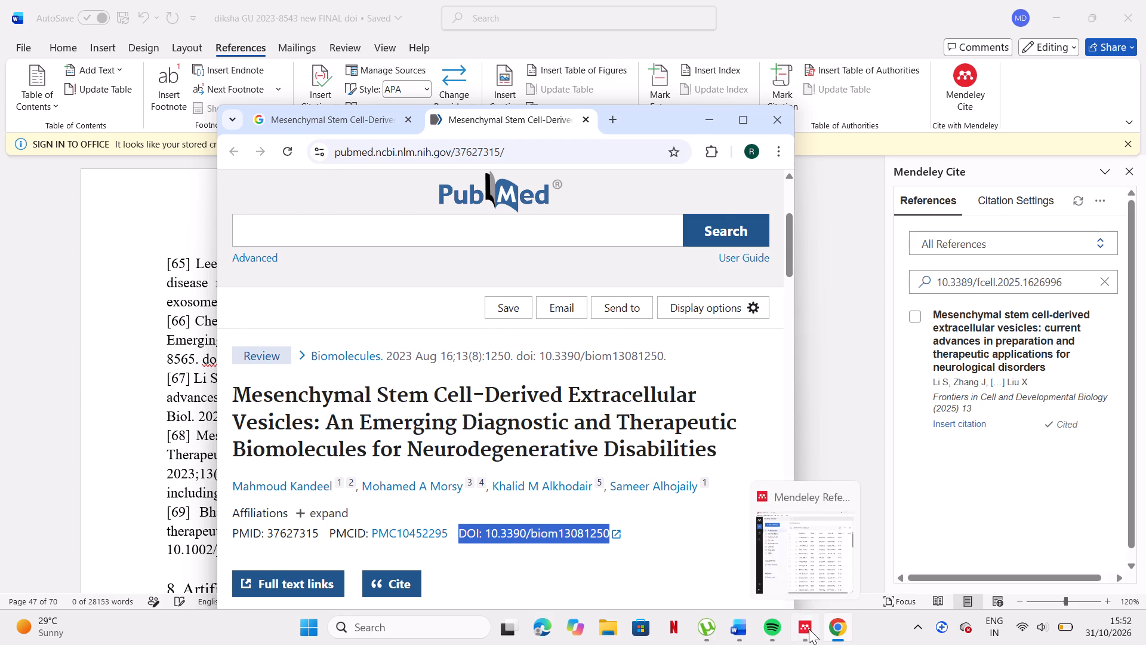
click(166, 88)
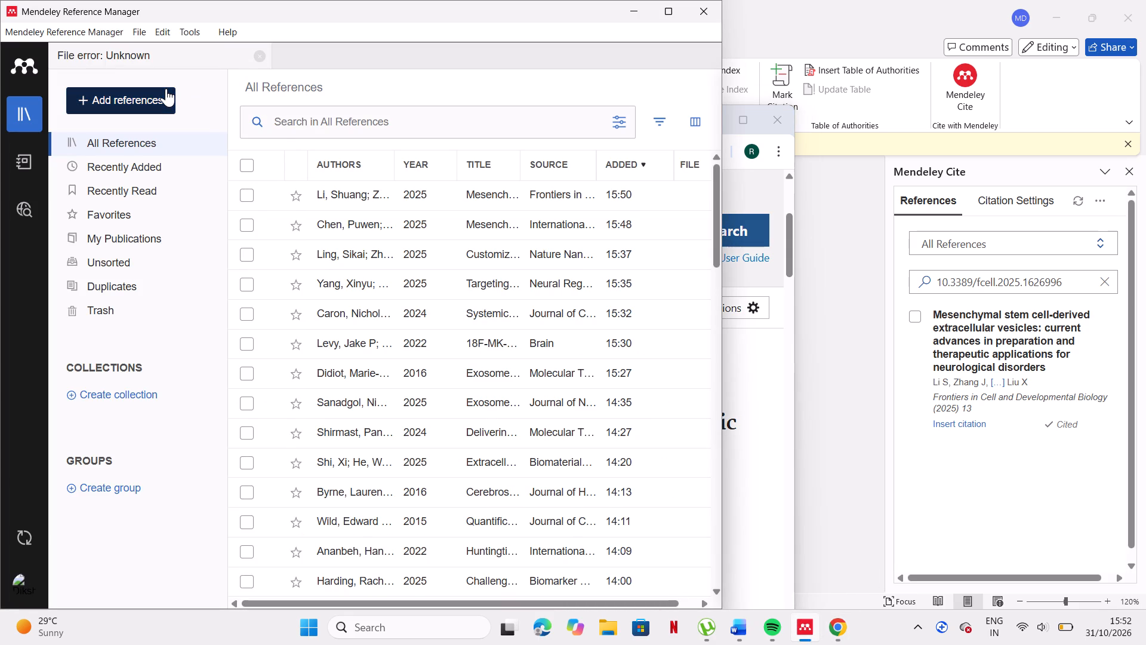
click(176, 315)
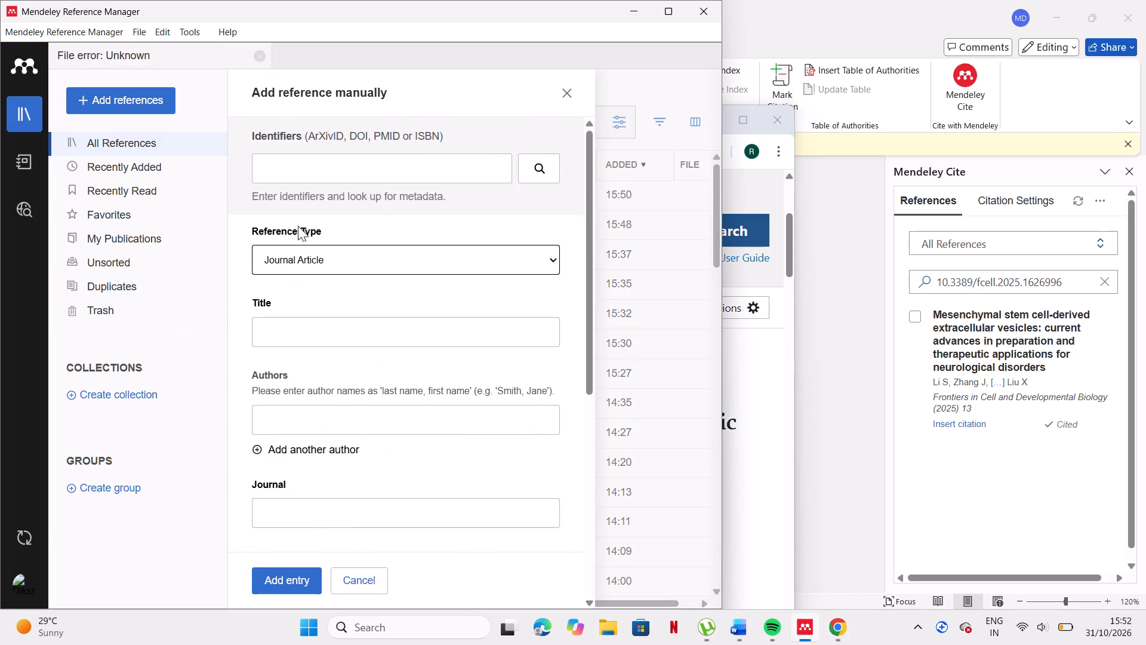
key(ctrl+v)
key(ctrl+c)
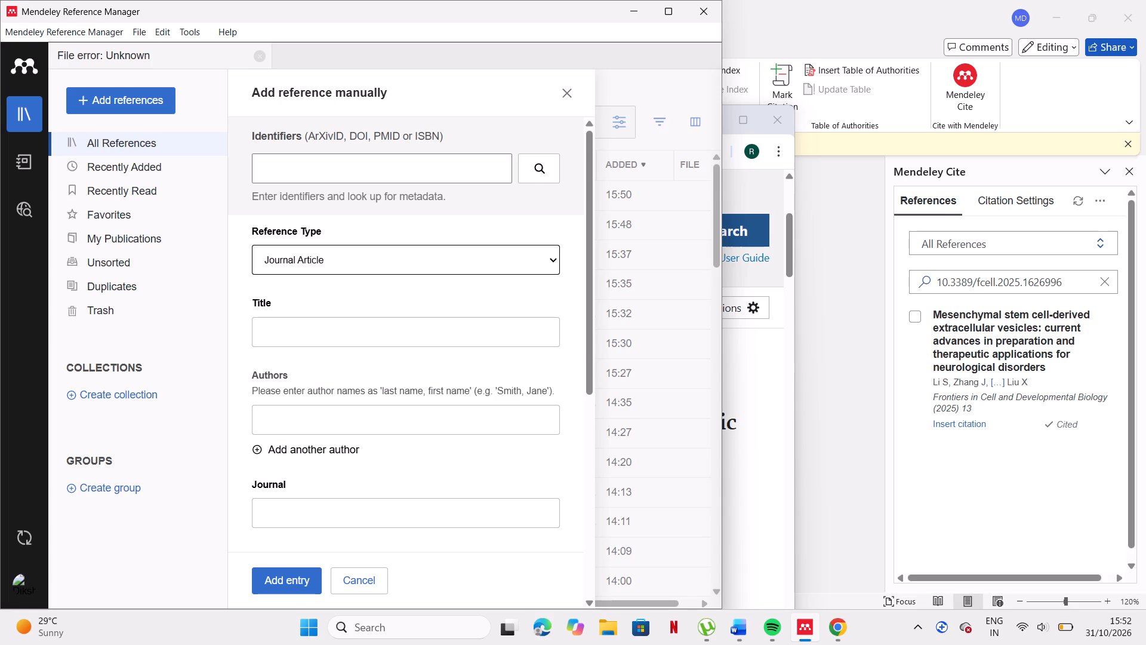
click(355, 171)
key(ctrl+v)
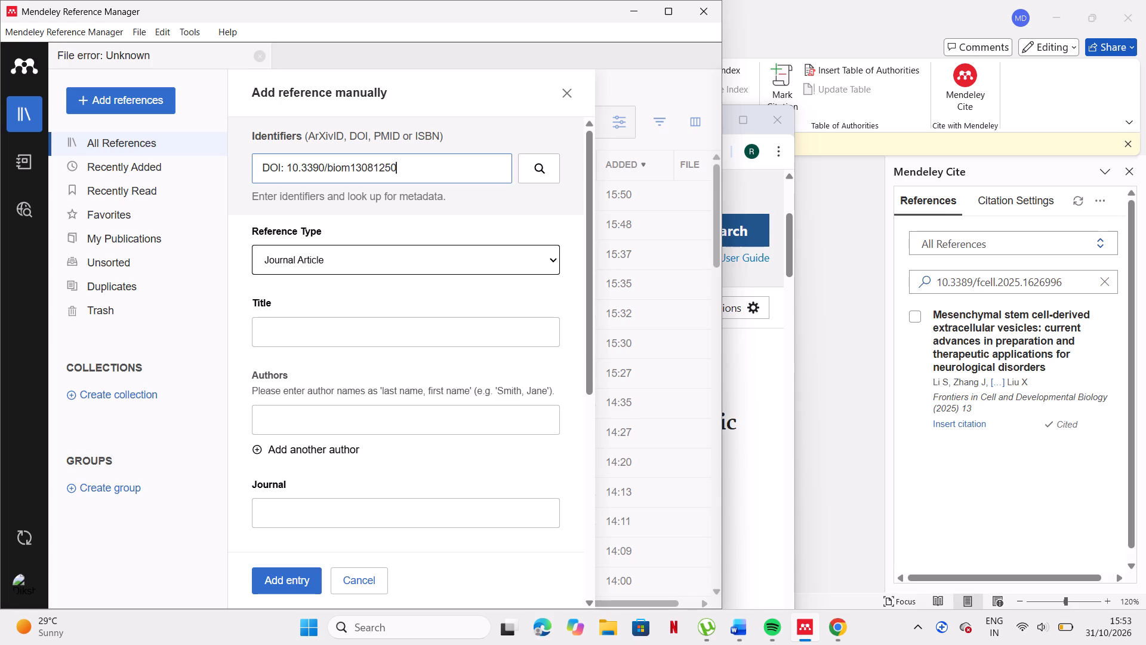
click(287, 170)
key(BackSpace)
key(BackSpace)
key(BackSpace)
key(BackSpace)
key(BackSpace)
key(BackSpace)
key(BackSpace)
key(BackSpace)
key(BackSpace)
key(BackSpace)
key(BackSpace)
key(BackSpace)
key(BackSpace)
key(BackSpace)
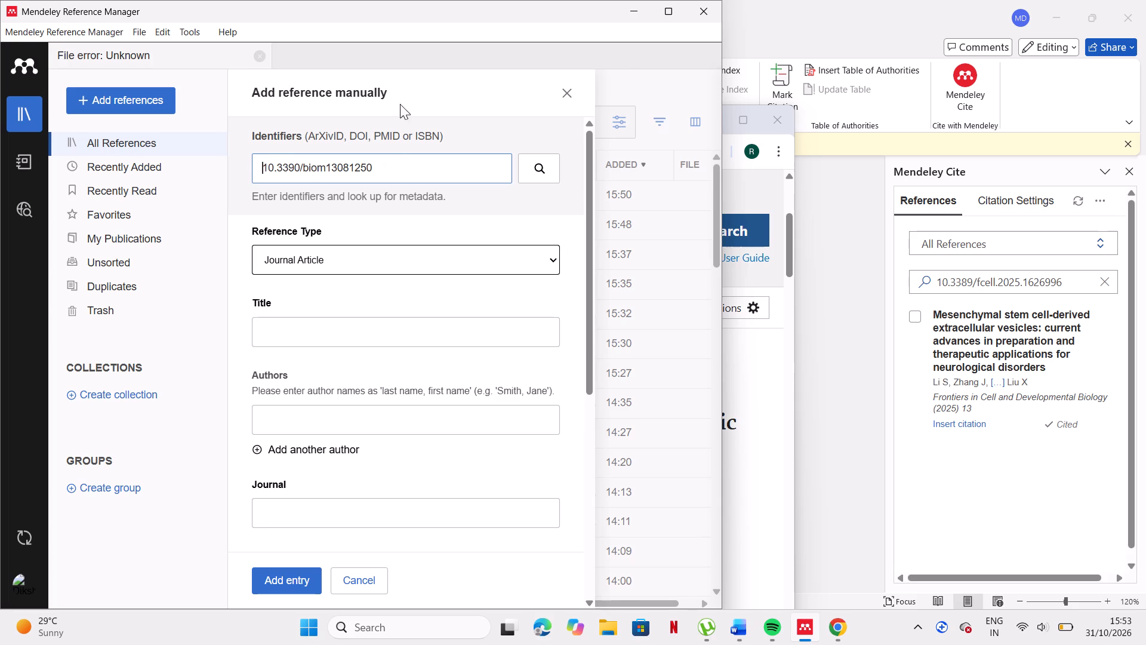
click(540, 172)
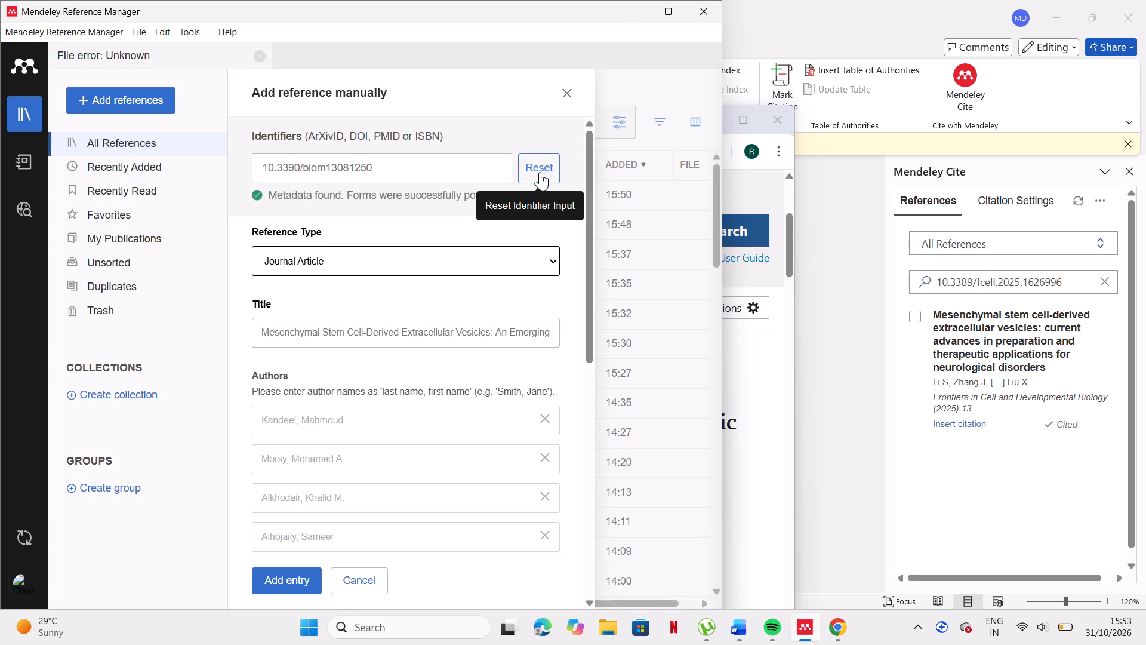
click(291, 583)
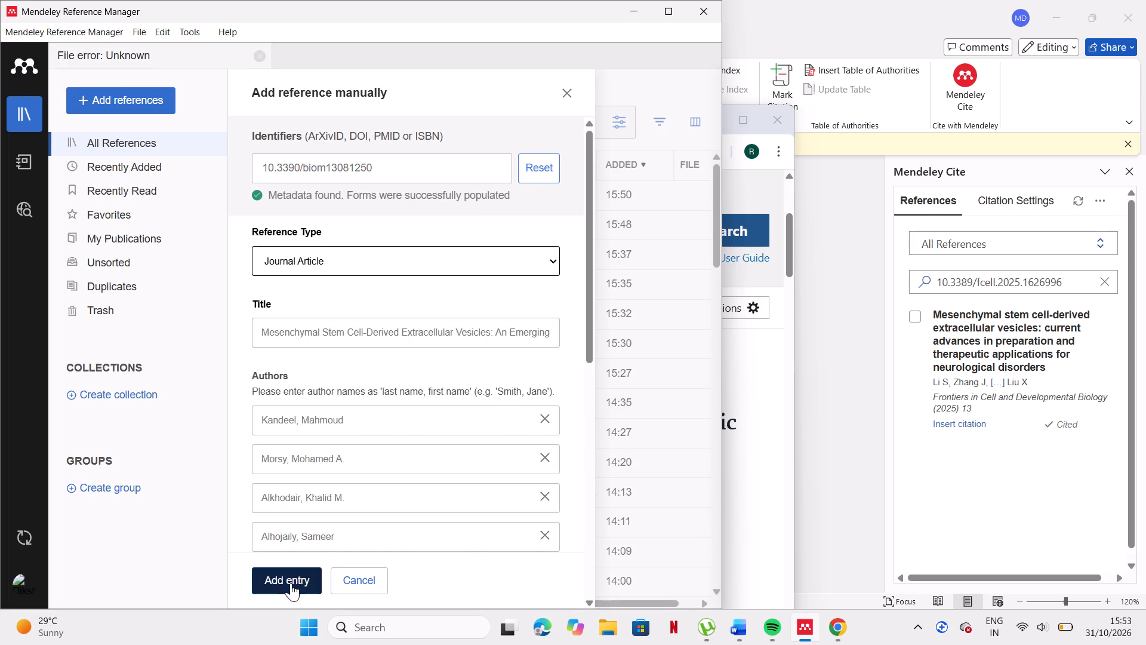
click(799, 641)
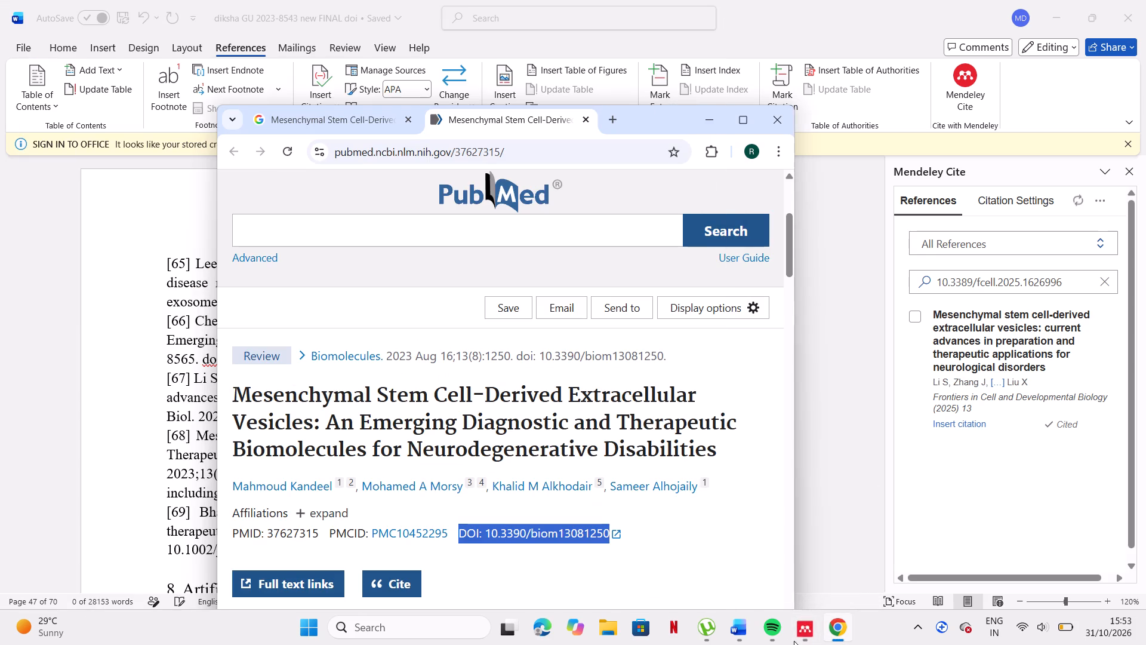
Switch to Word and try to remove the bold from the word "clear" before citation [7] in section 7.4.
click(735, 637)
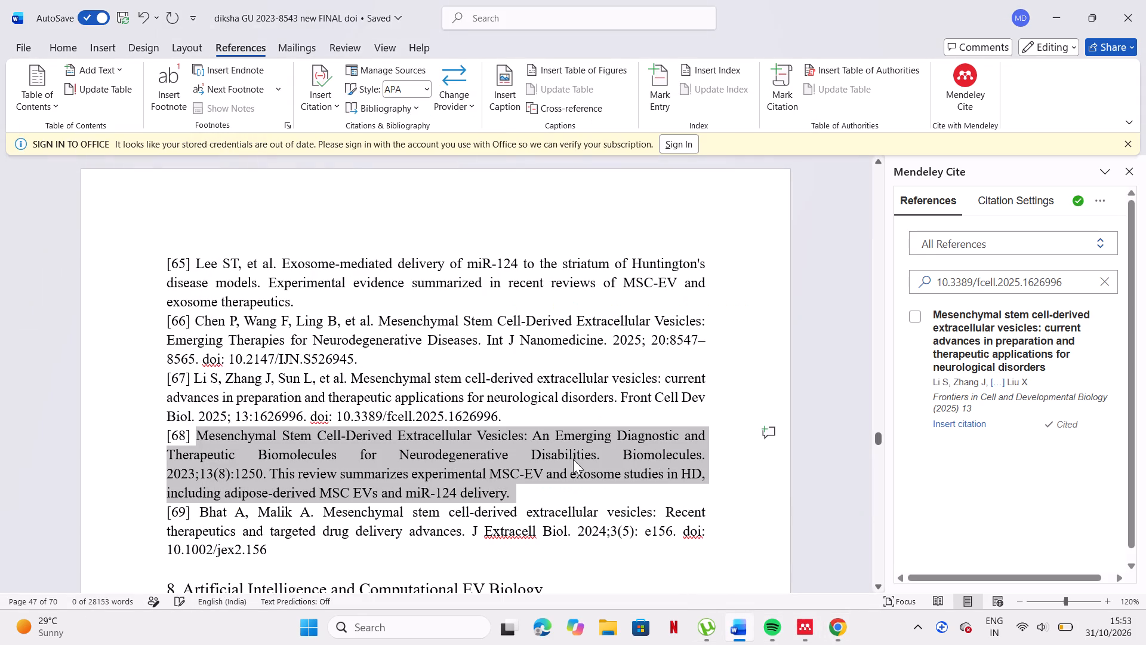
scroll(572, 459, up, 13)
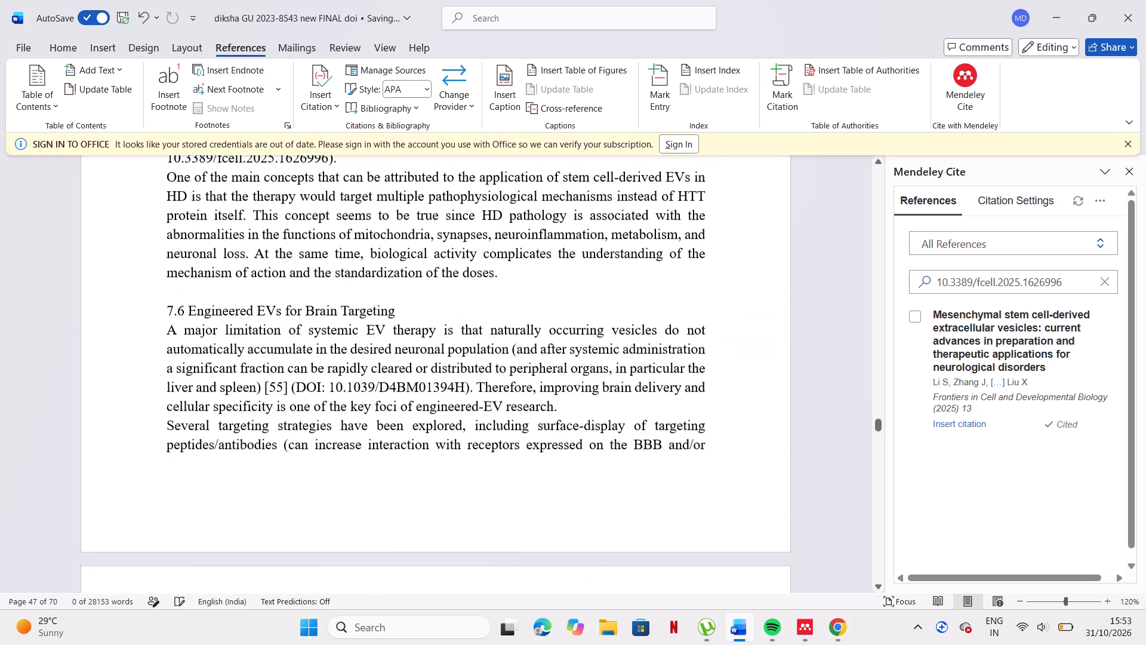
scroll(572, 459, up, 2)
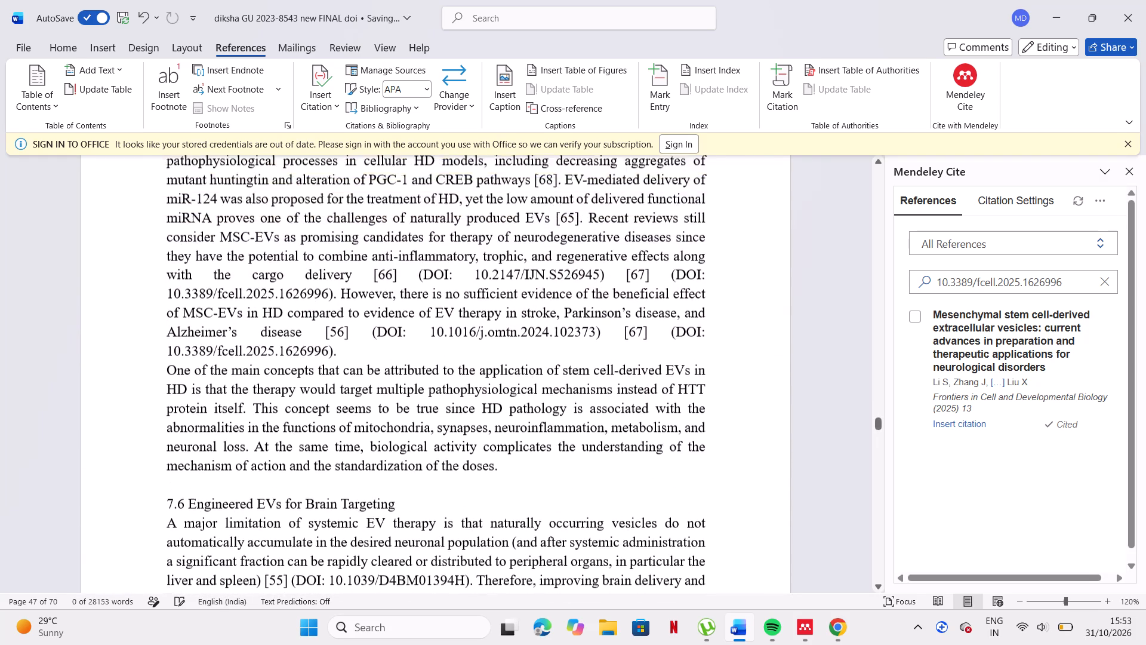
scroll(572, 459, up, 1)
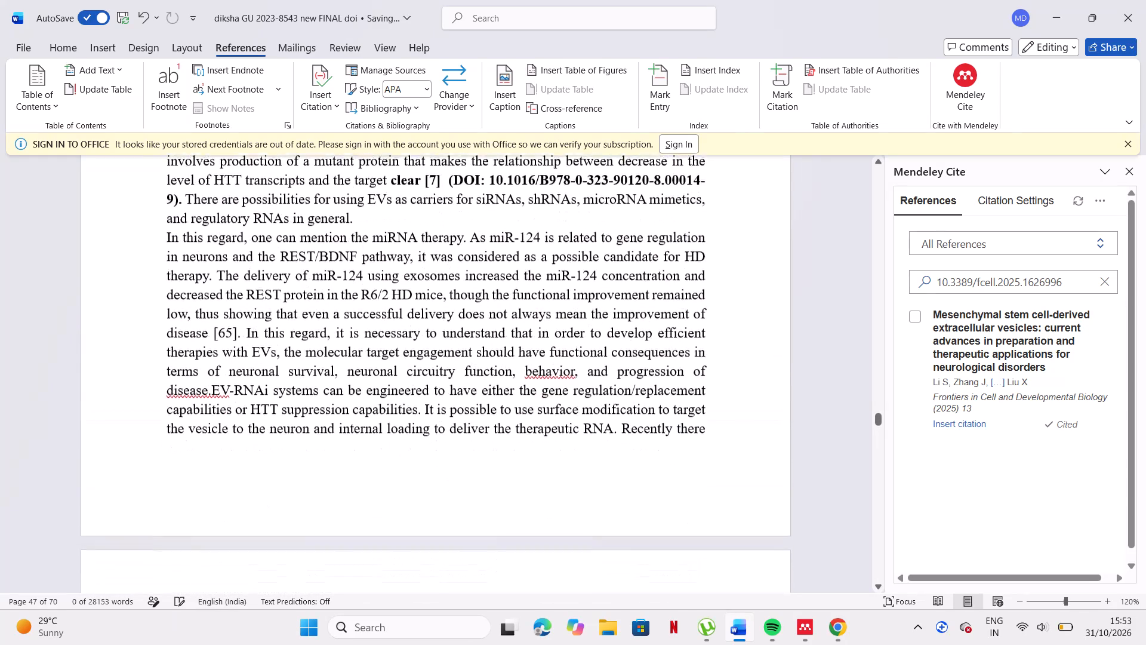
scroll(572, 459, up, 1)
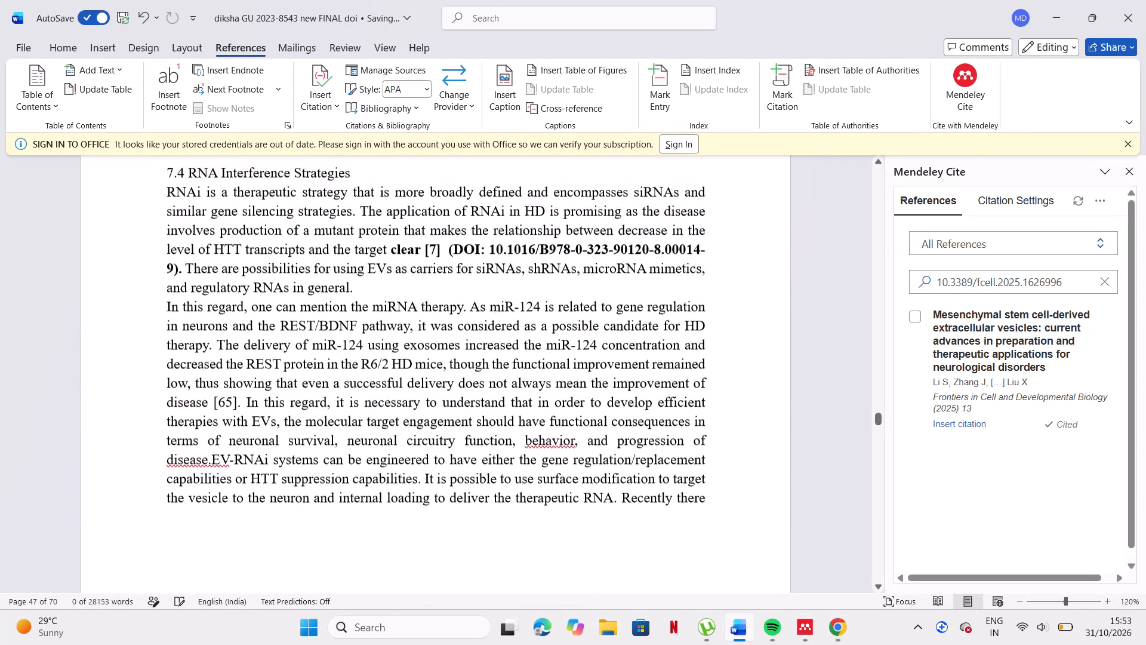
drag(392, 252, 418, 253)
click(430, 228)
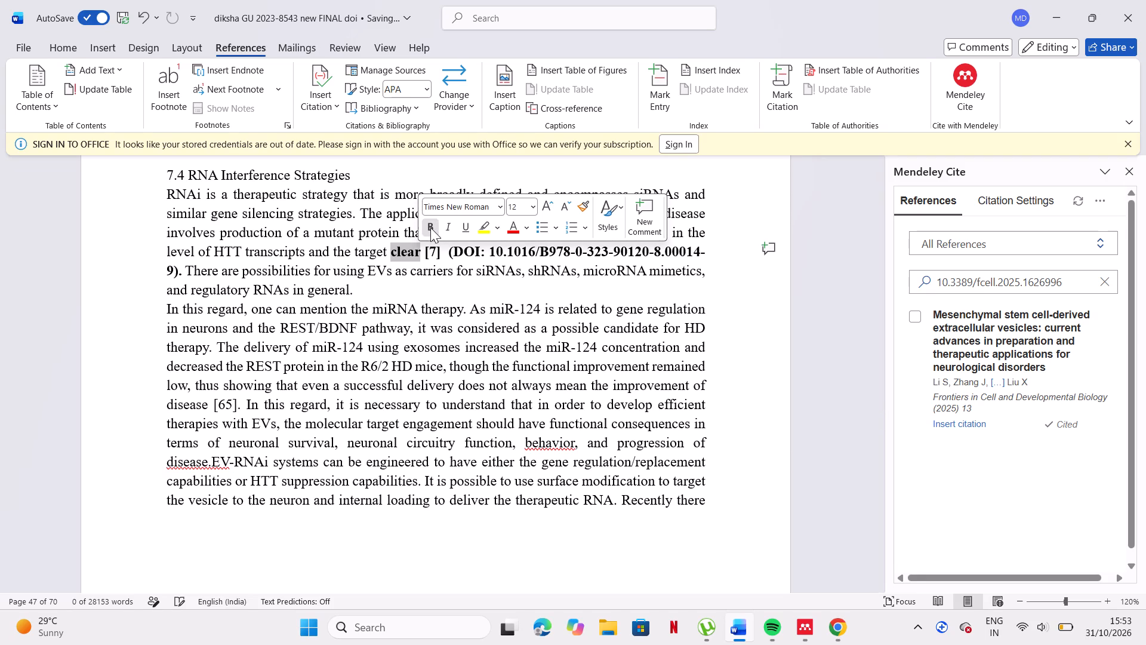
Replace the text of entry [68] in the reference list with the copied DOI 10.3390/biom13081250.
scroll(475, 331, down, 2)
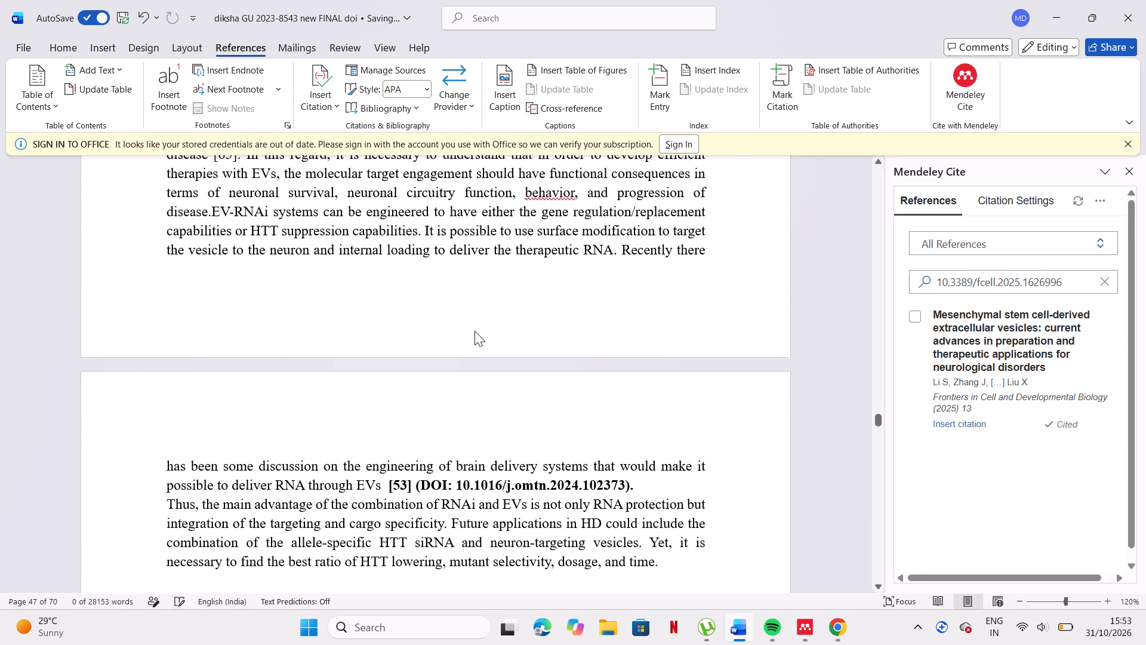
scroll(475, 331, down, 3)
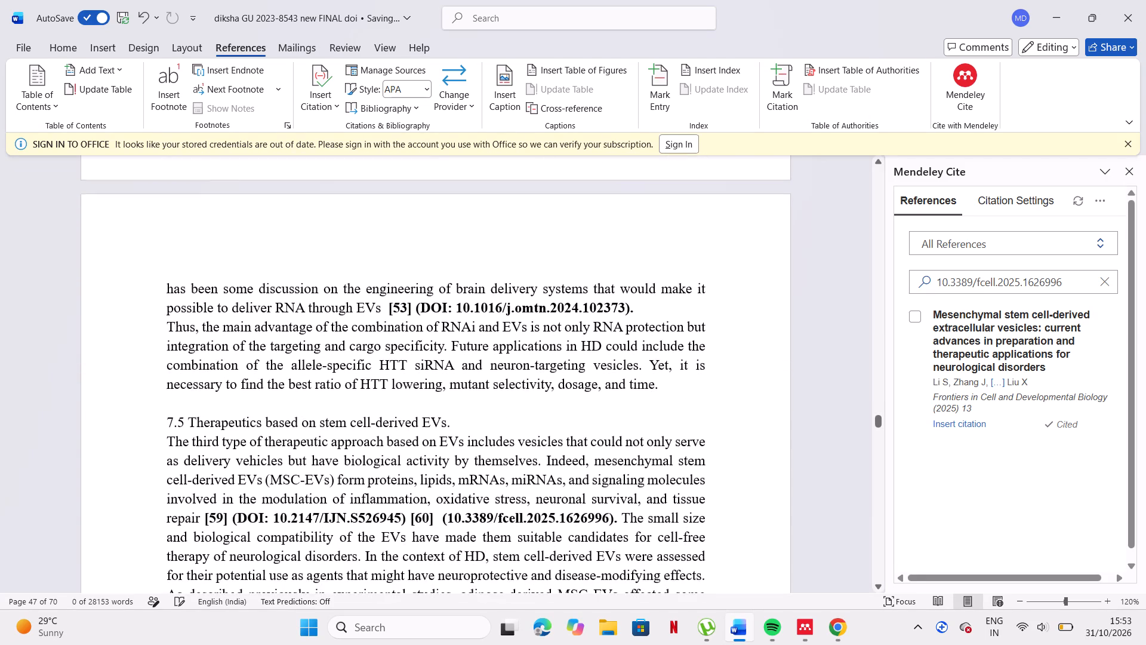
scroll(475, 331, down, 2)
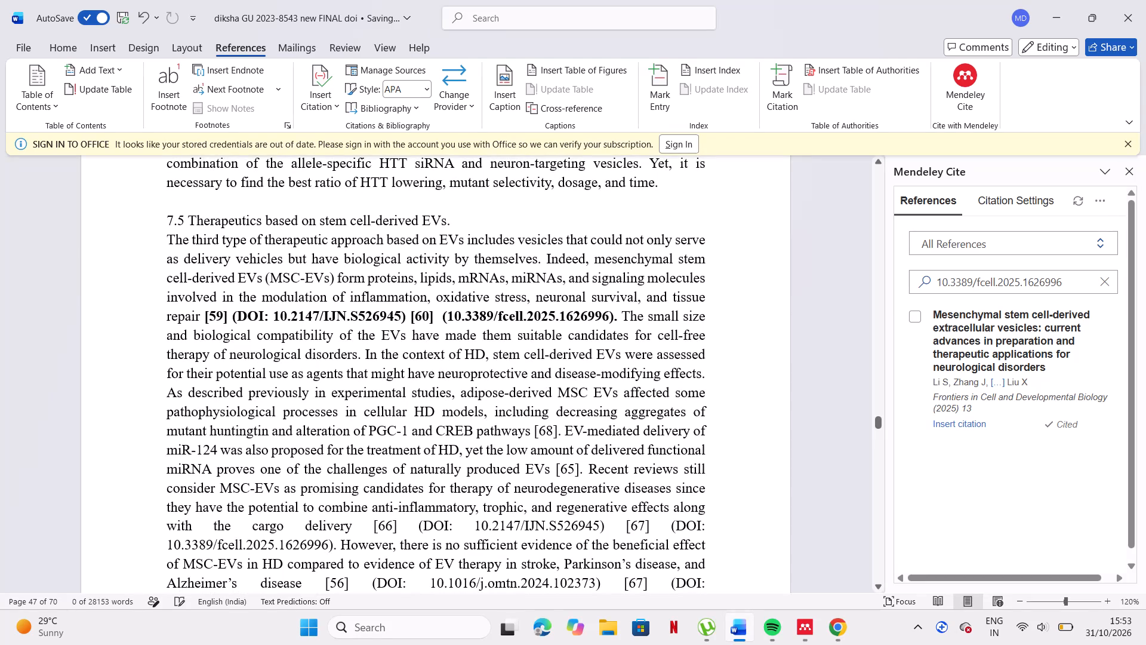
click(556, 431)
click(559, 431)
key(ctrl+v)
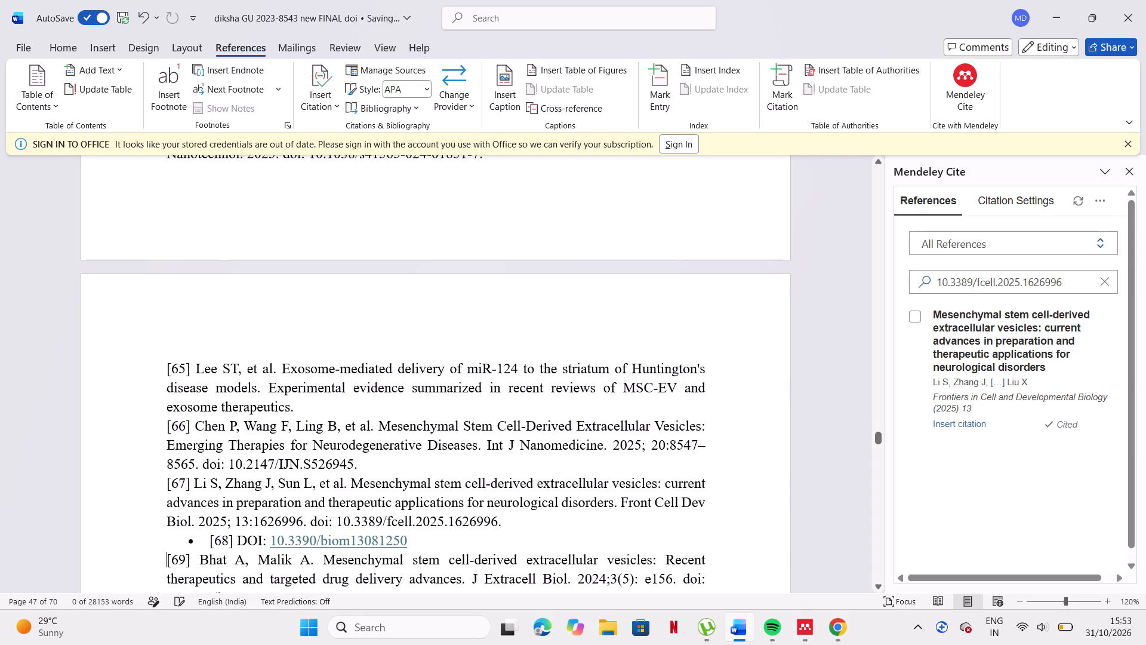
Copy the linked DOI 10.3390/biom13081250 from entry [68] in the reference list.
drag(267, 542, 402, 545)
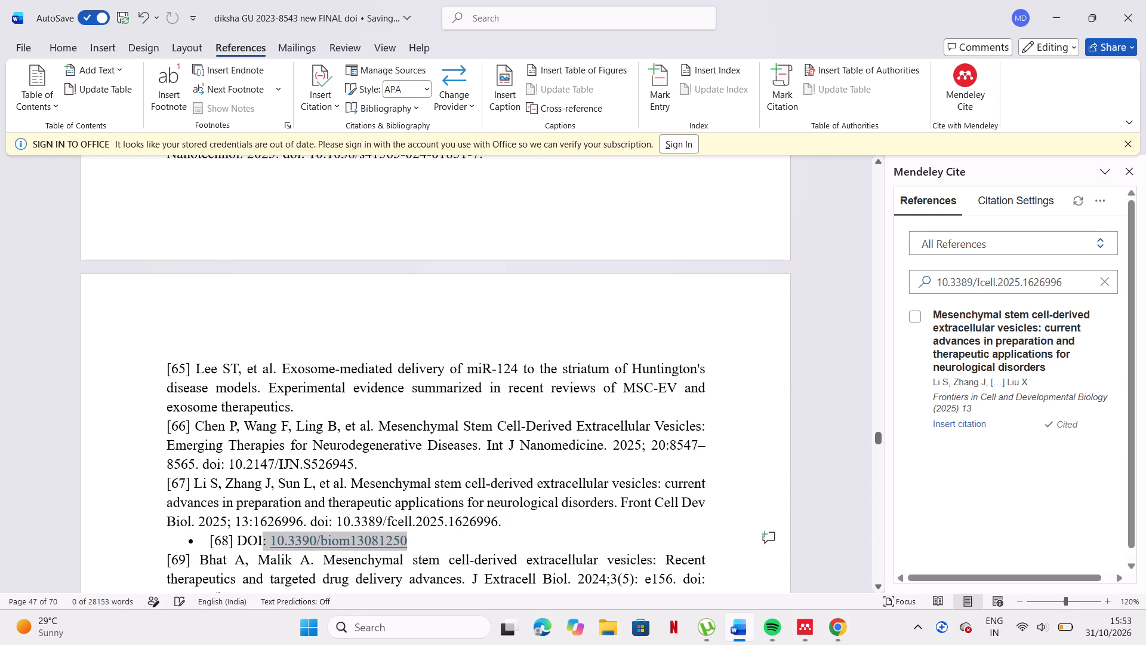
key(ctrl+c)
Paste the copied DOI 10.3390/biom13081250 right after citation [68], following "CREB pathways" in section 7.5 on stem cell-derived EVs.
scroll(491, 372, up, 8)
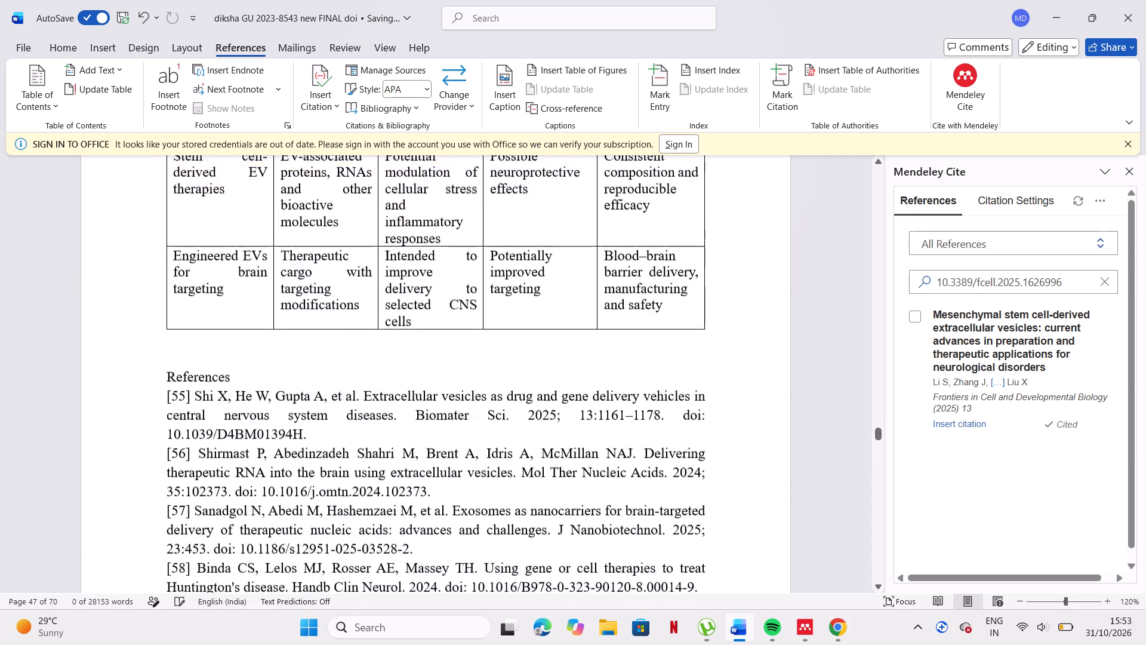
scroll(491, 372, up, 20)
scroll(491, 372, up, 4)
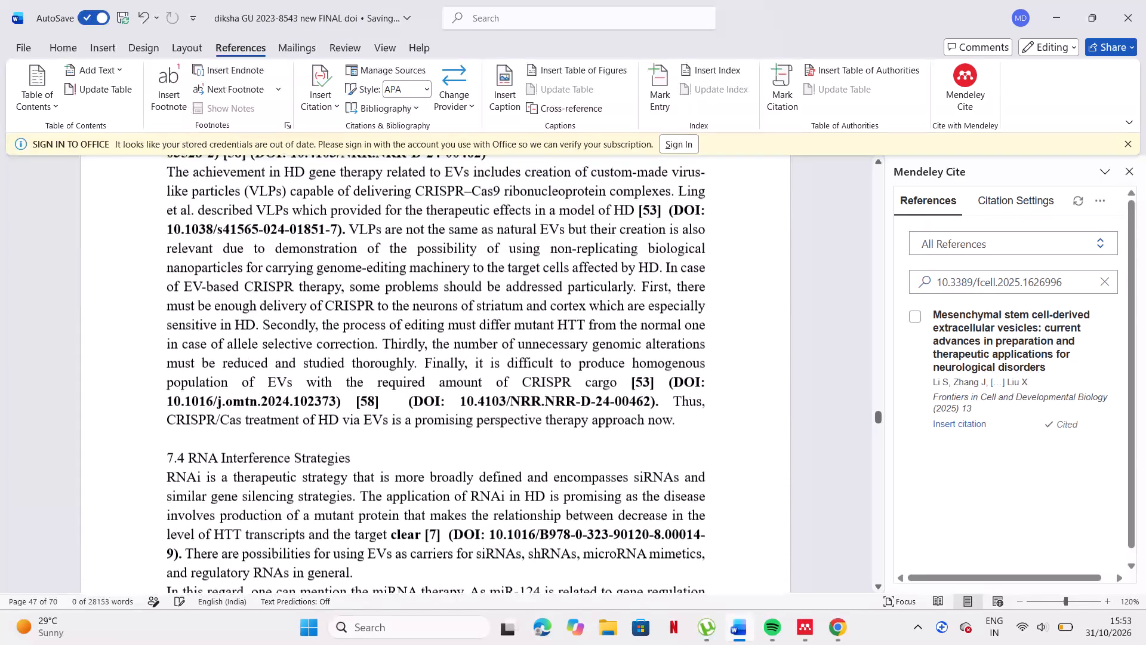
scroll(491, 372, up, 1)
scroll(491, 372, down, 1)
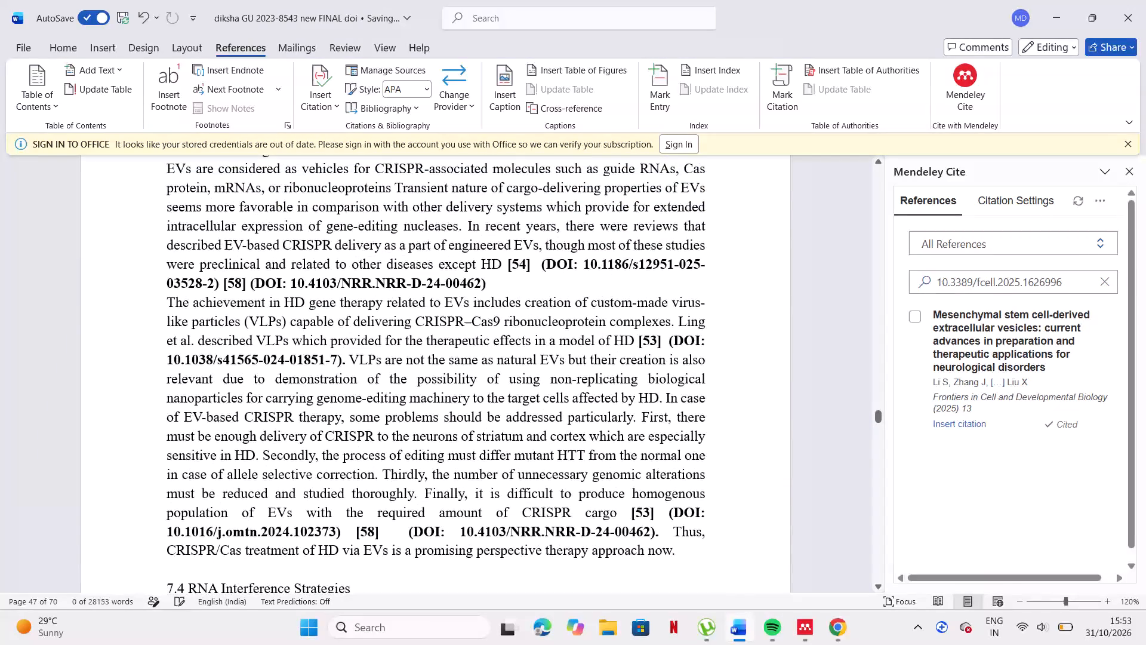
scroll(491, 372, down, 3)
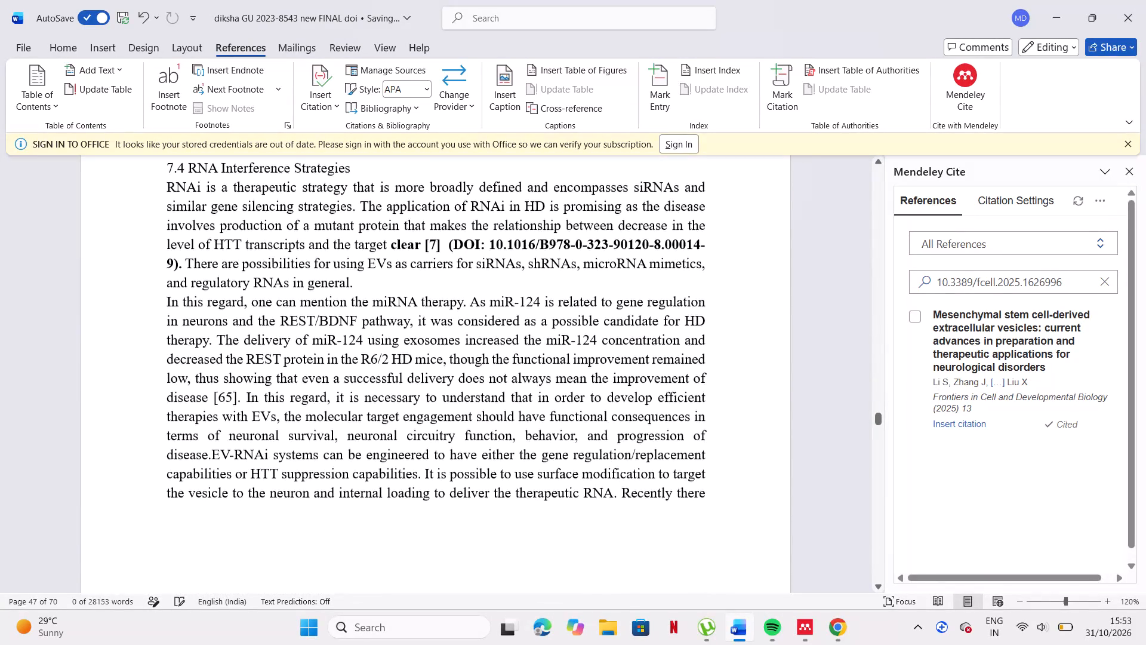
scroll(491, 372, down, 2)
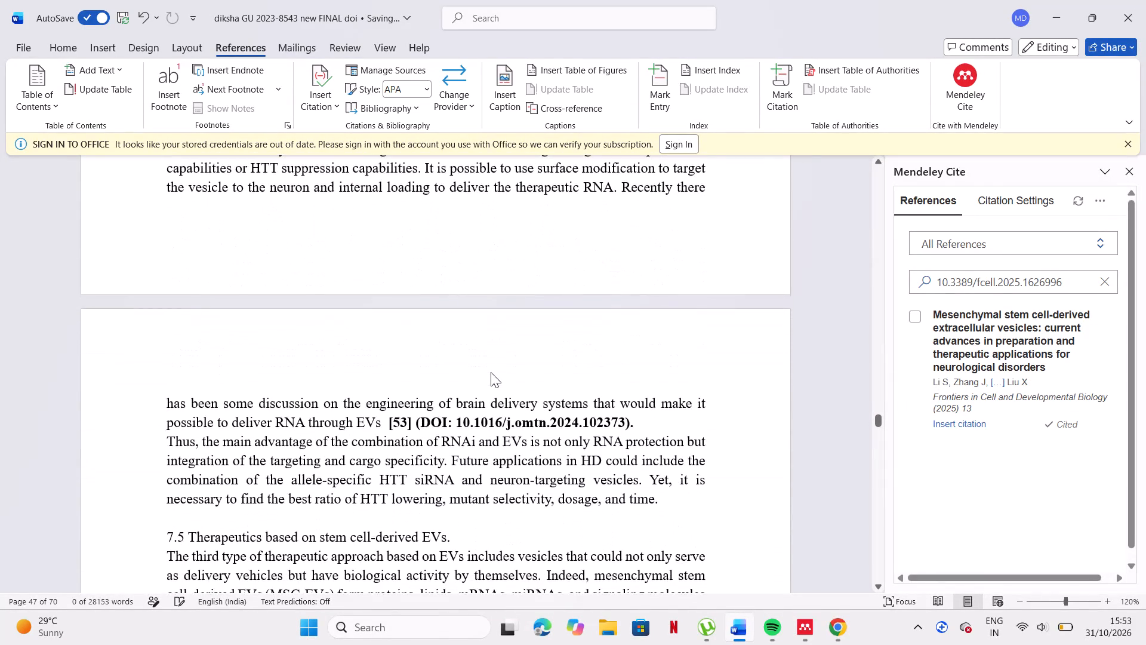
scroll(491, 372, down, 2)
scroll(491, 372, up, 1)
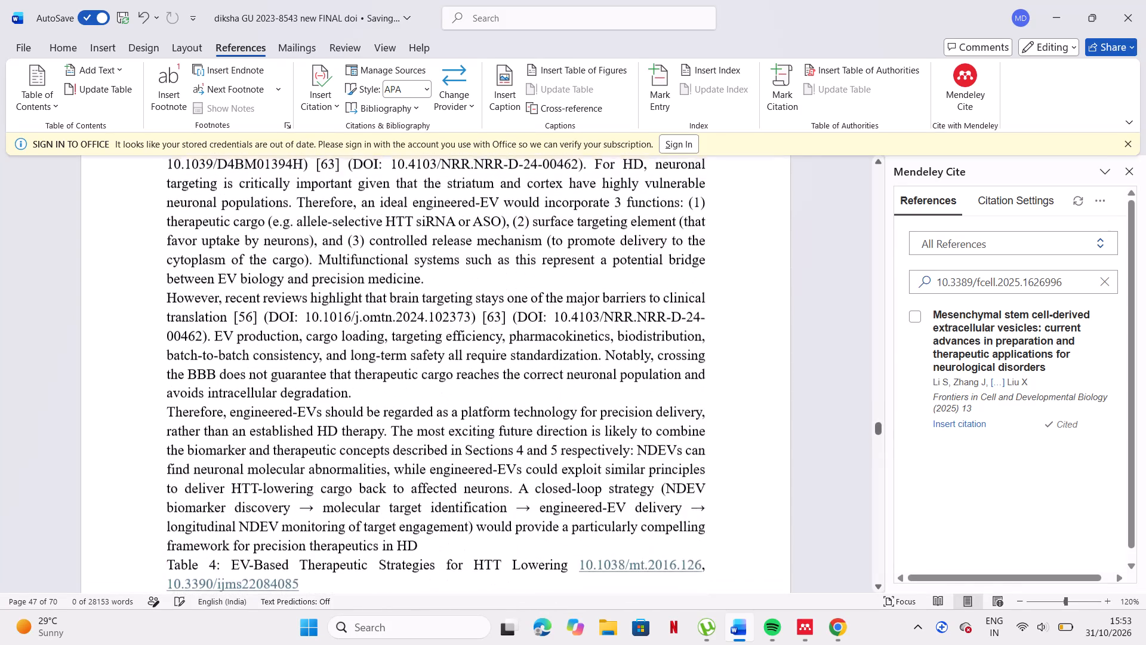
scroll(491, 372, up, 3)
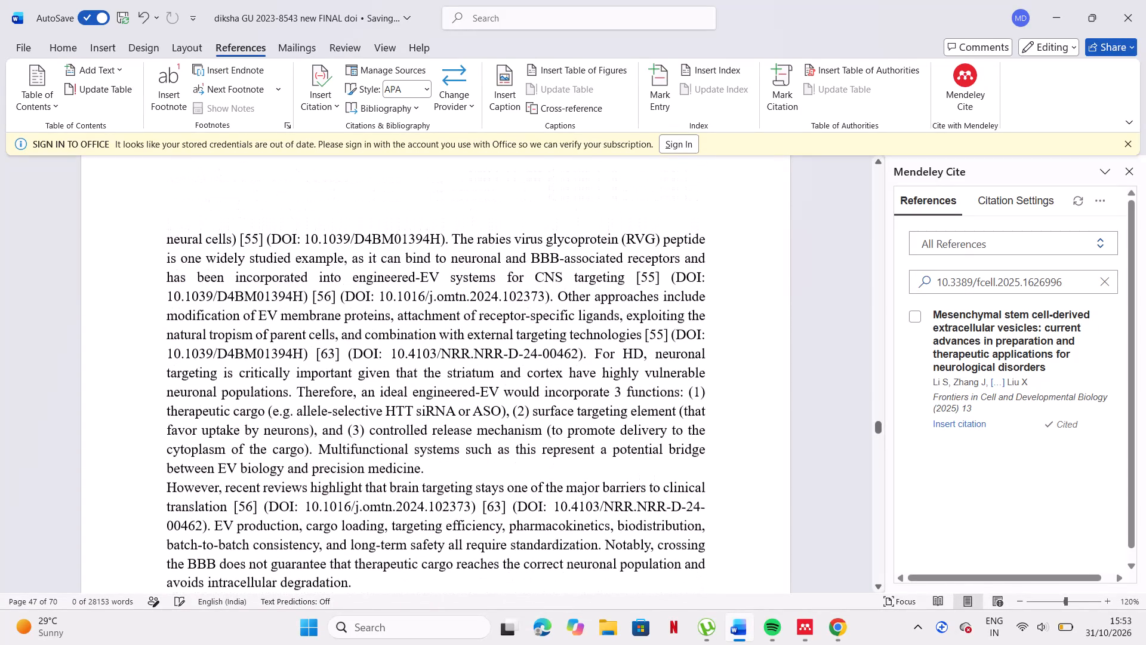
scroll(491, 372, up, 1)
scroll(504, 317, up, 1)
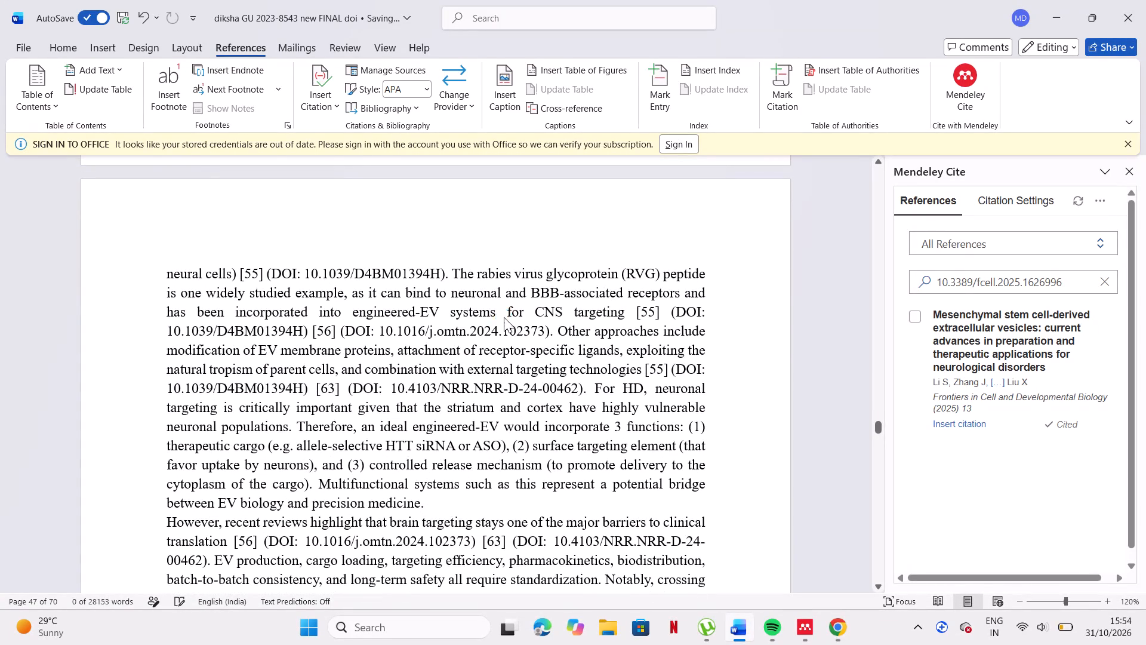
scroll(504, 317, up, 2)
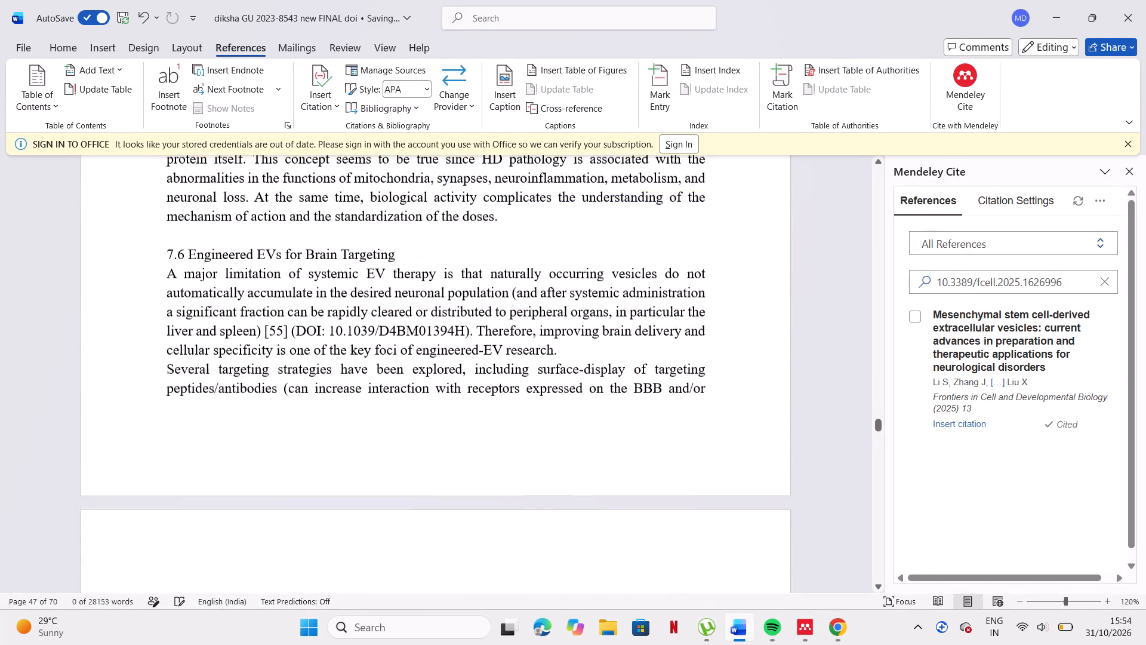
scroll(504, 317, up, 3)
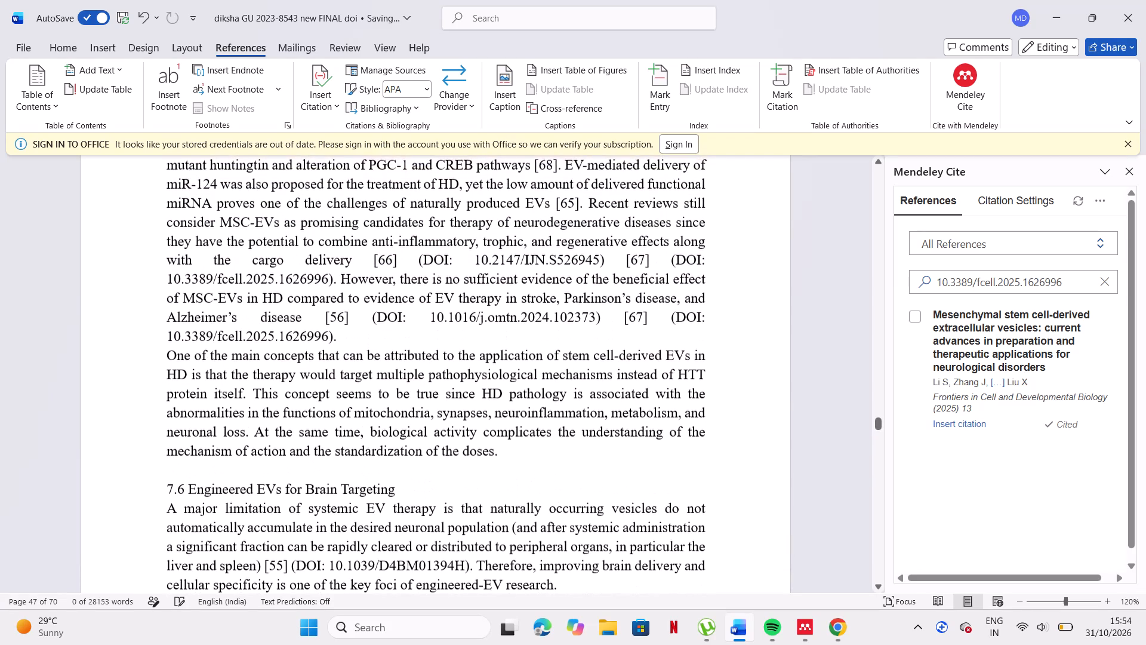
scroll(504, 317, up, 1)
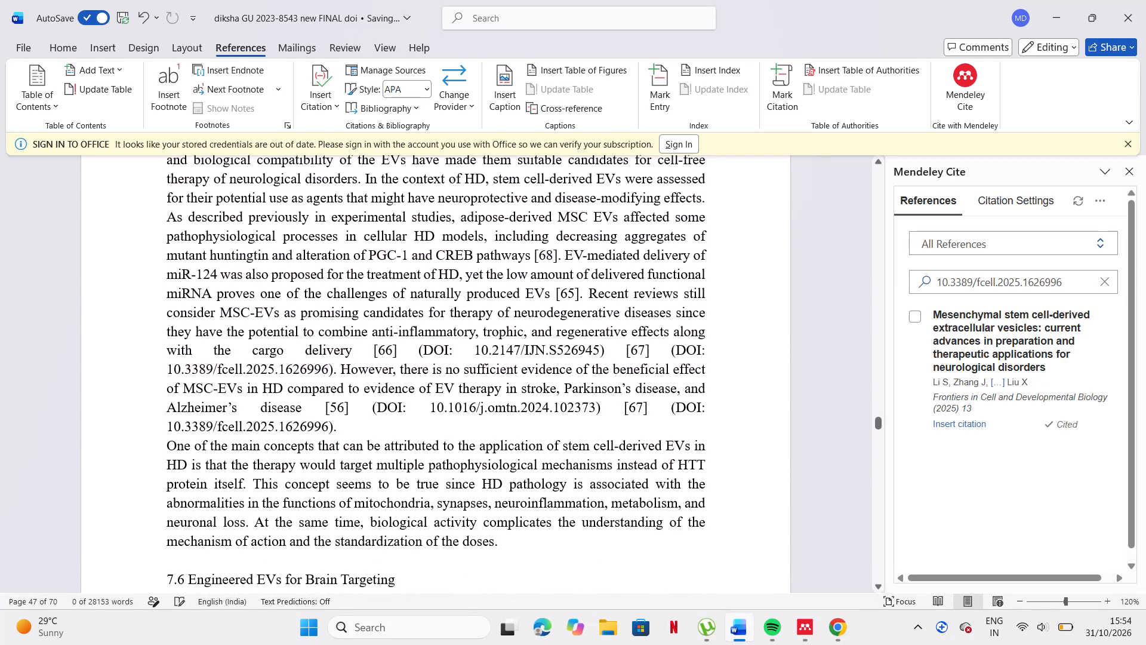
click(556, 254)
key(ctrl+v)
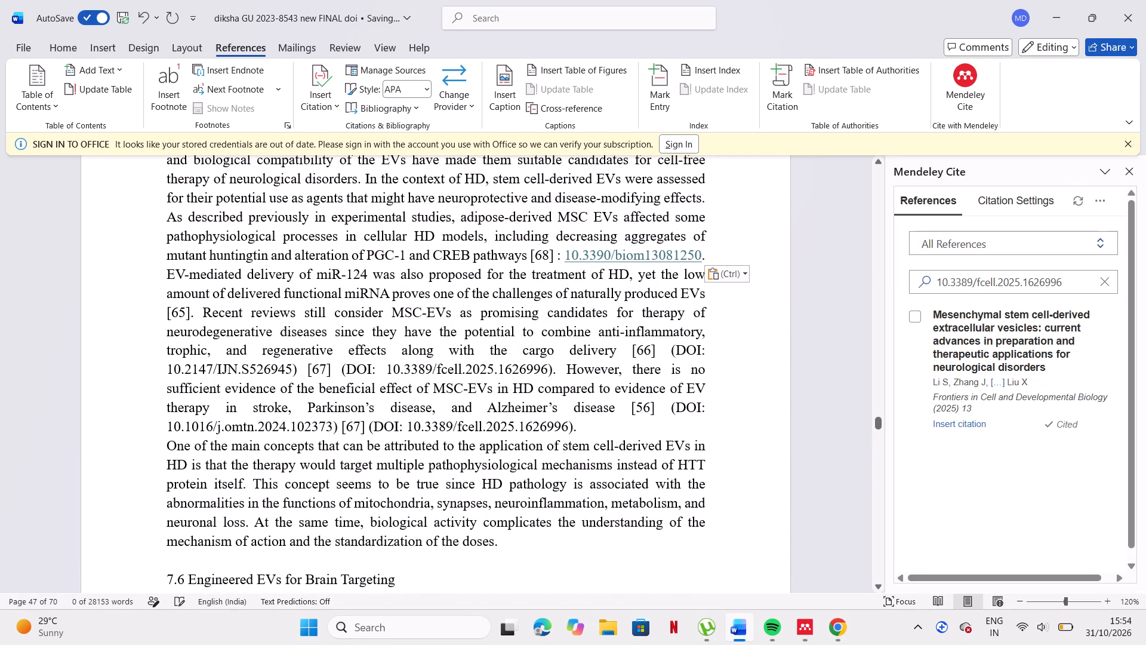
Delete the old citation [68] and the colon in front of the linked DOI after "CREB pathways".
click(560, 254)
key(BackSpace)
key(BackSpace)
key(BackSpace)
key(BackSpace)
key(BackSpace)
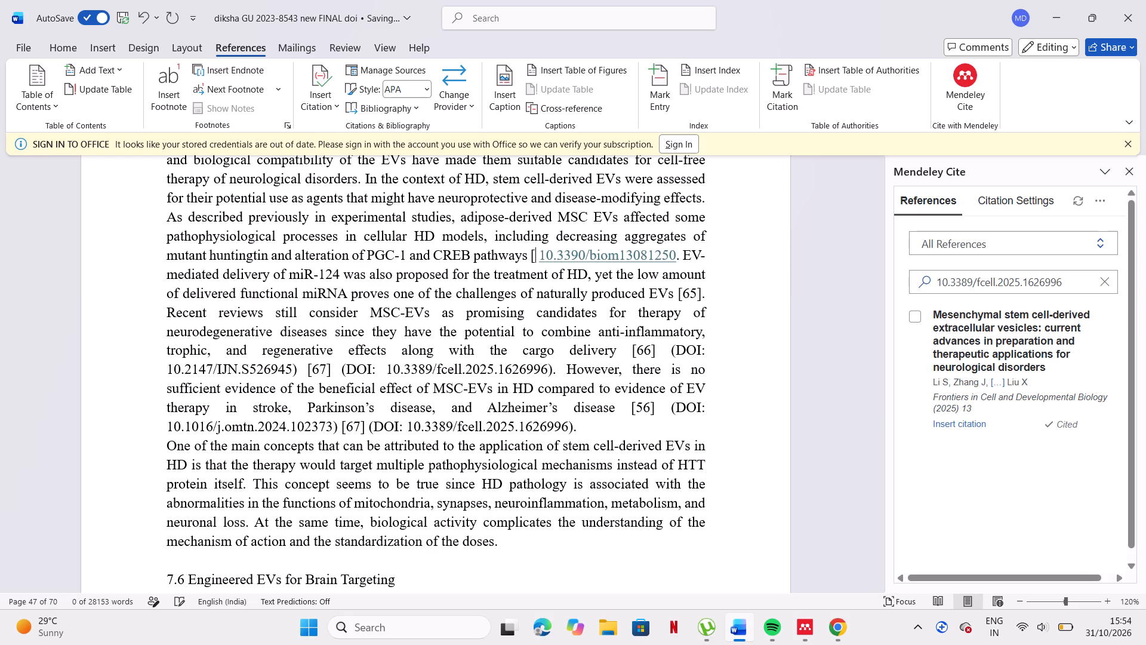
key(BackSpace)
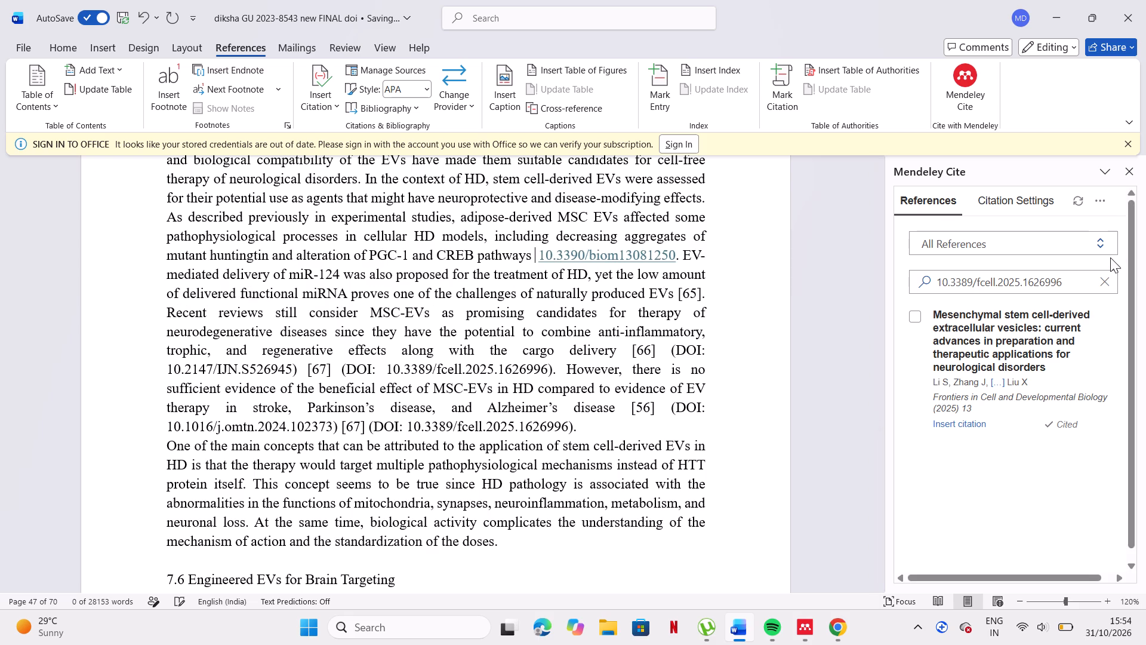
Sync Mendeley Cite, find 10.3390/biom13081250 without the leading colon, and insert its citation before the linked DOI after "CREB pathways".
click(1105, 282)
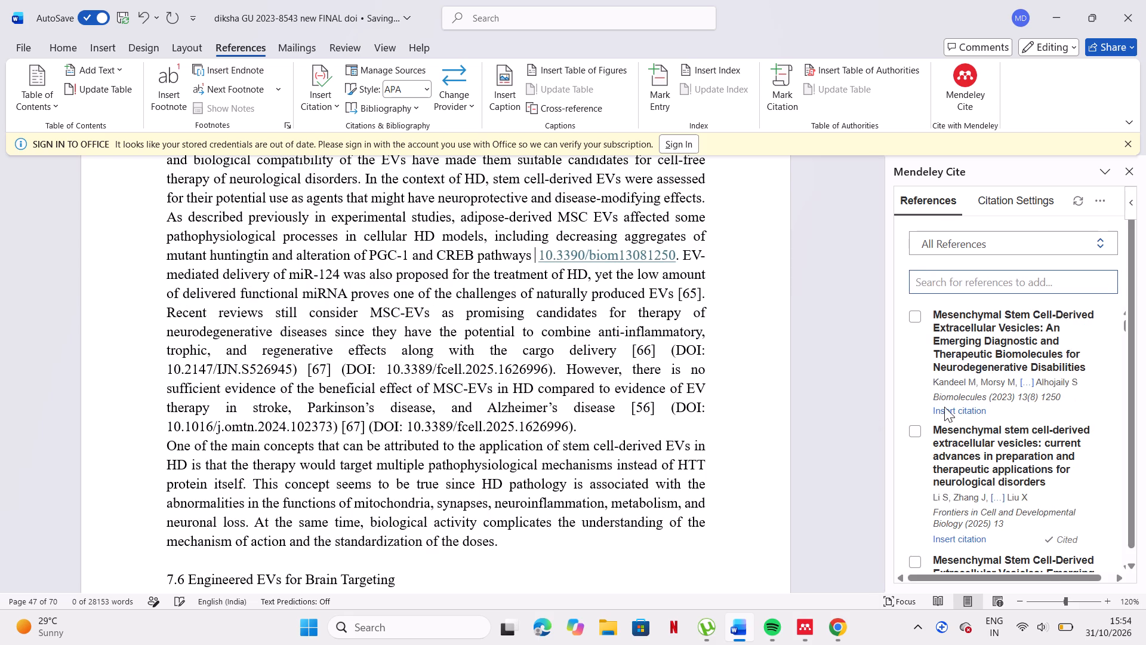
click(1076, 201)
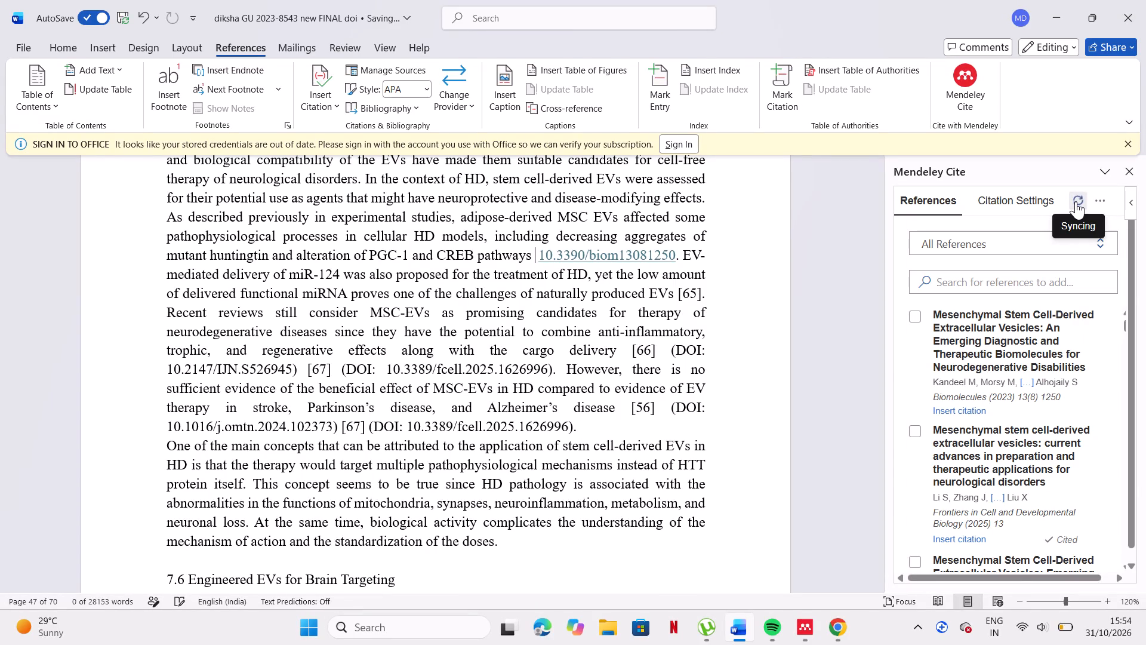
click(1046, 280)
key(ctrl+v)
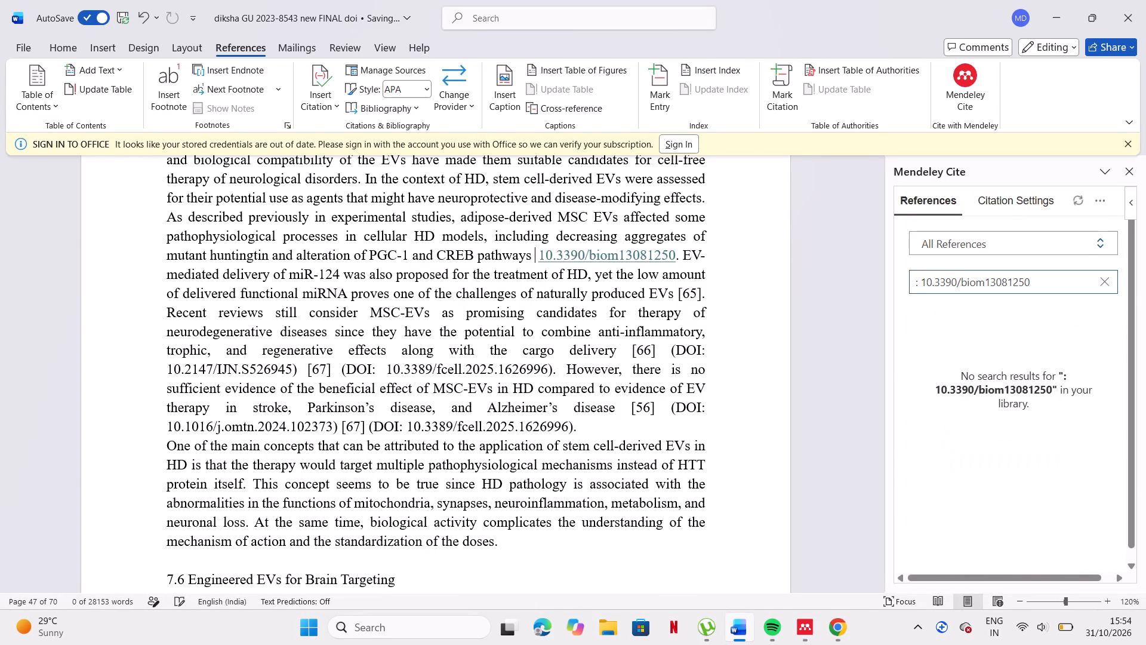
click(924, 280)
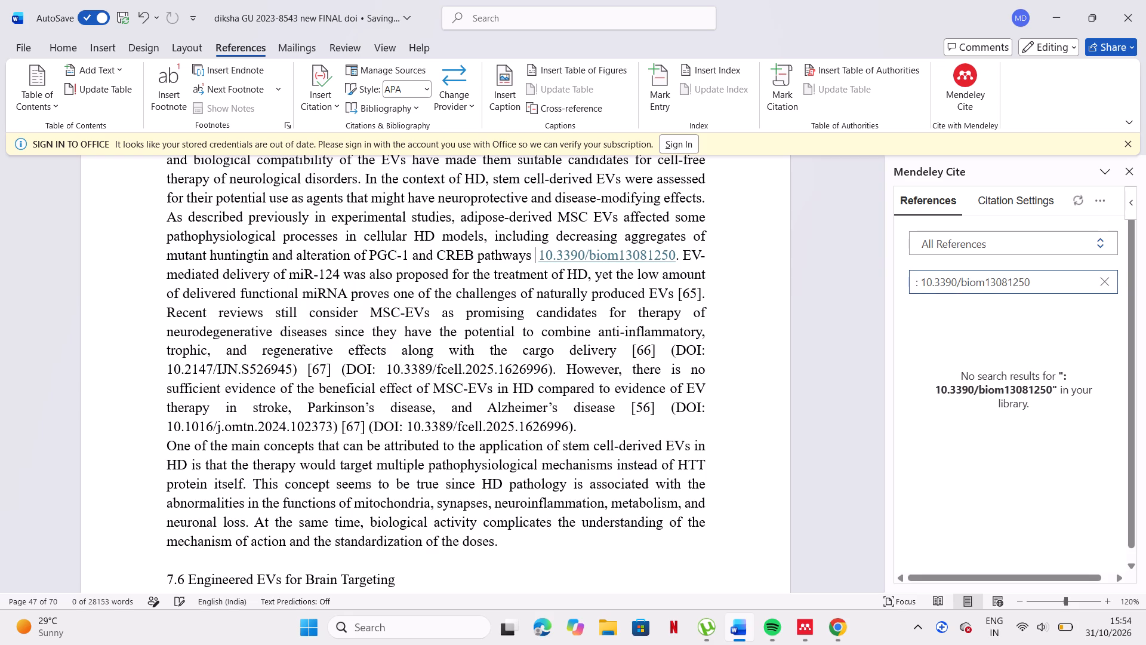
click(928, 281)
key(BackSpace)
key(BackSpace)
key(BackSpace)
key(BackSpace)
key(1)
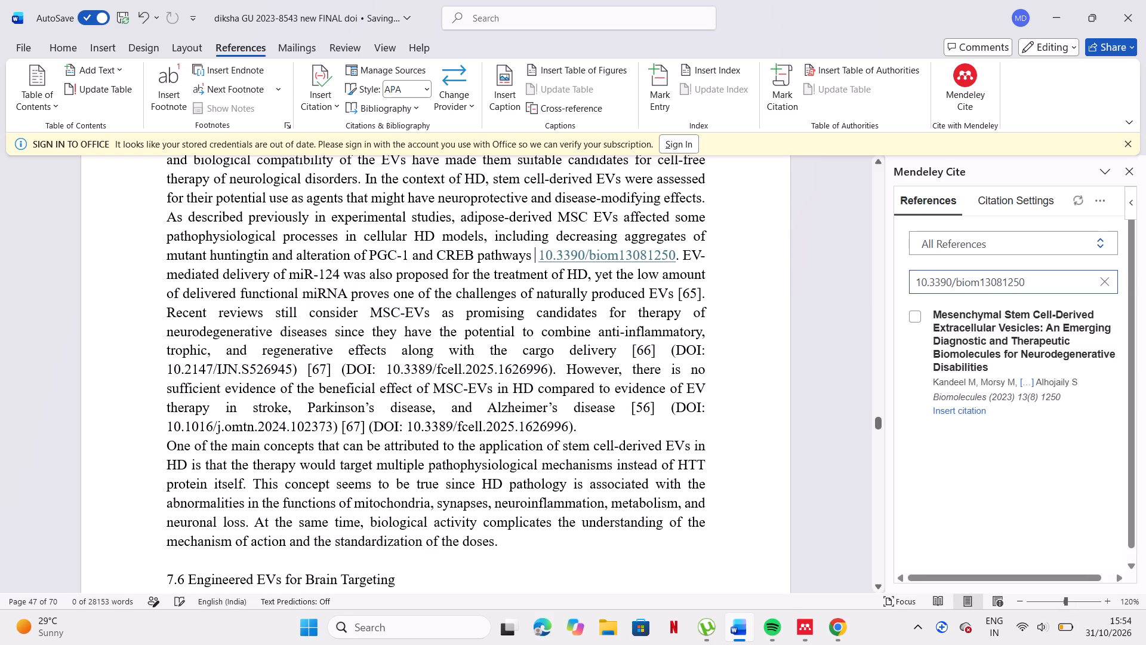
click(939, 407)
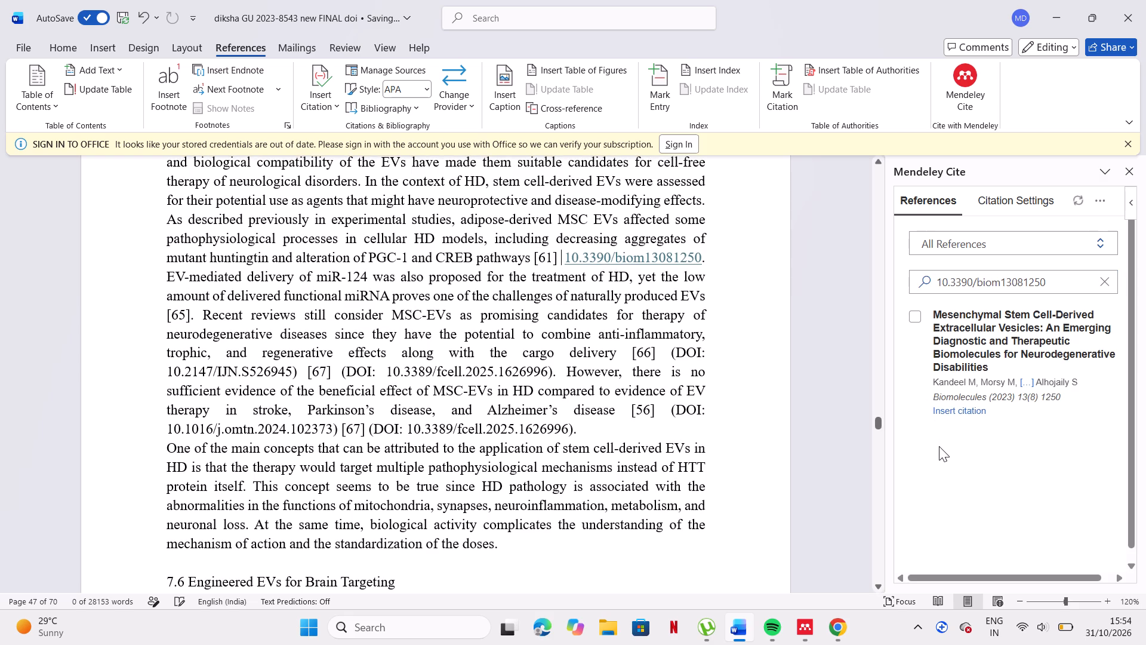
click(939, 446)
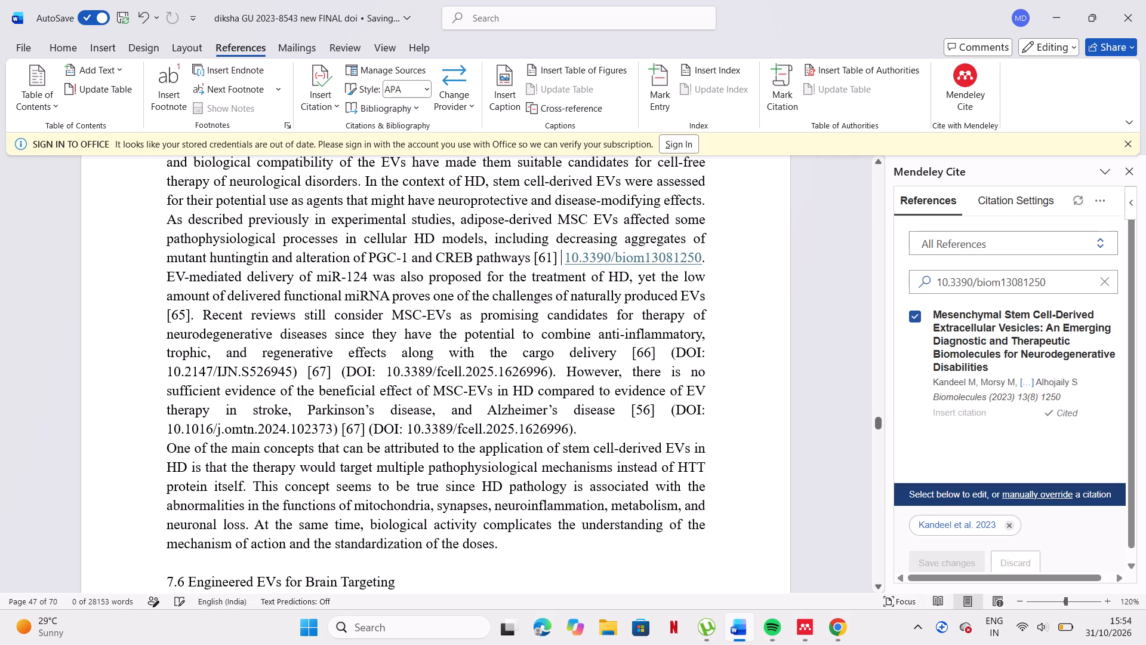
click(730, 374)
Bold the new citation together with the linked DOI 10.3390/biom13081250 after "CREB pathways".
drag(538, 254, 706, 259)
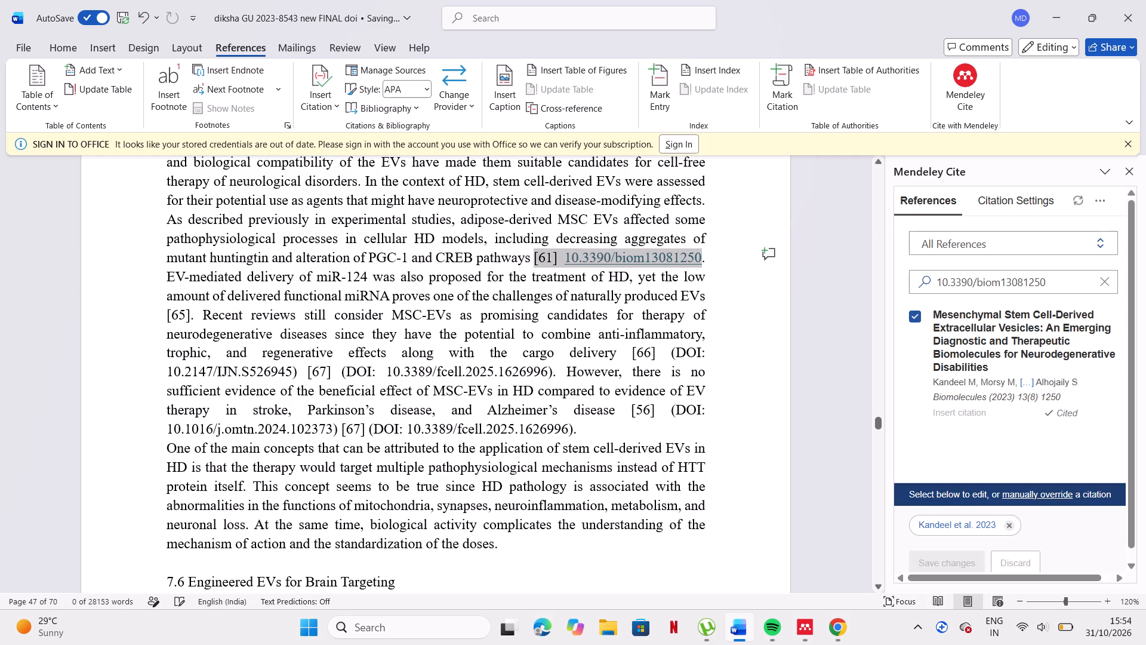
drag(706, 259, 713, 259)
click(725, 242)
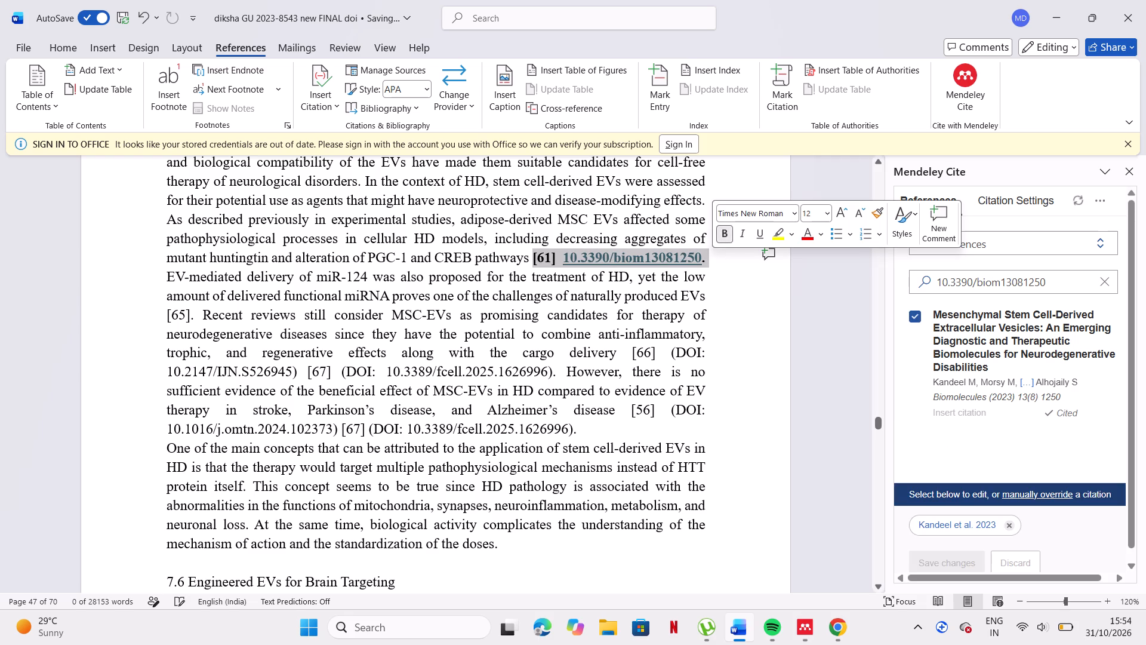
click(729, 333)
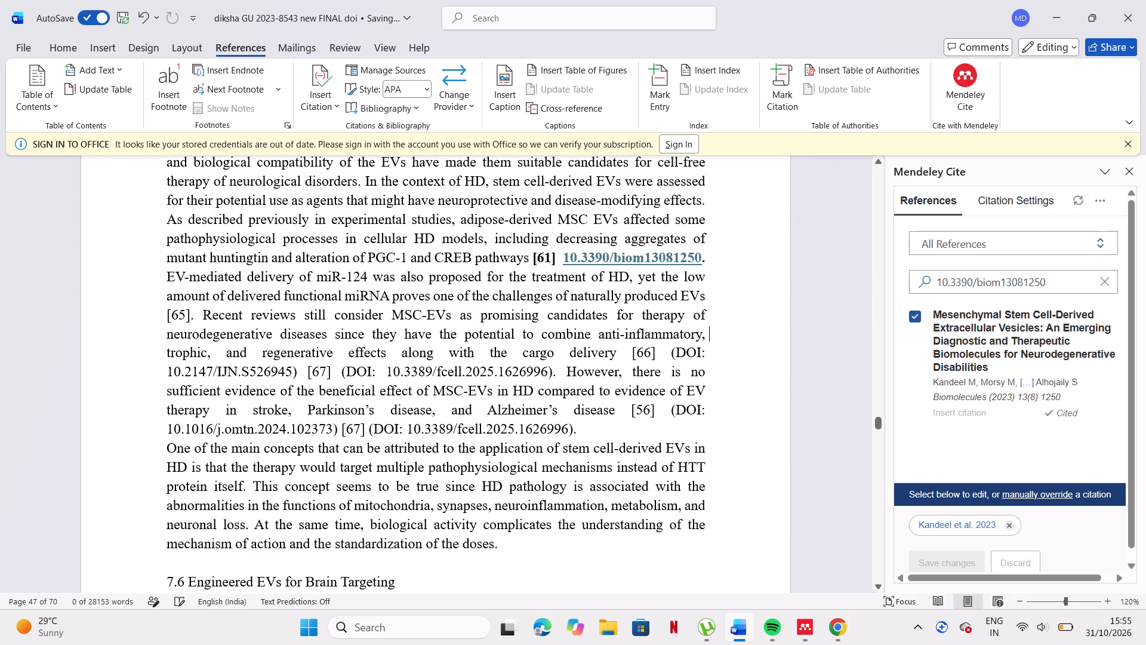
Copy the text of entry [65] in the reference list, on exosome-mediated delivery of miR-124 to the striatum, without its number.
click(306, 428)
scroll(306, 428, down, 4)
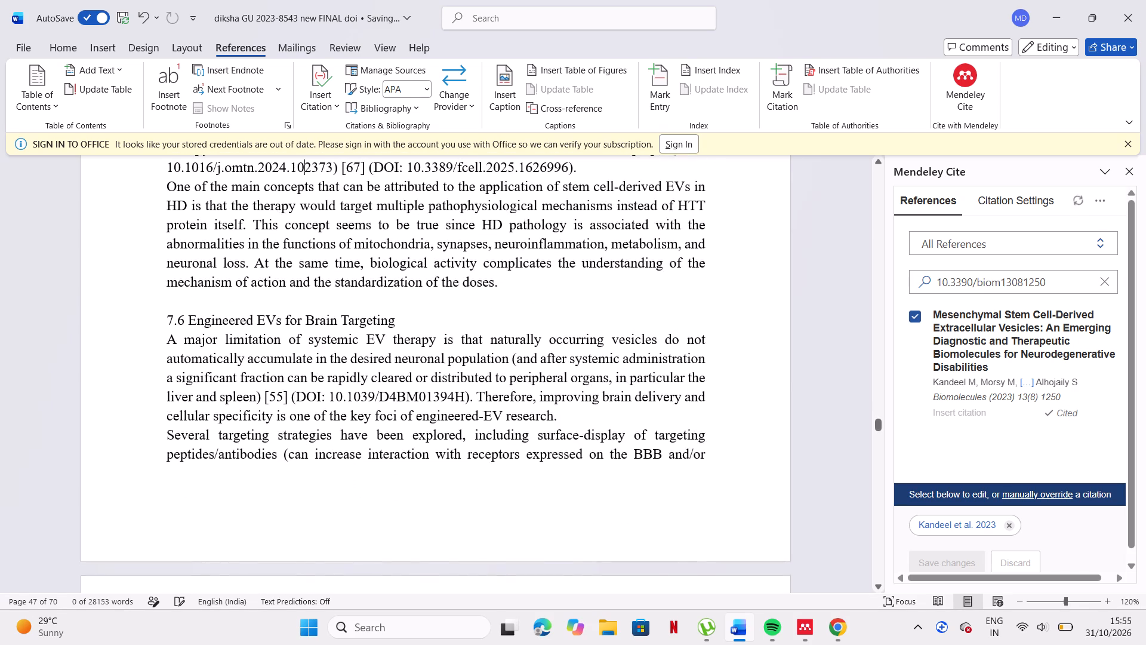
scroll(306, 428, down, 2)
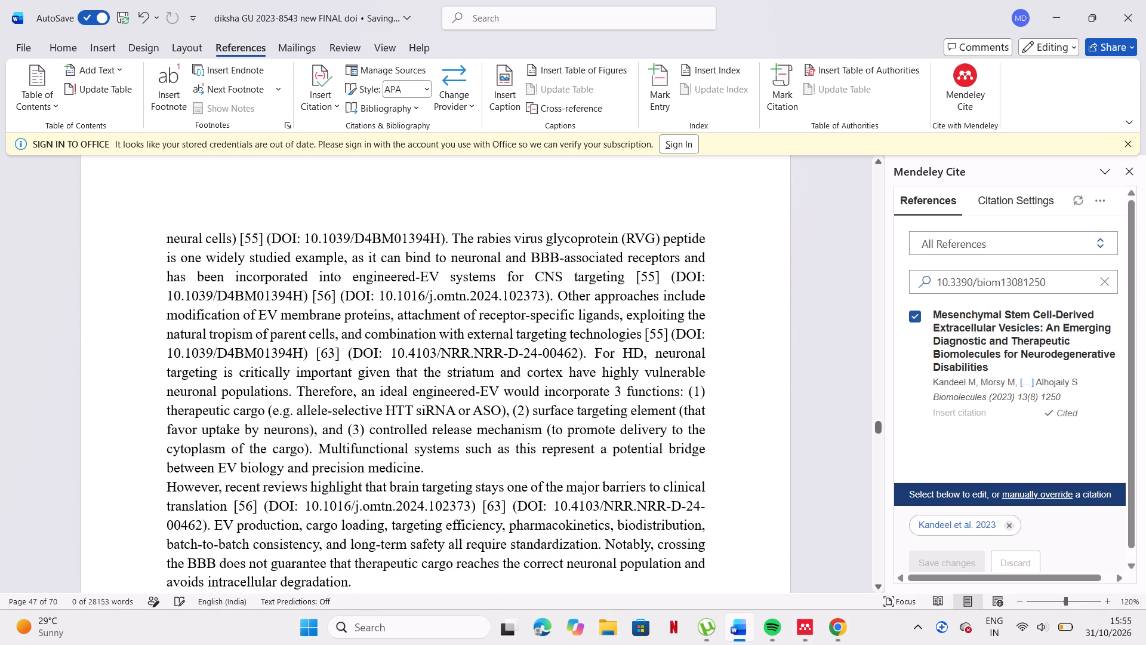
scroll(306, 428, down, 3)
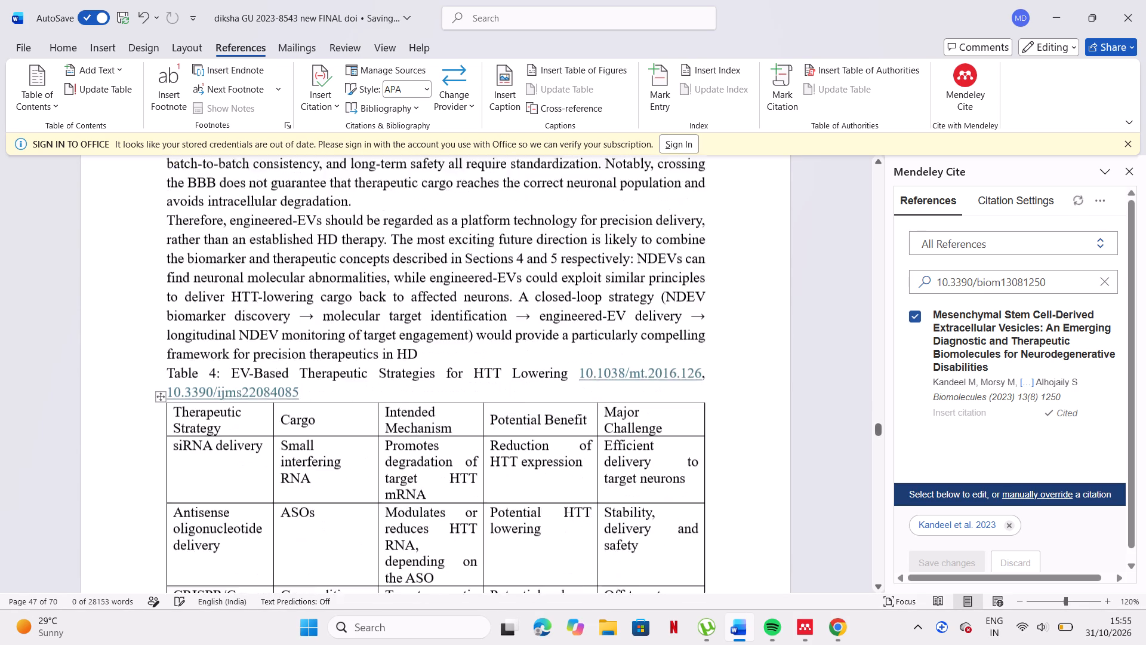
scroll(306, 428, down, 2)
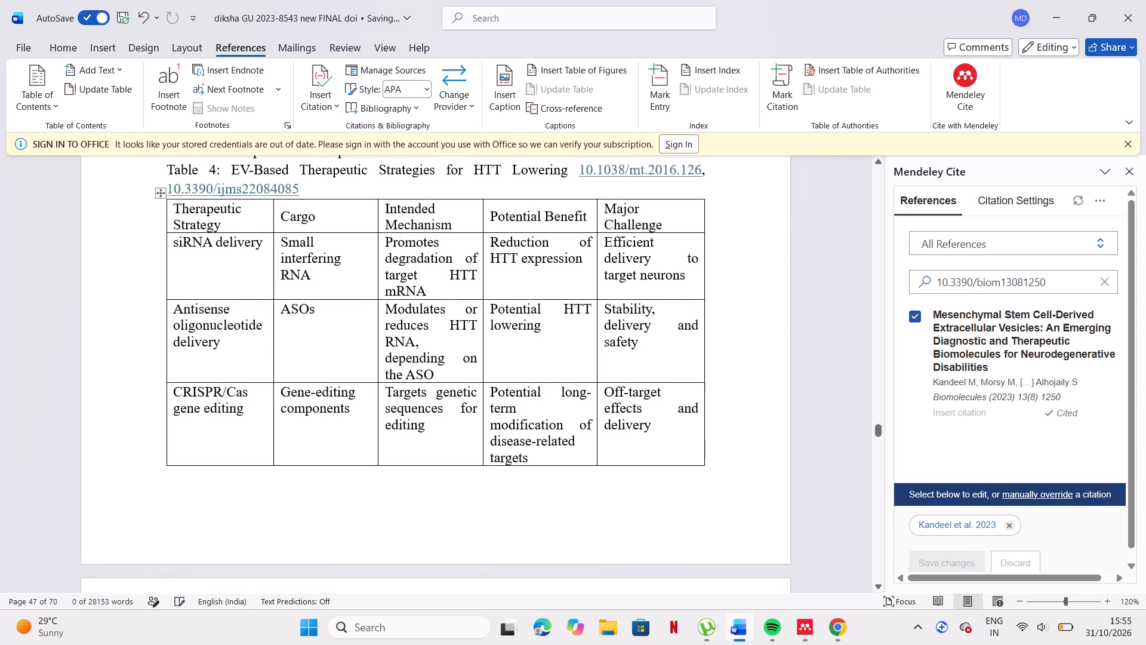
scroll(306, 428, down, 4)
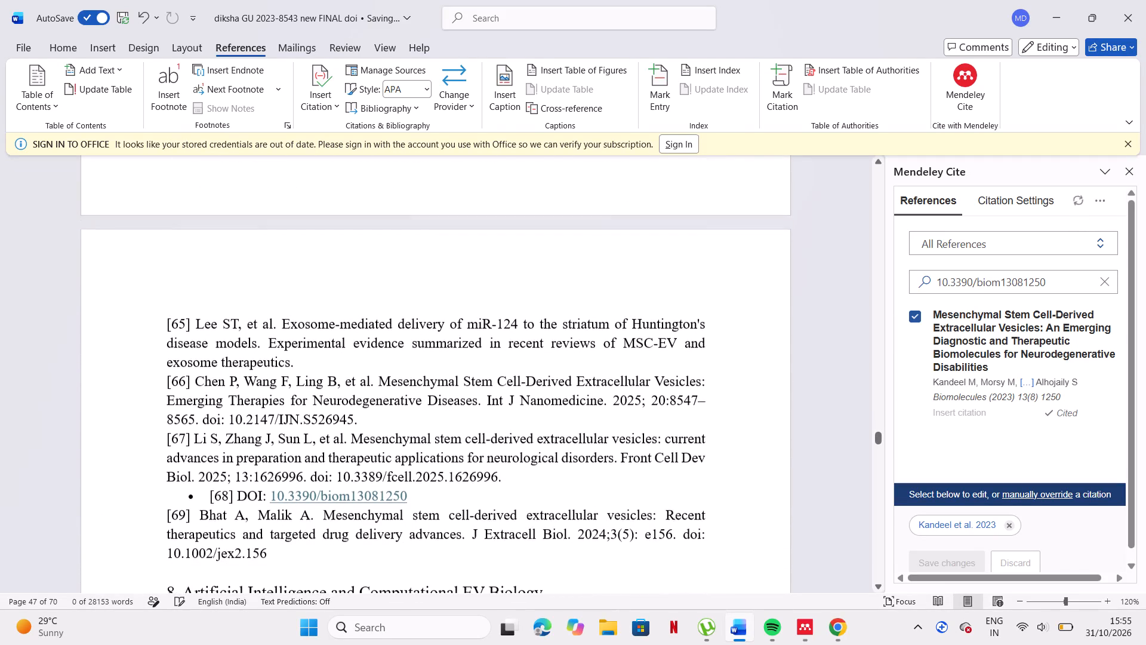
drag(197, 324, 288, 367)
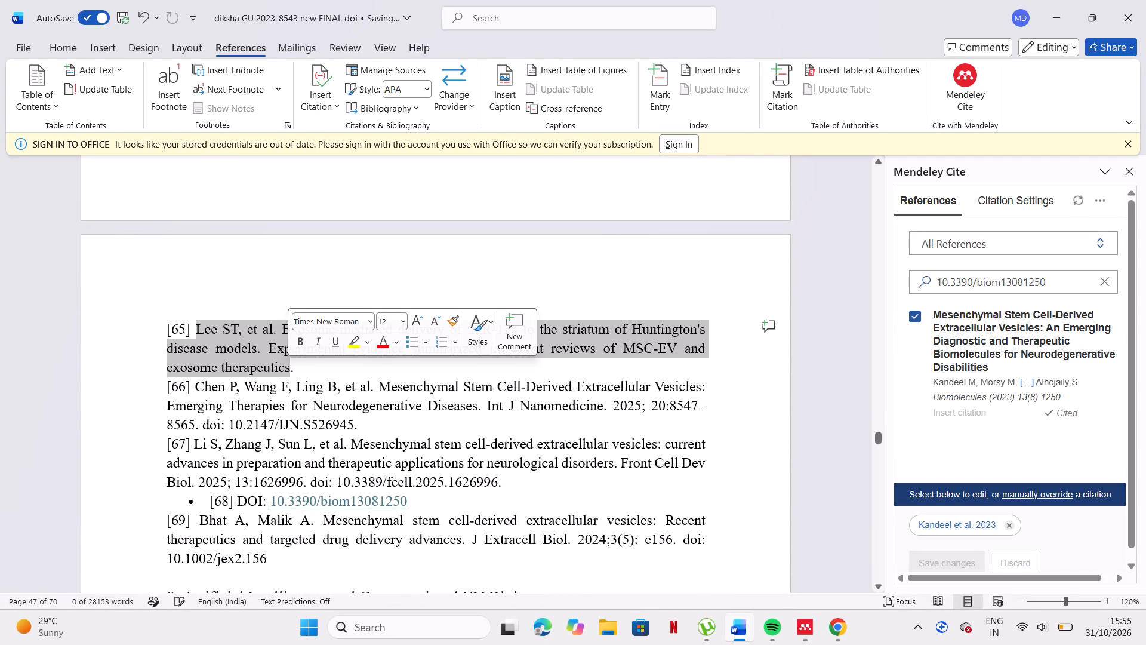
key(ctrl+c)
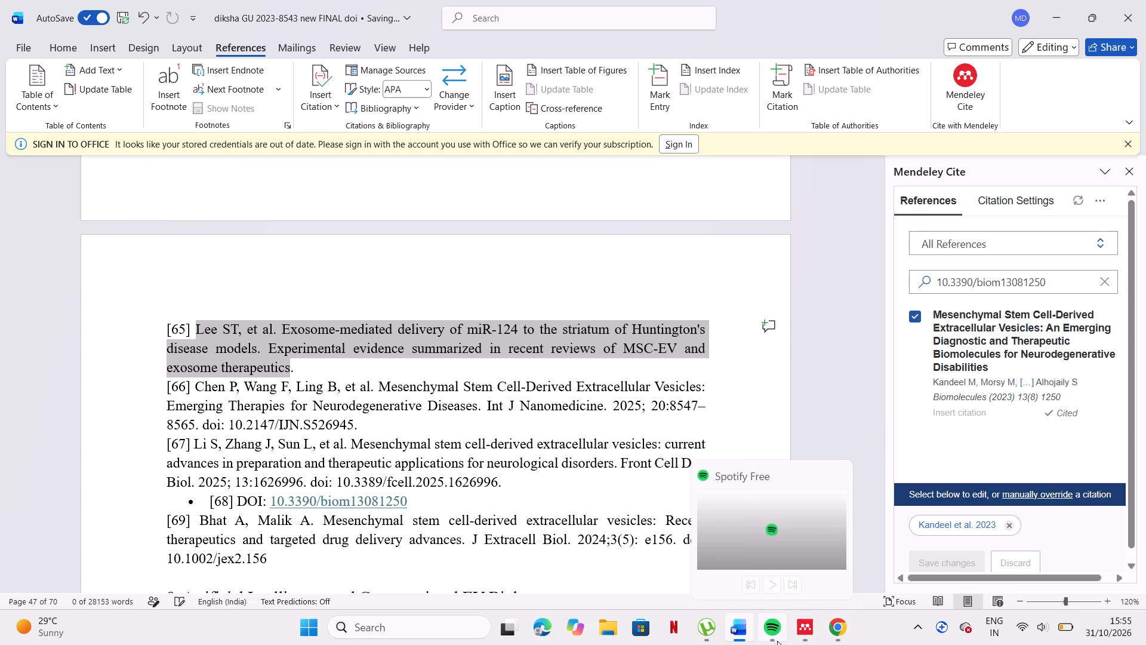
Switch to Chrome and search Google in a new tab for the copied text of reference [65].
click(863, 643)
click(843, 626)
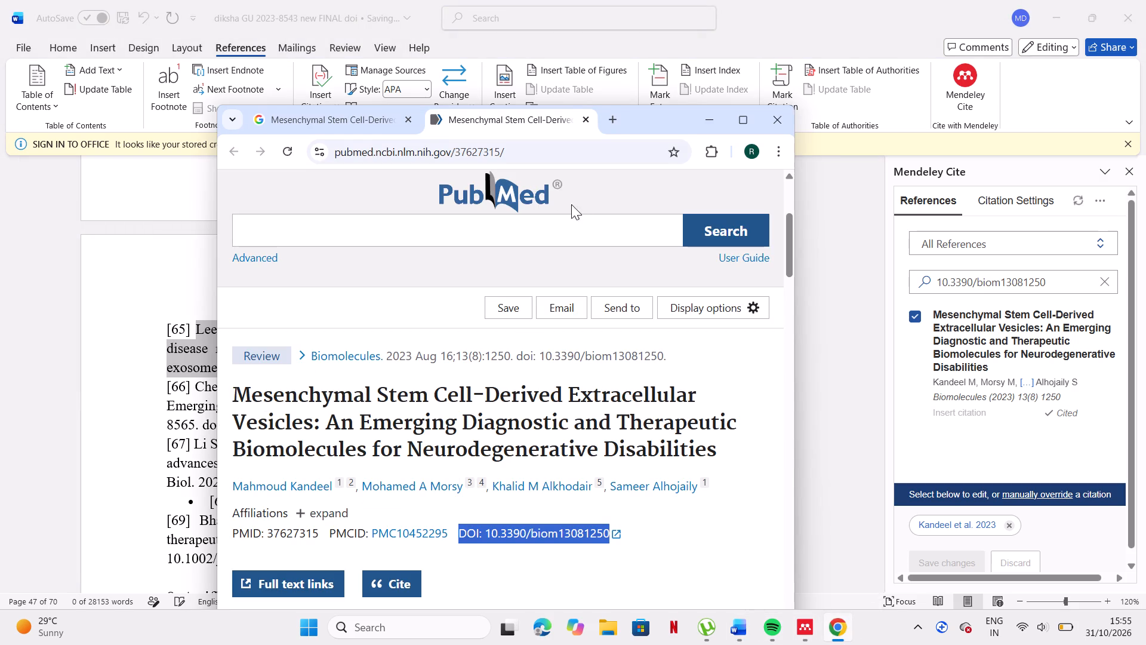
click(615, 118)
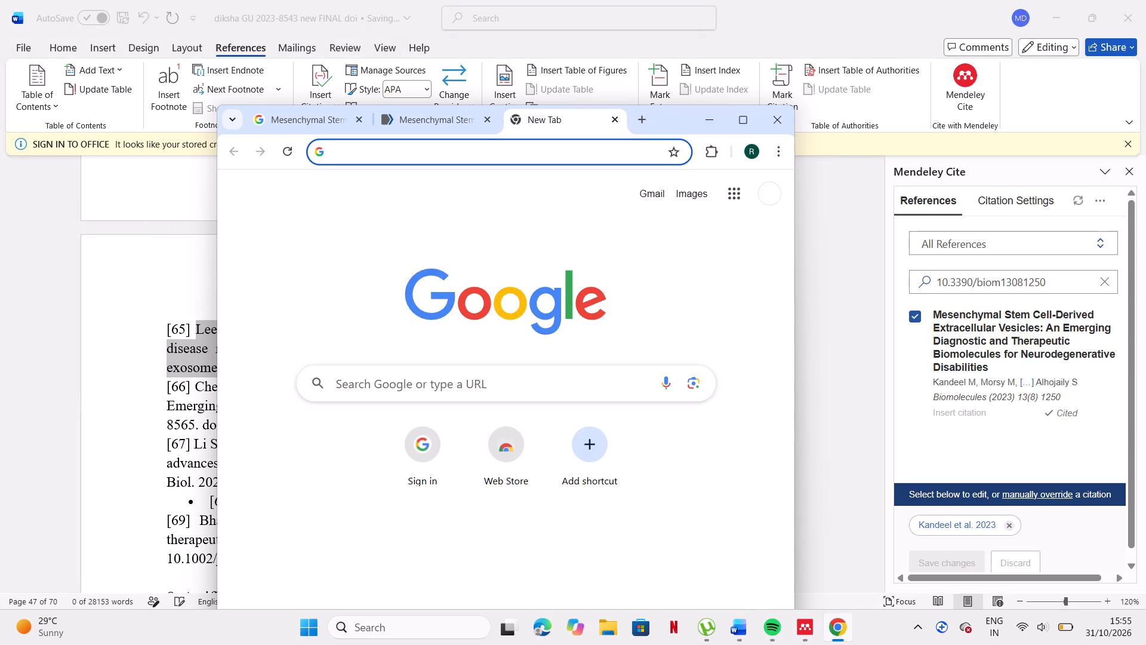
key(ctrl+v)
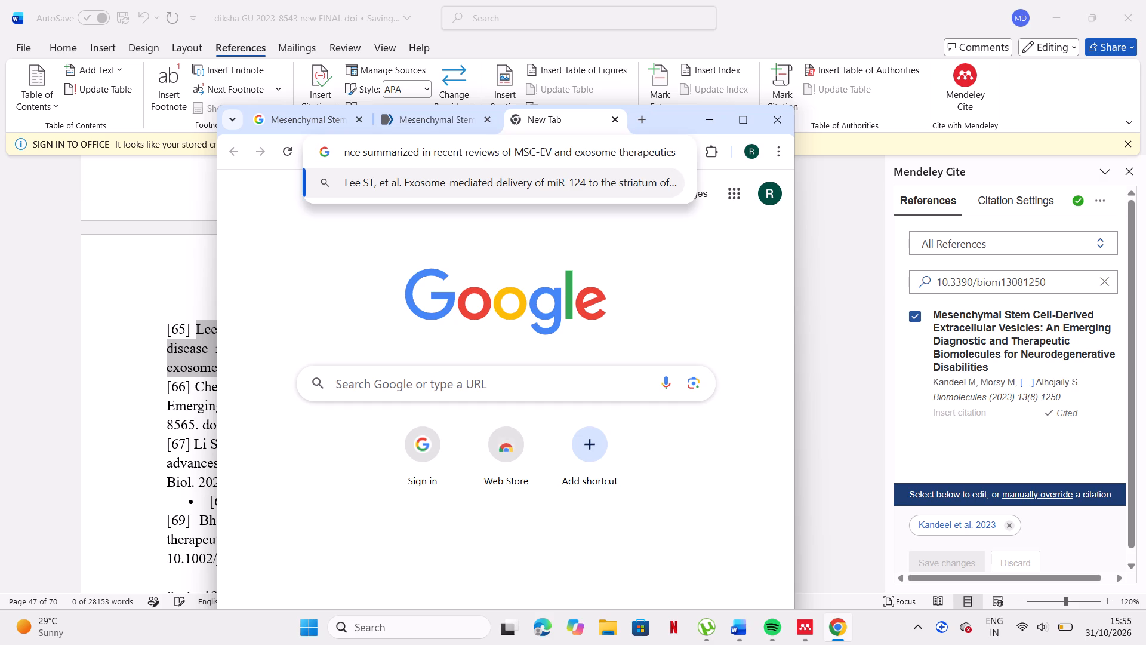
key(Return)
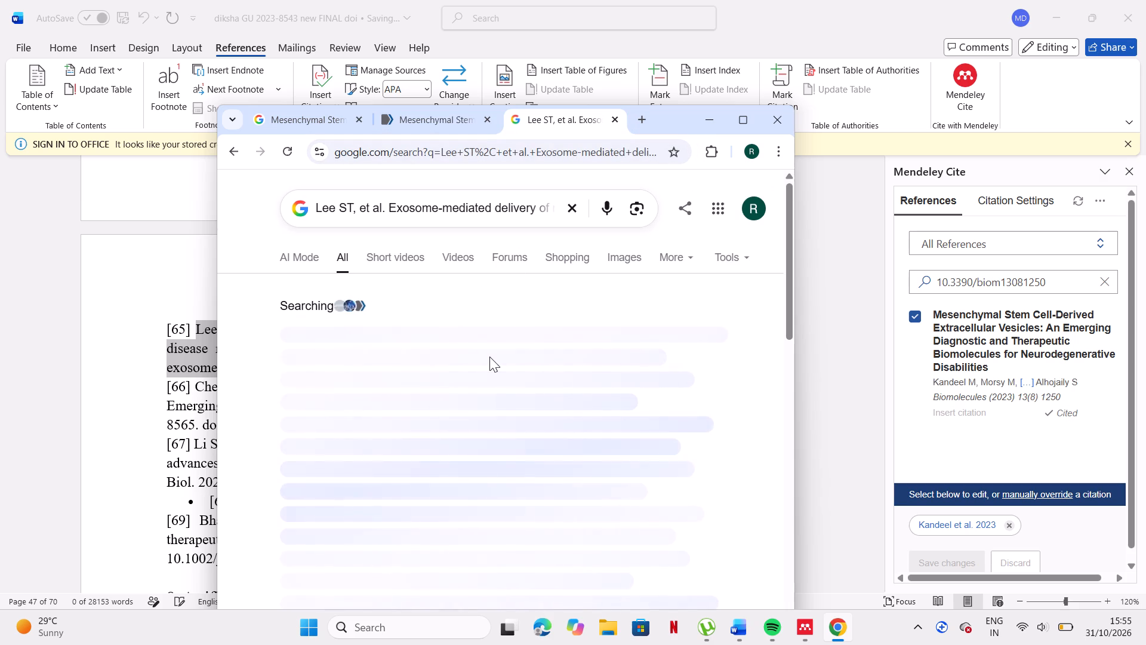
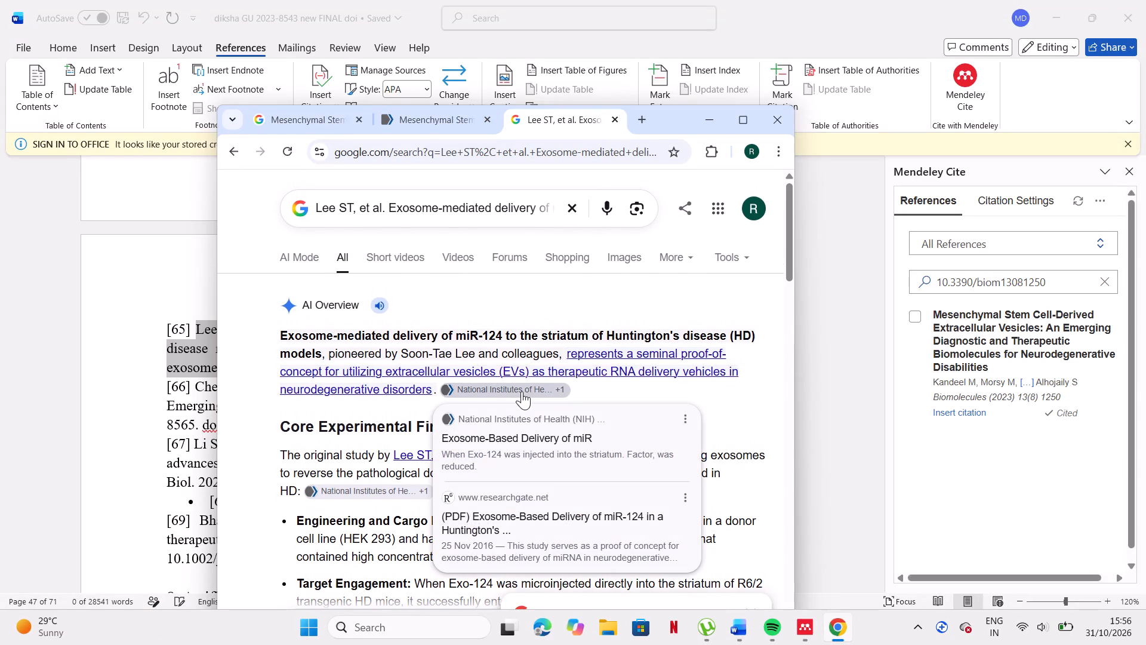
Open the PubMed record on exosome-based delivery of miR-124 in a Huntington's disease model and copy its DOI, 10.14802/jmd.16054.
click(522, 391)
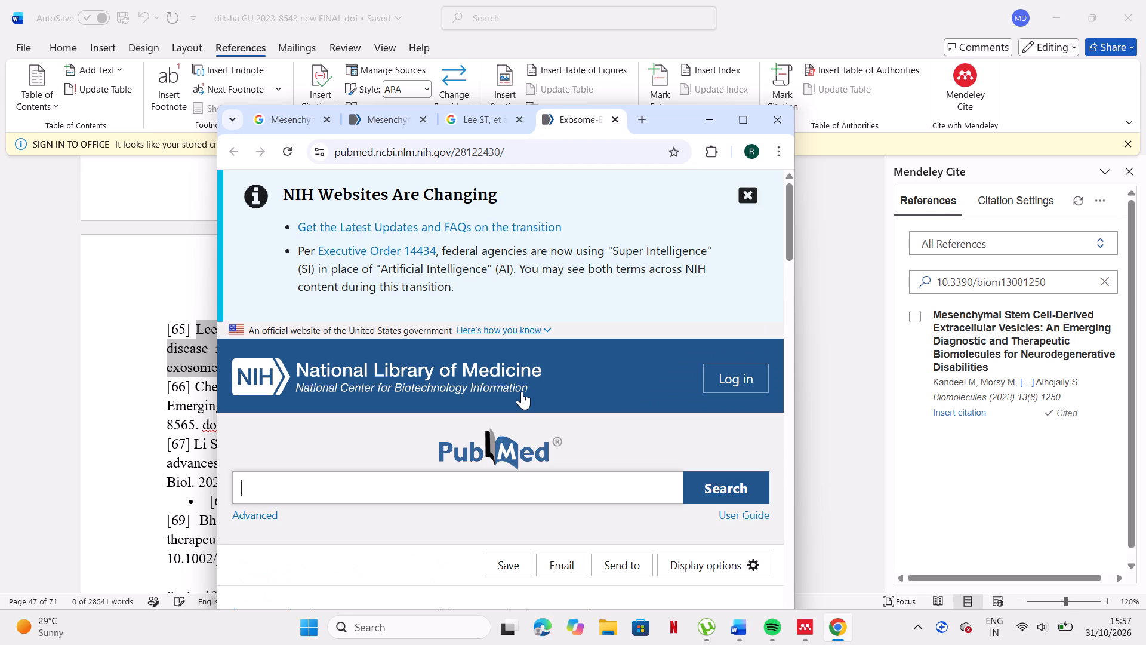
scroll(522, 391, down, 3)
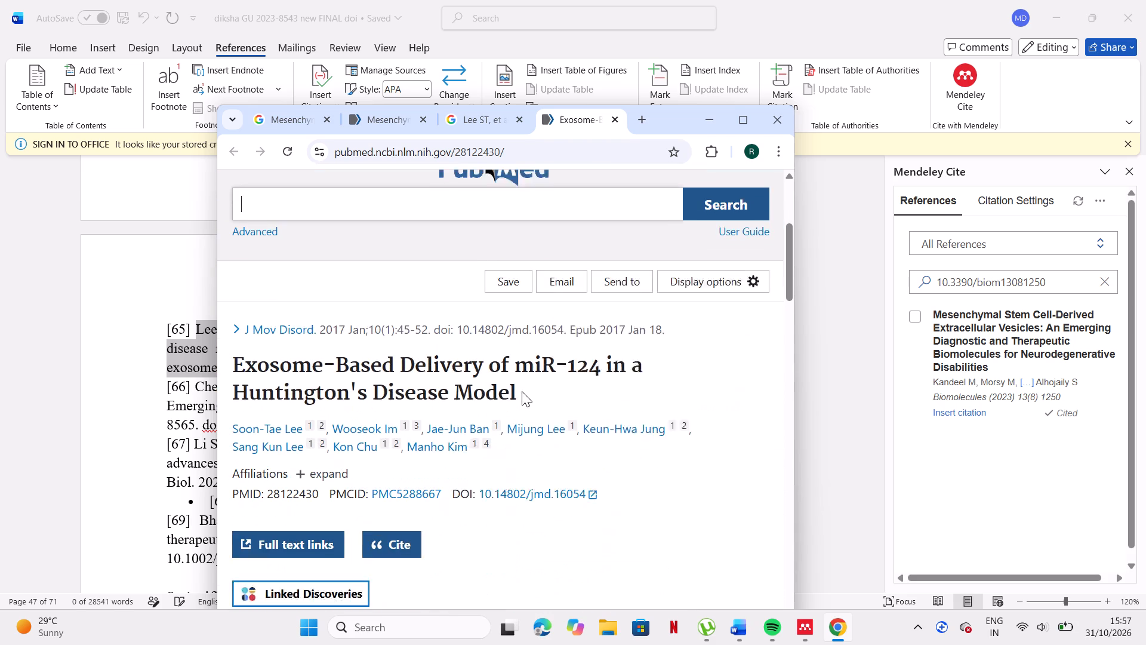
scroll(522, 391, down, 3)
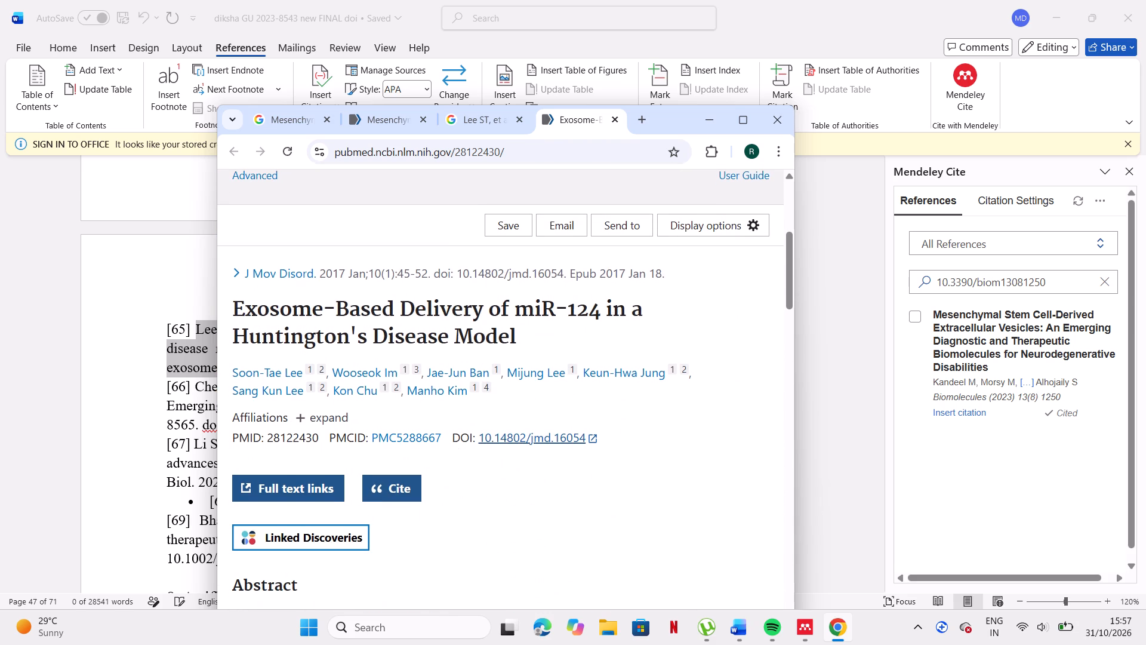
drag(453, 429, 602, 433)
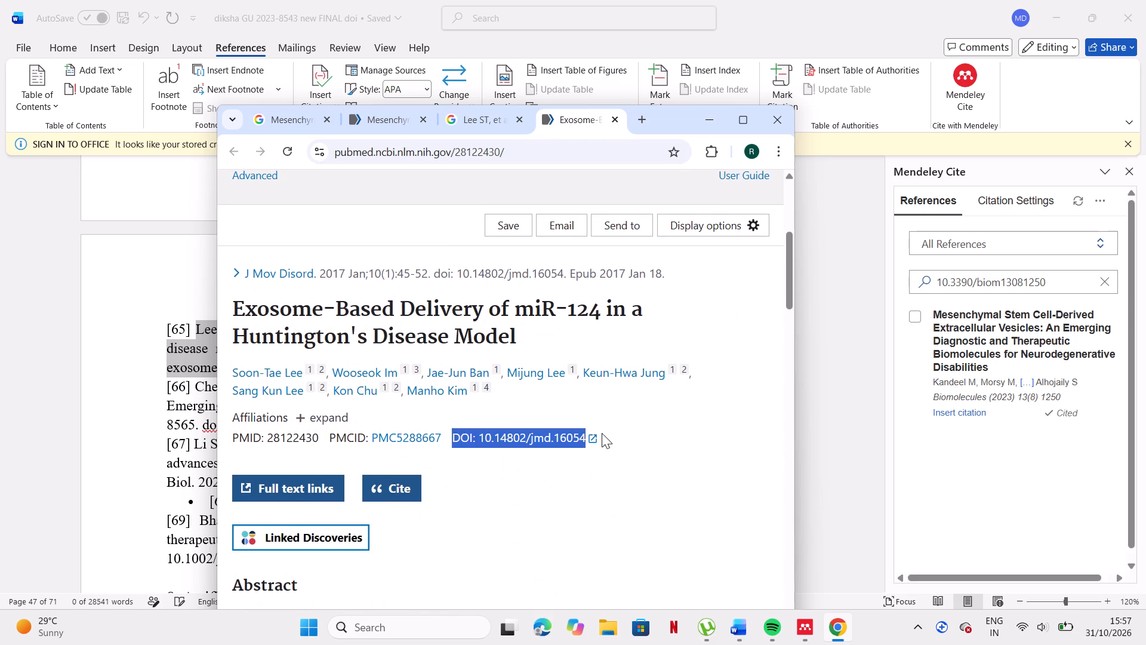
key(ctrl+c)
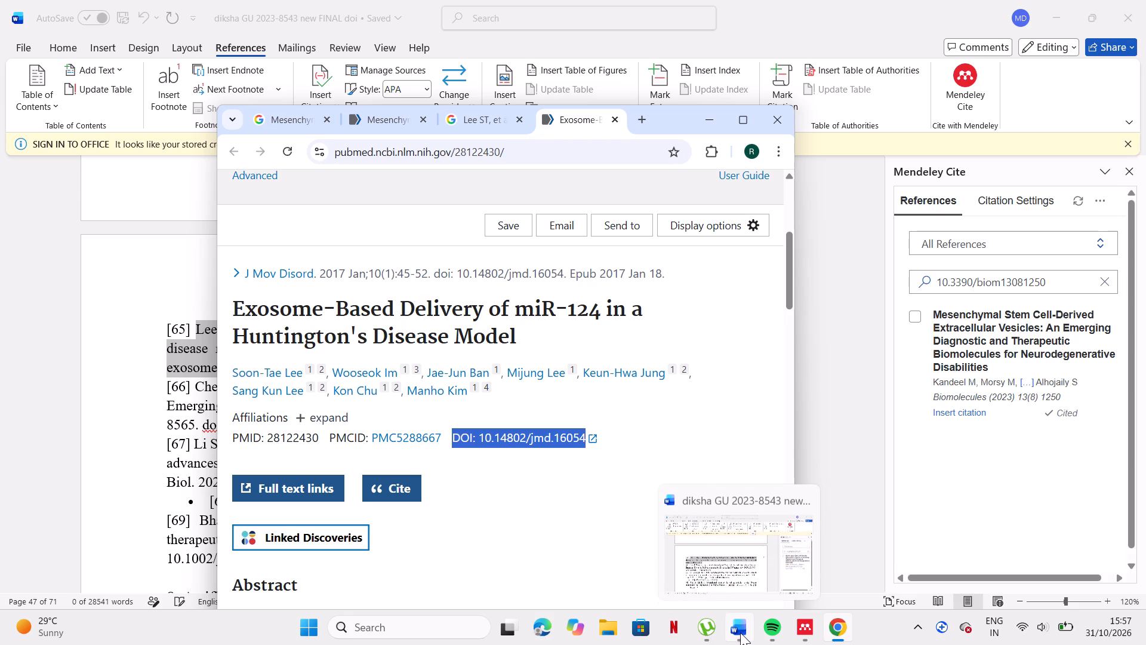
Switch to Mendeley Reference Manager and add a manual reference by looking up DOI 10.14802/jmd.16054, without the space after the DOI label.
click(815, 636)
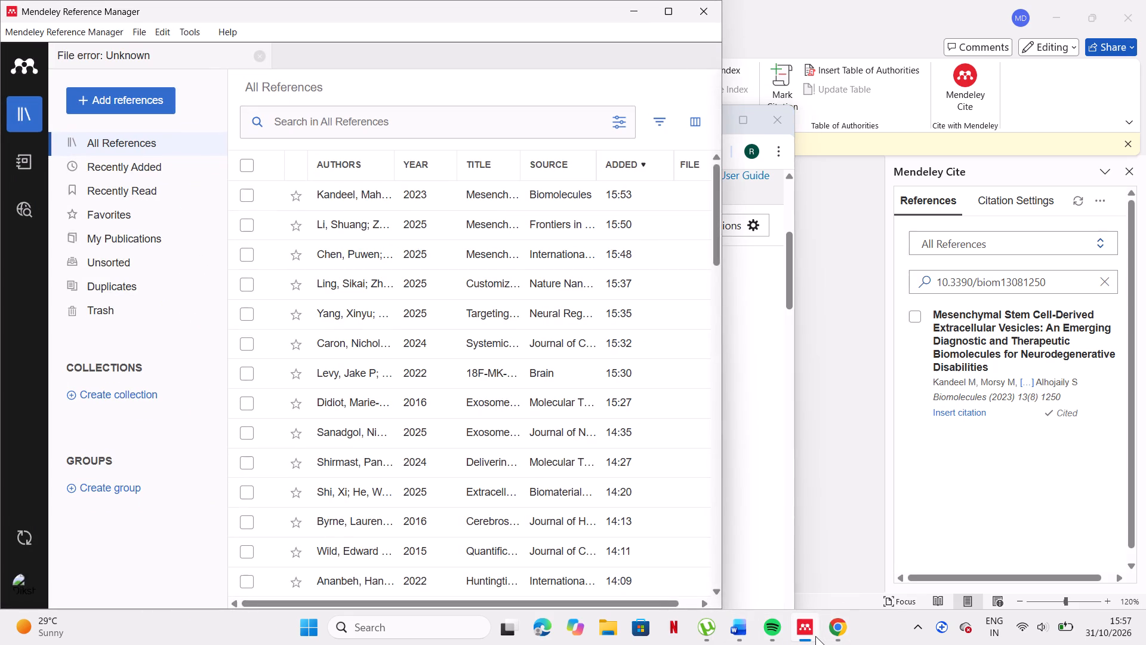
click(151, 113)
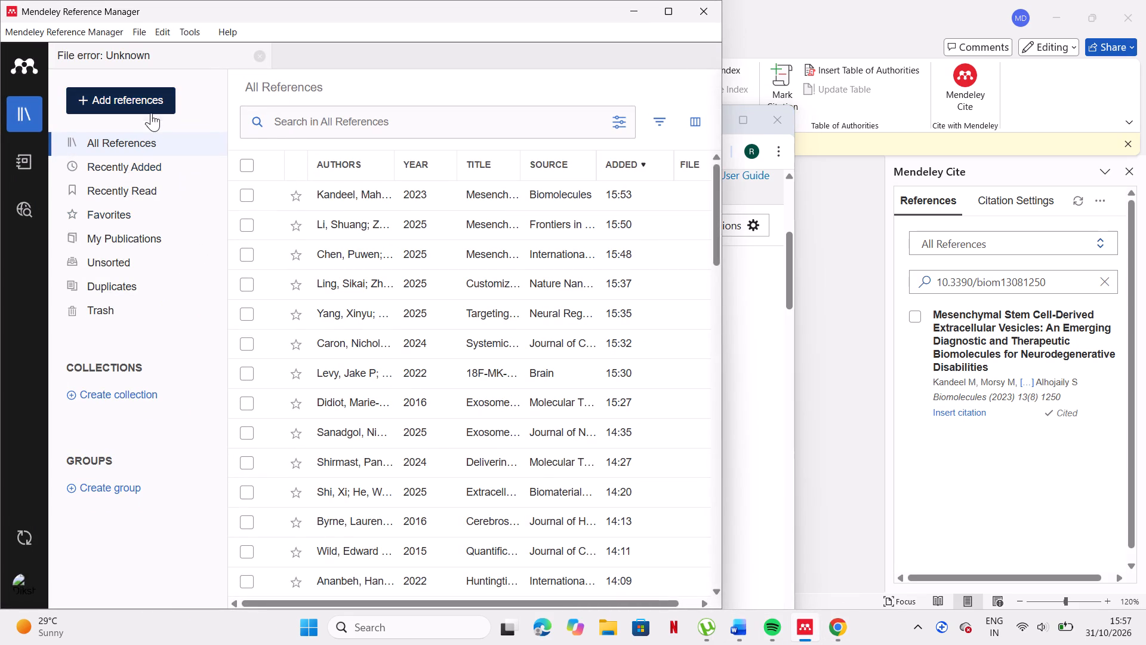
click(165, 312)
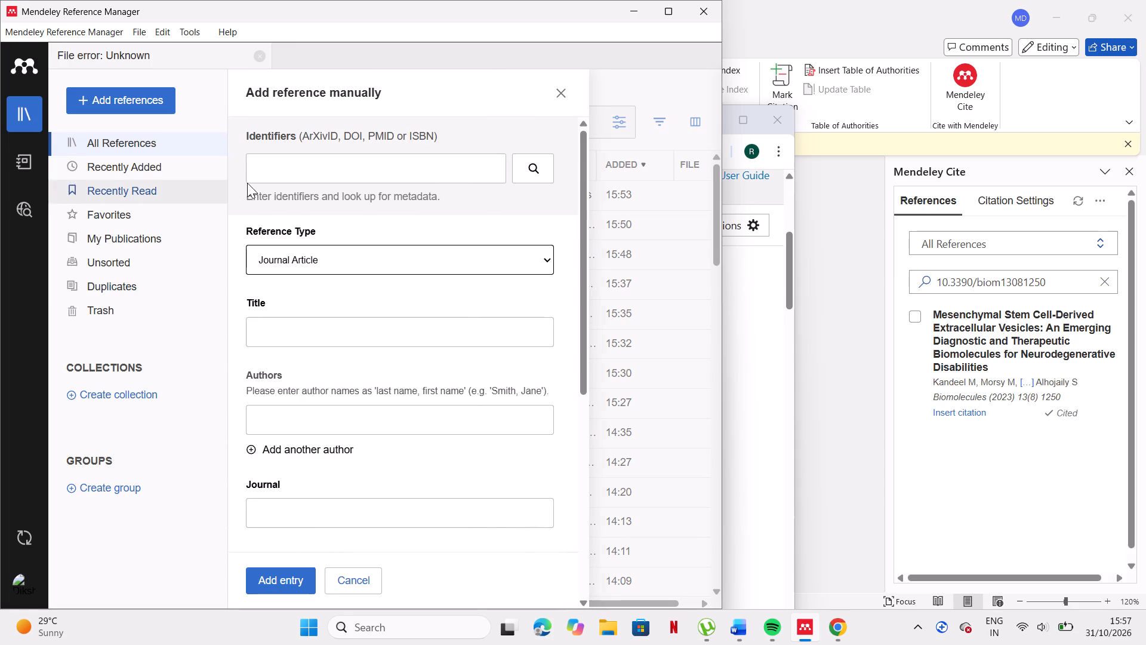
click(307, 169)
key(ctrl+v)
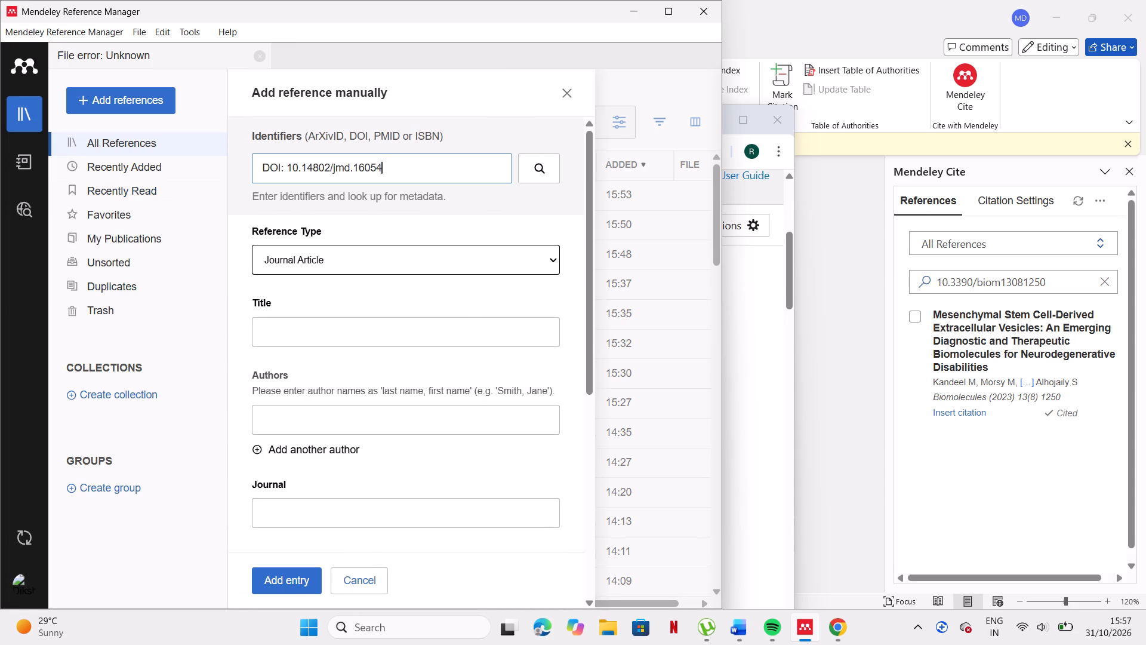
click(286, 162)
key(BackSpace)
key(BackSpace)
key(BackSpace)
key(BackSpace)
key(BackSpace)
key(BackSpace)
key(BackSpace)
key(BackSpace)
key(BackSpace)
key(BackSpace)
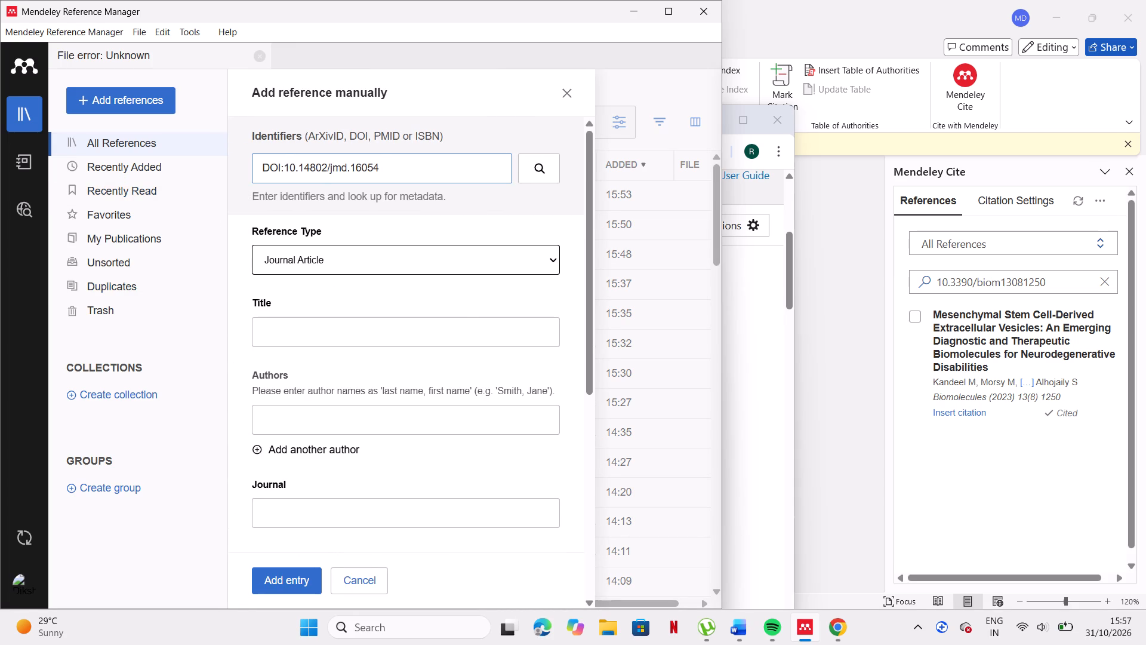
click(536, 161)
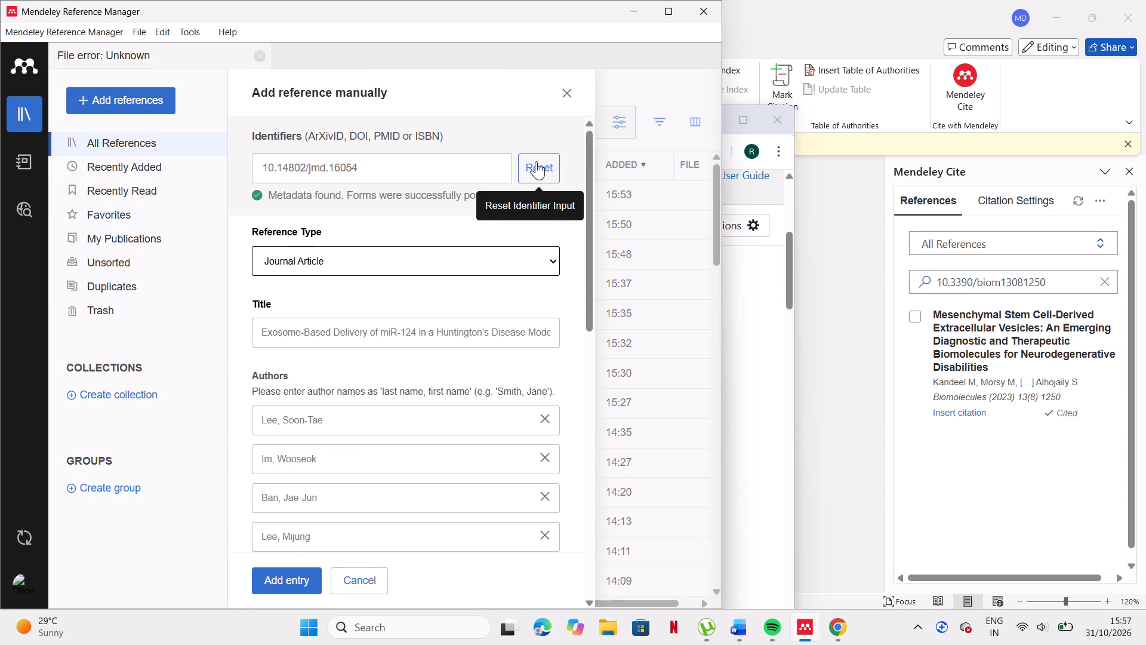
click(300, 573)
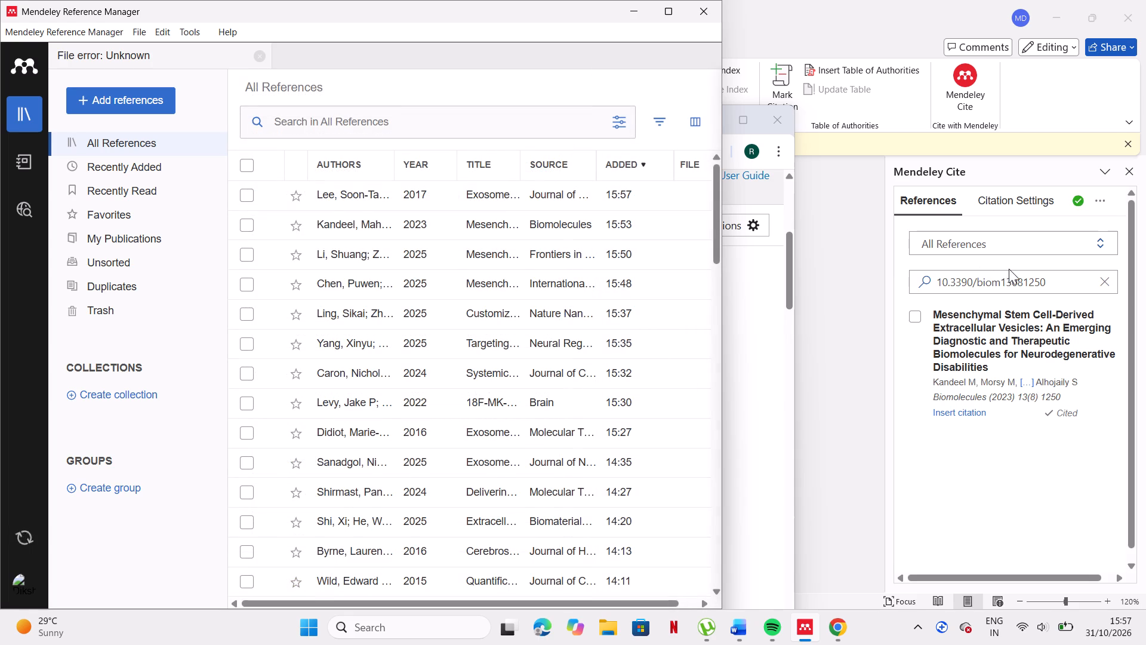
Back in Word, search the Mendeley Cite references for 10.14802/jmd.16054, without the DOI prefix.
click(1102, 283)
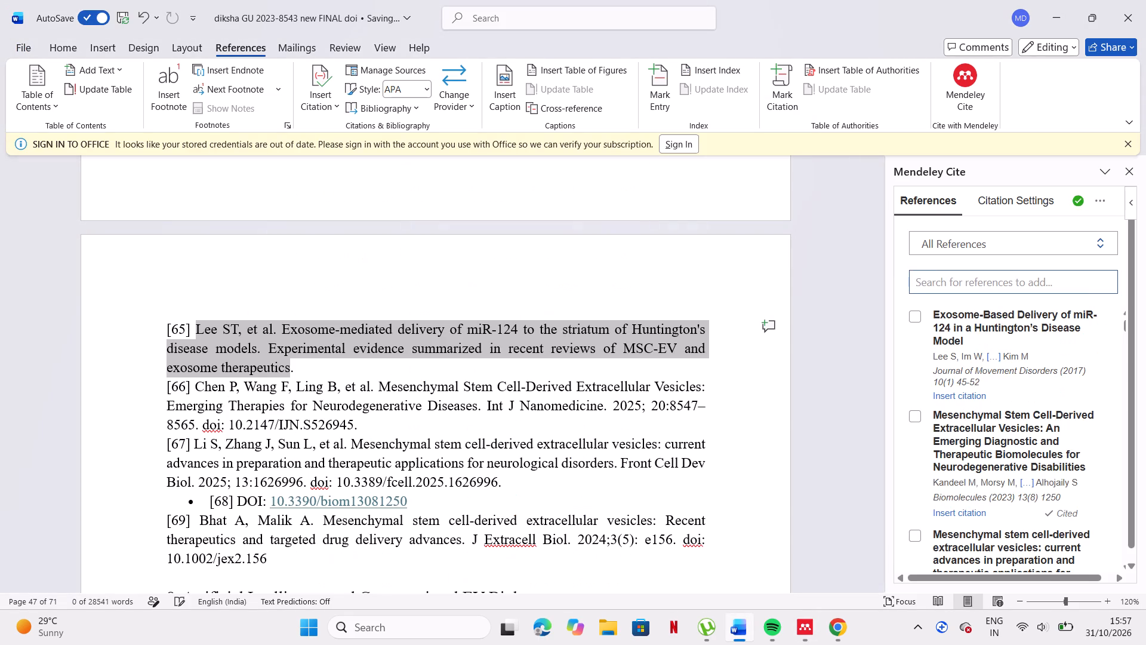
key(ctrl+v)
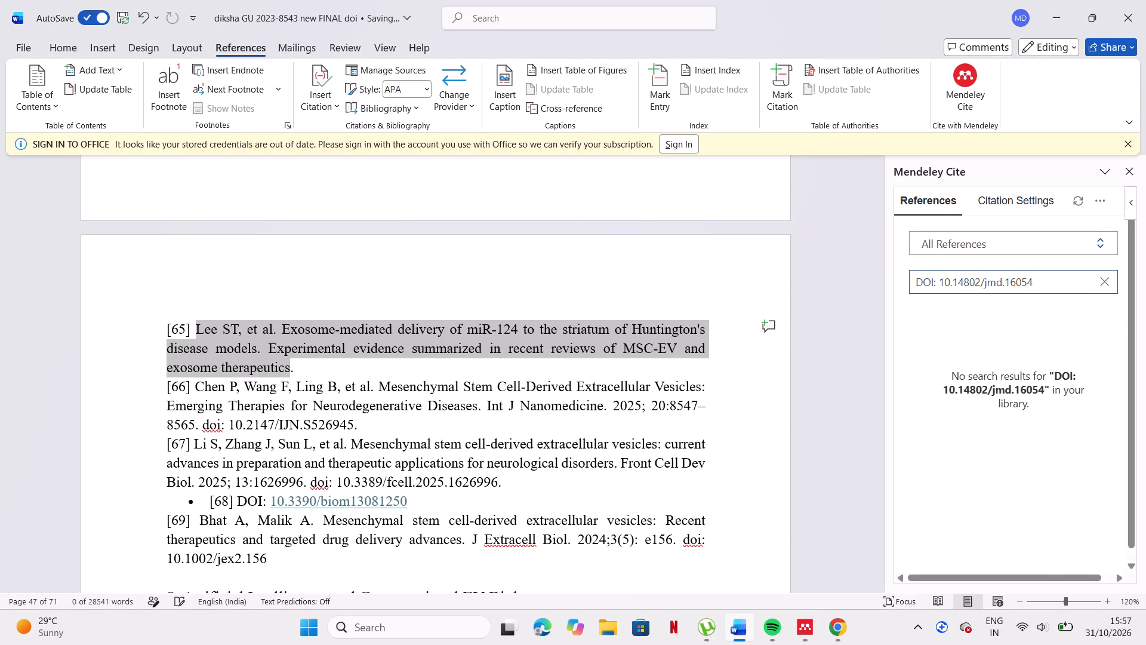
click(941, 284)
key(BackSpace)
key(BackSpace)
key(BackSpace)
key(BackSpace)
key(BackSpace)
key(BackSpace)
key(BackSpace)
key(BackSpace)
key(BackSpace)
key(BackSpace)
key(BackSpace)
key(BackSpace)
key(BackSpace)
key(BackSpace)
key(BackSpace)
key(BackSpace)
key(BackSpace)
key(BackSpace)
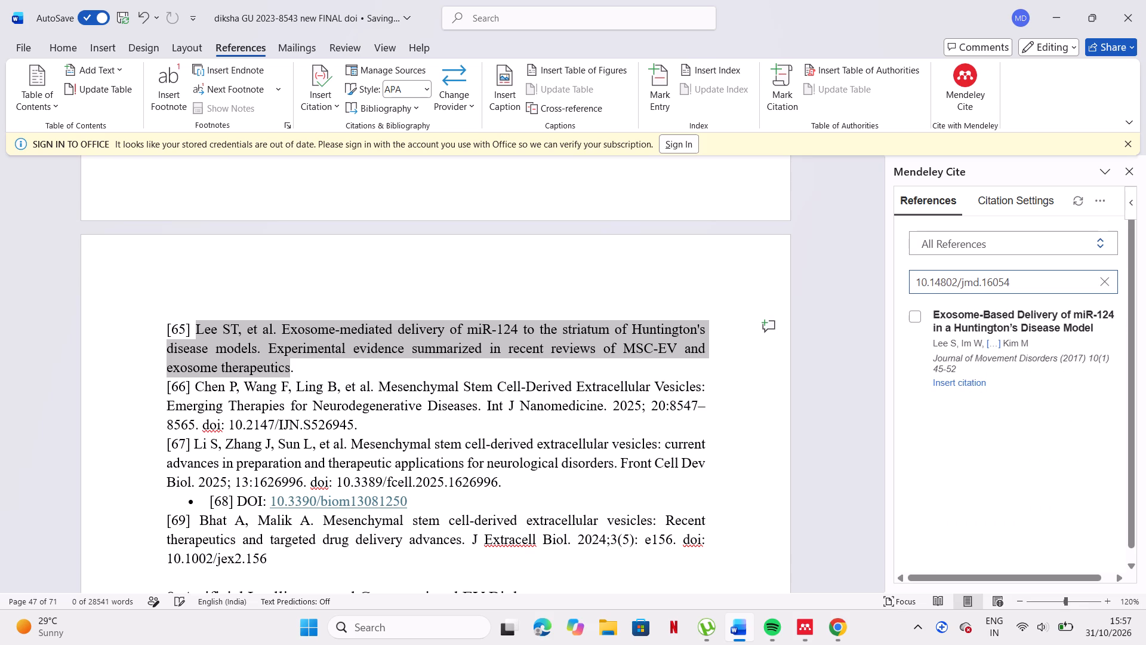
Locate in-text [65] after "naturally produced EVs", and replace the text of reference-list entry [65] with DOI: 10.14802/jmd.16054.
scroll(574, 260, up, 12)
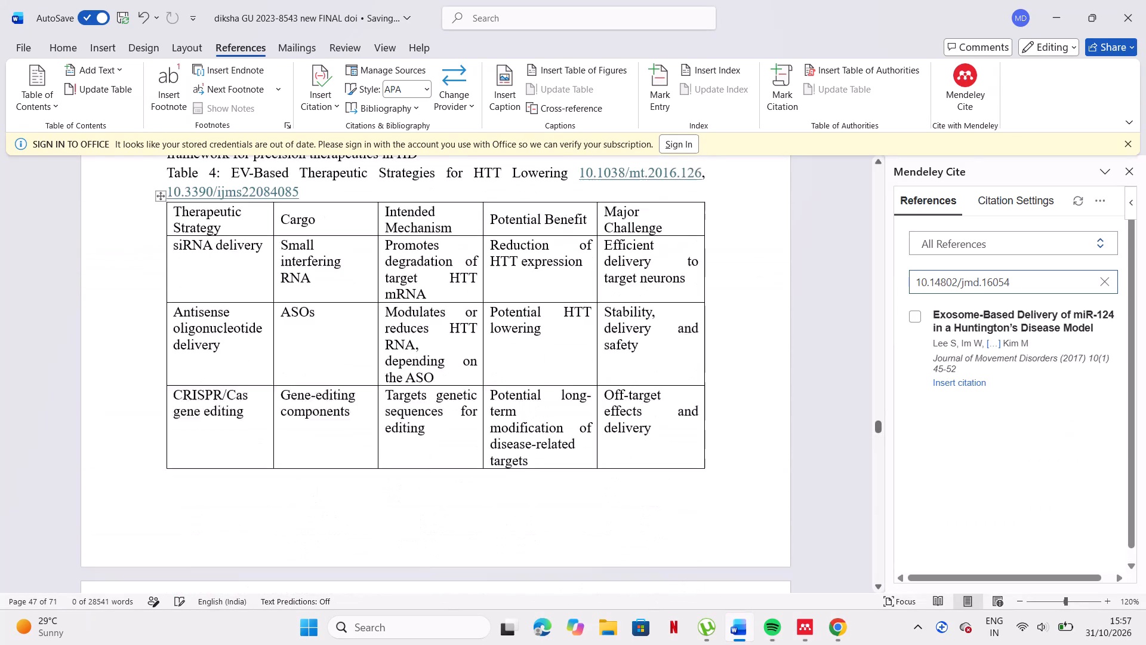
scroll(574, 260, up, 4)
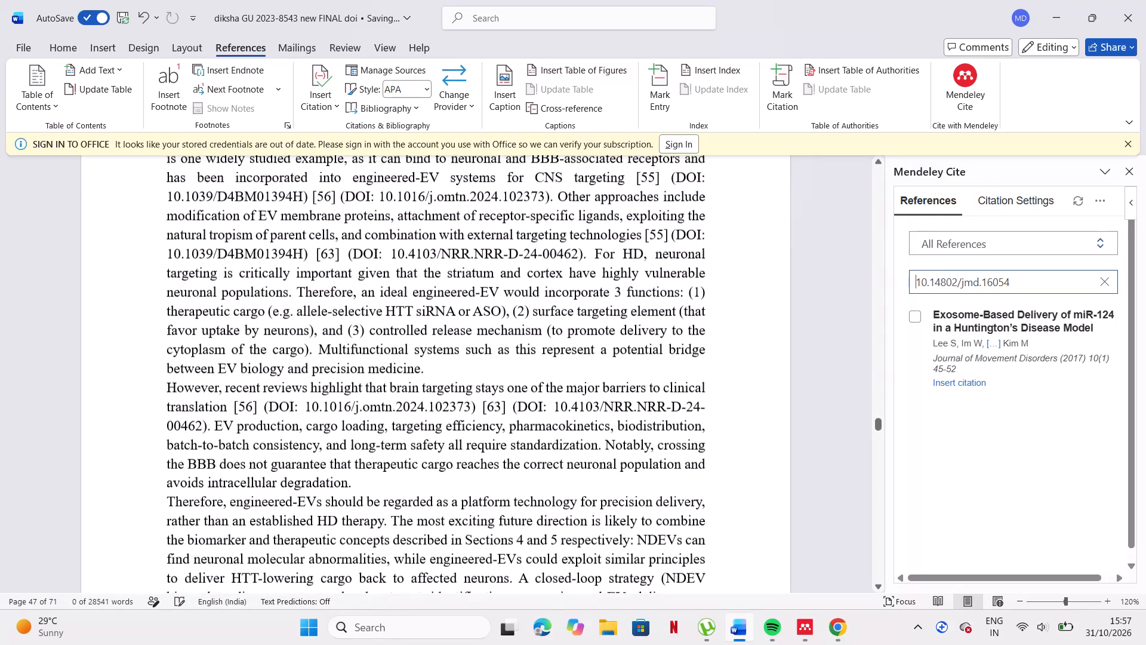
scroll(574, 260, up, 4)
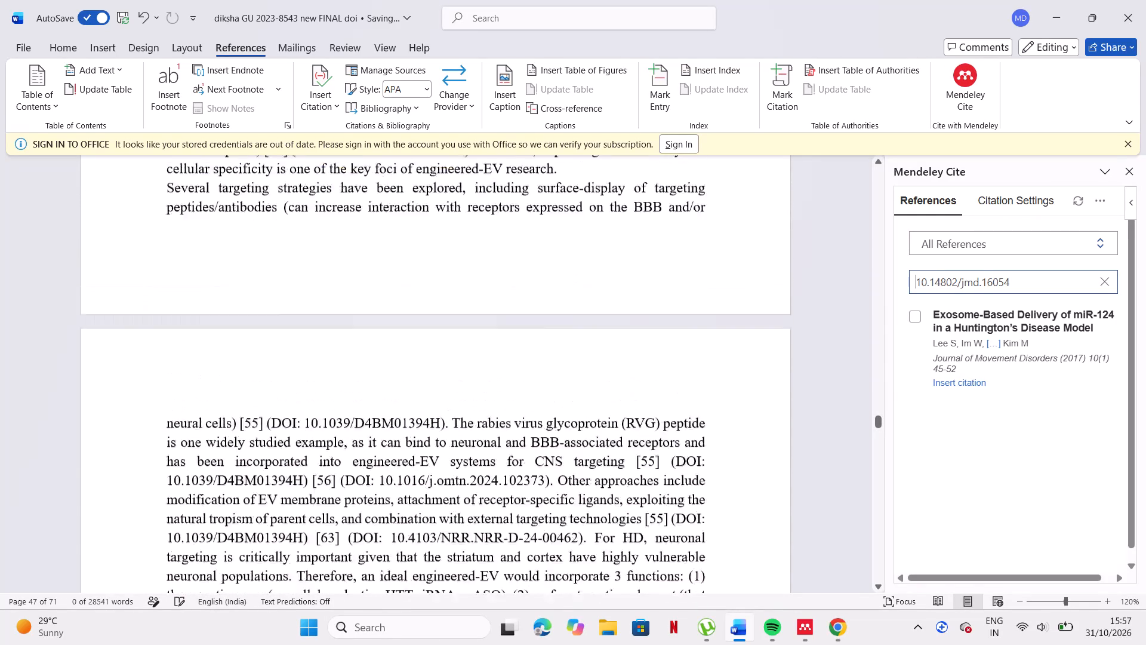
scroll(574, 260, up, 3)
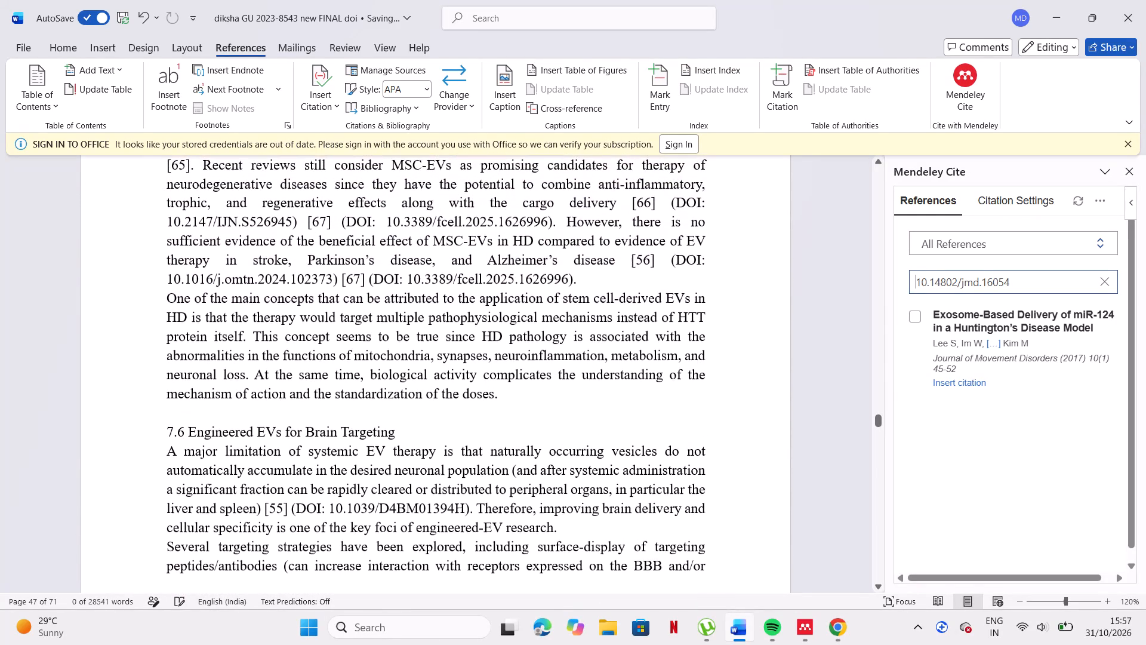
scroll(574, 260, up, 4)
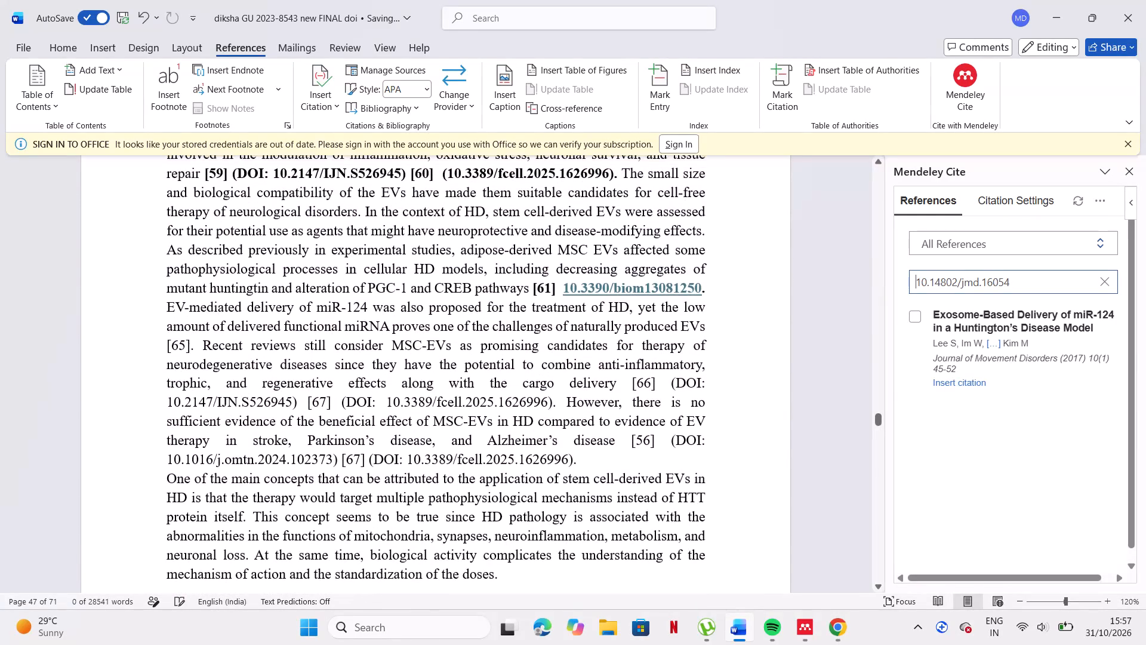
scroll(574, 260, up, 1)
click(190, 349)
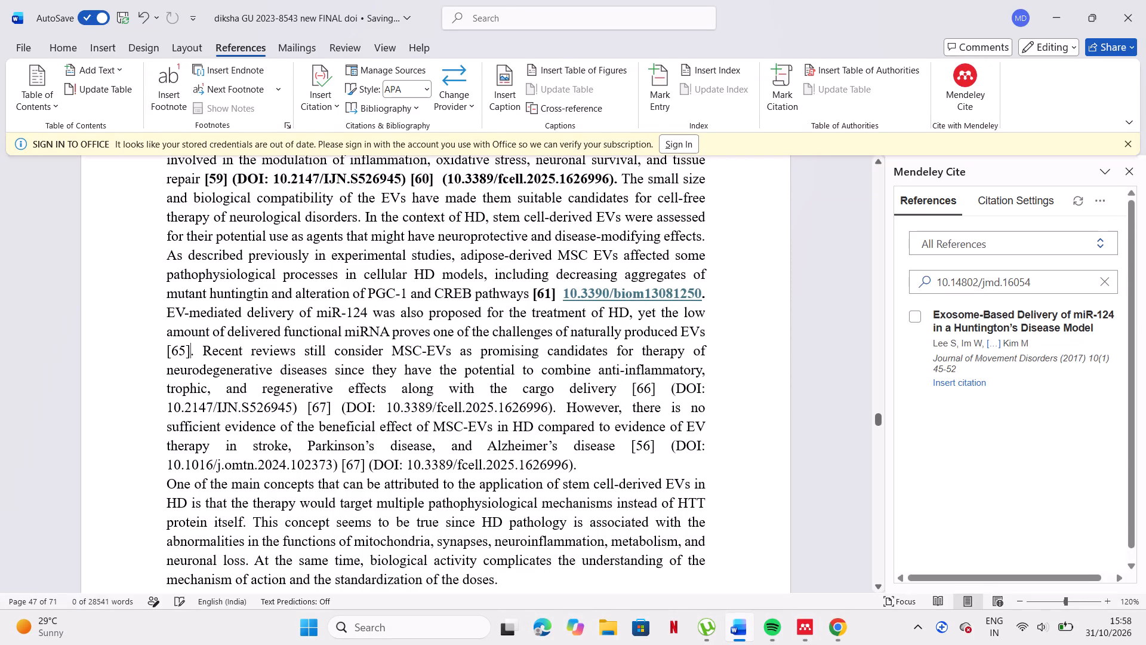
key(ctrl+v)
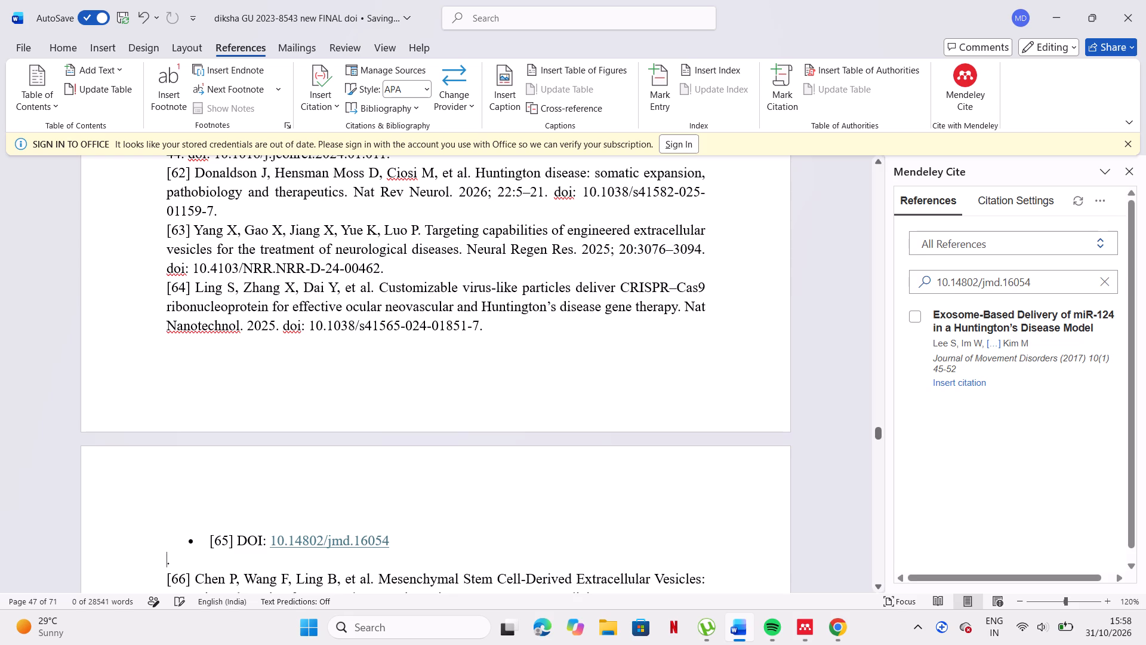
Copy the linked DOI 10.14802/jmd.16054 from reference-list entry [65] and paste it after in-text [65] following "naturally produced EVs".
drag(270, 545, 401, 543)
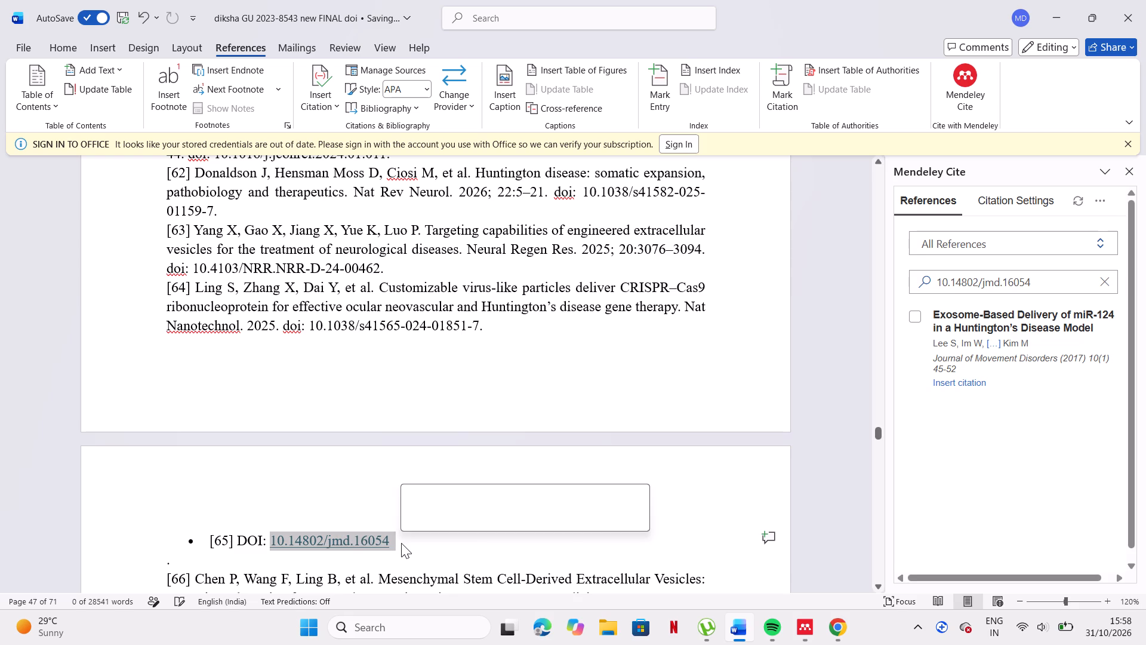
key(ctrl+c)
scroll(371, 322, up, 1)
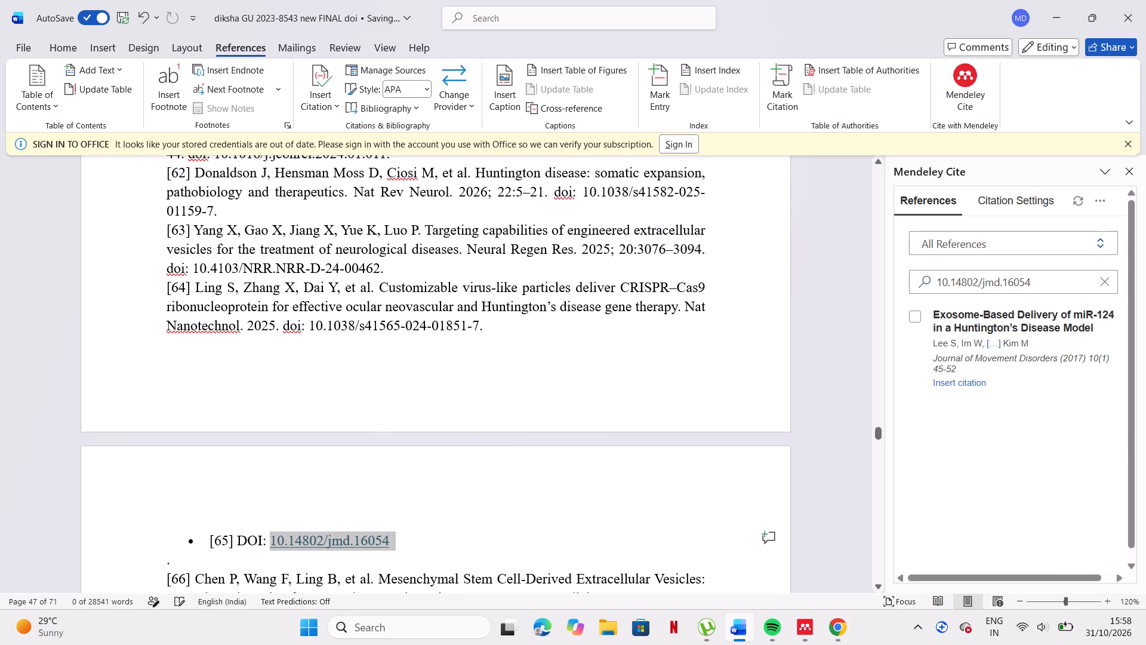
scroll(371, 322, up, 8)
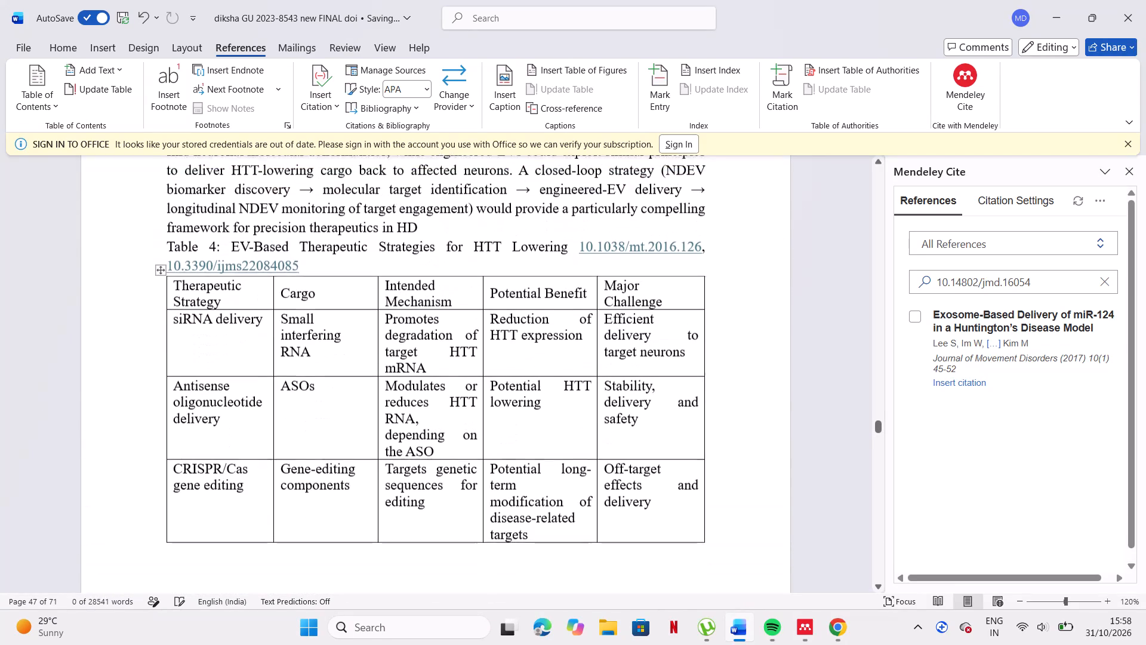
scroll(371, 322, up, 3)
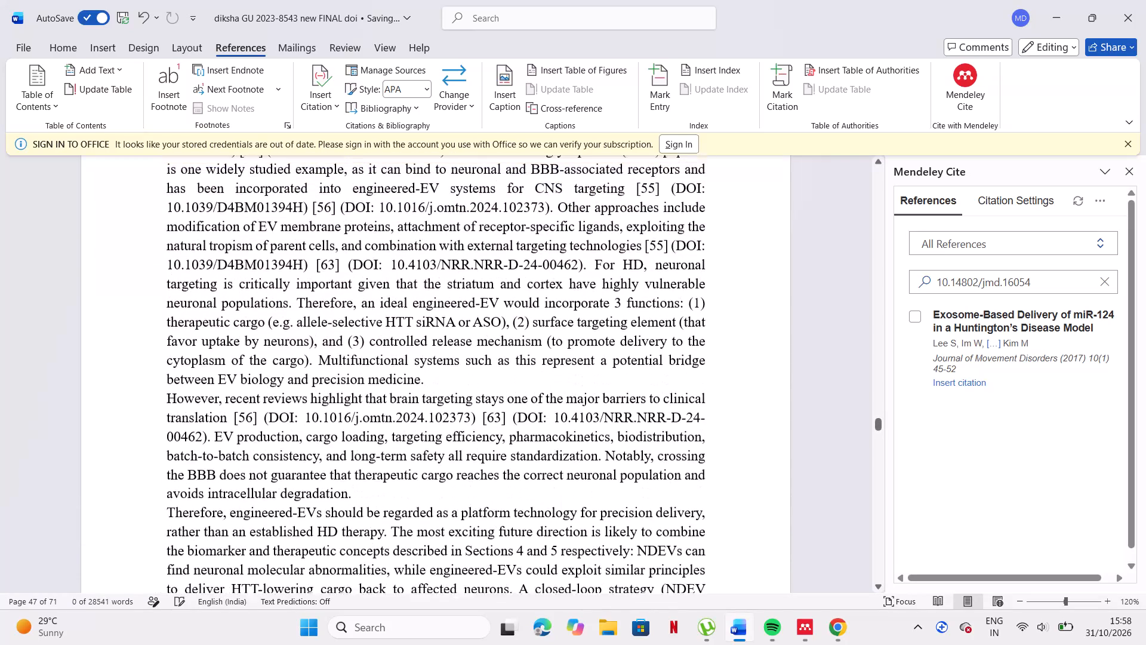
scroll(371, 322, up, 2)
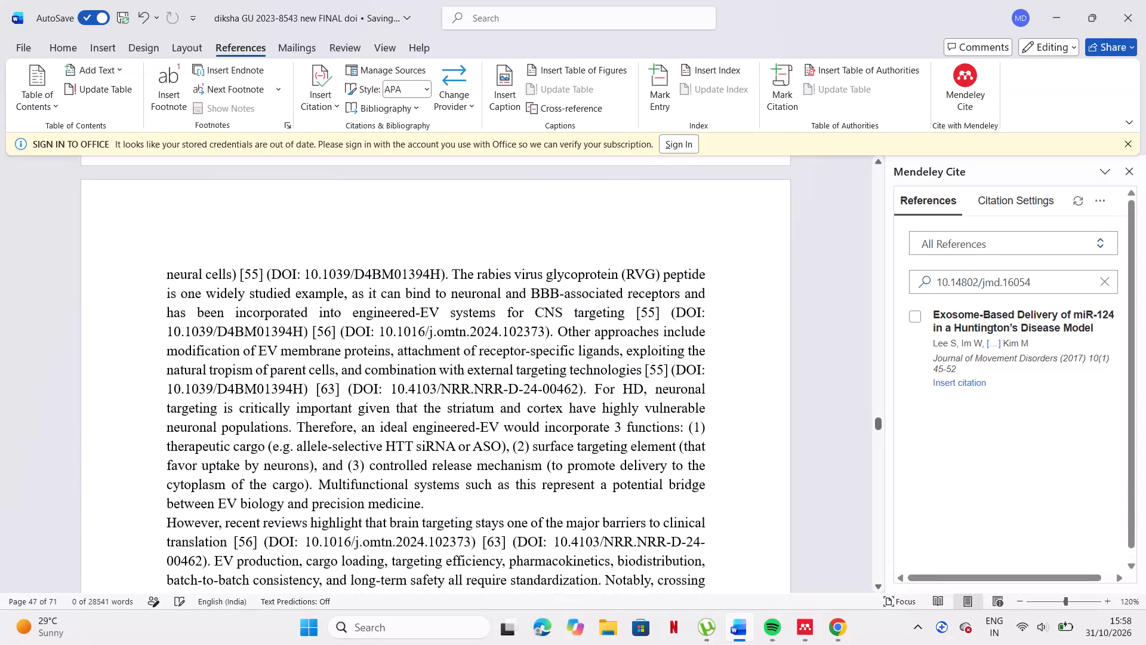
scroll(371, 322, up, 2)
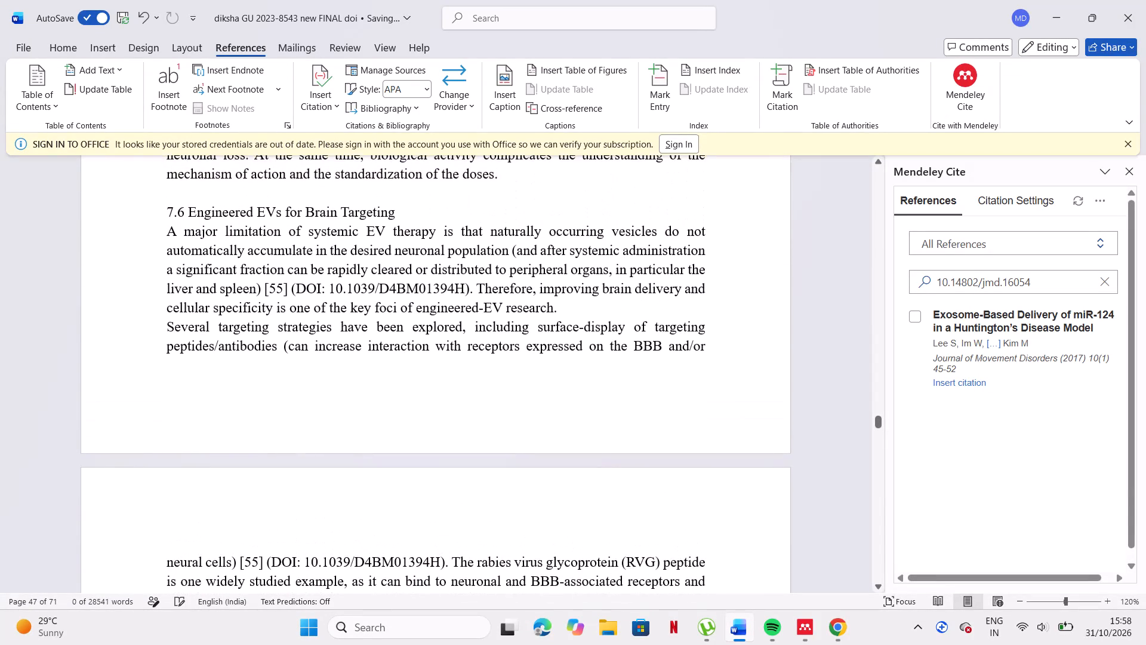
scroll(371, 322, up, 4)
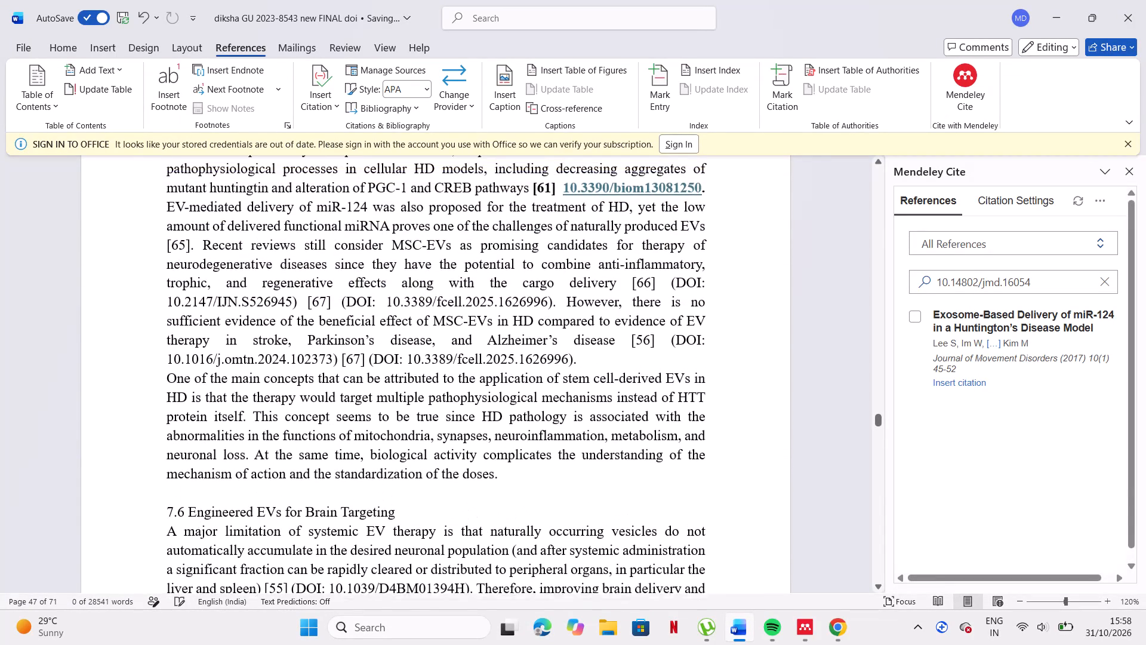
click(188, 250)
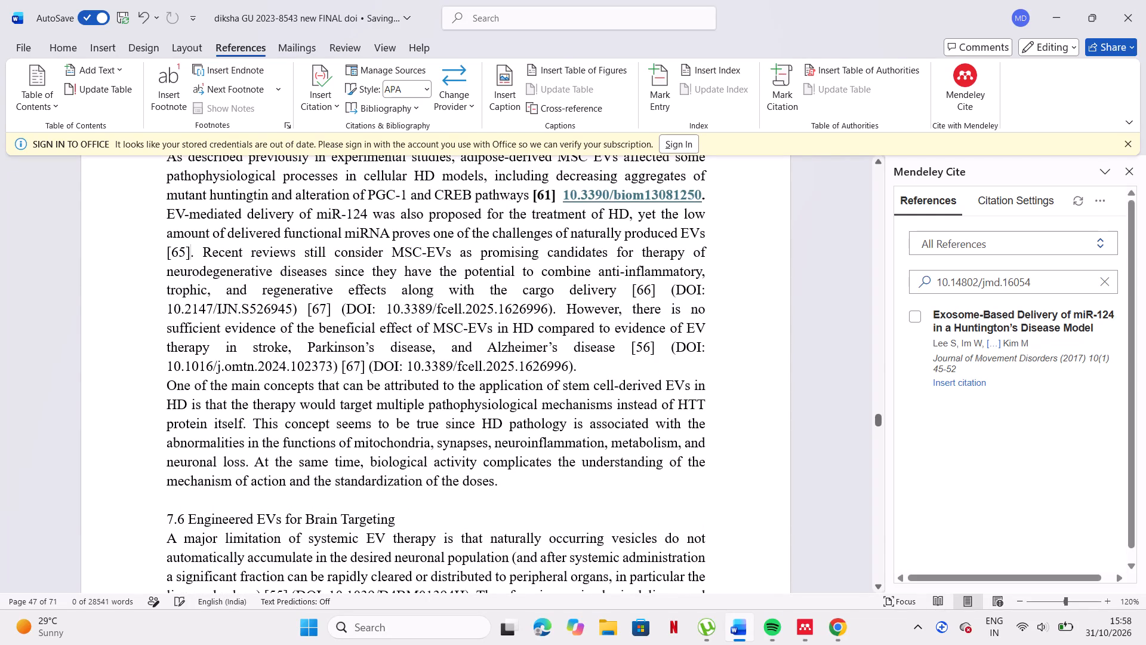
key(ctrl+v)
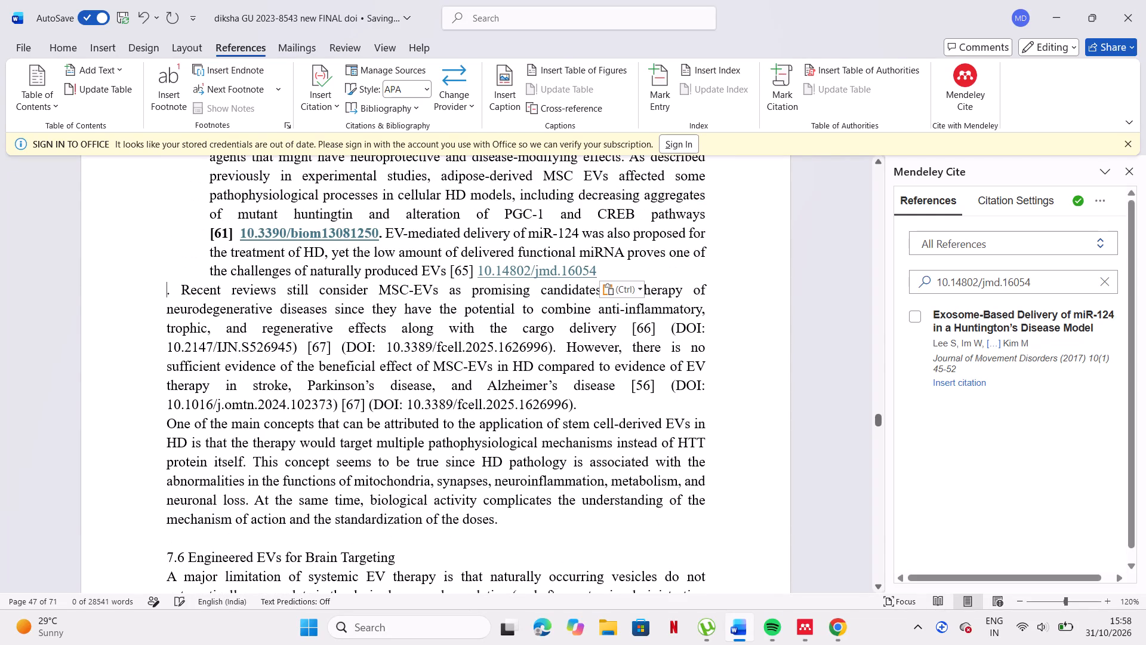
Remove the bullet and indent from the paragraph starting "The third type of therapeutic approach" under heading 7.5.
scroll(199, 263, up, 1)
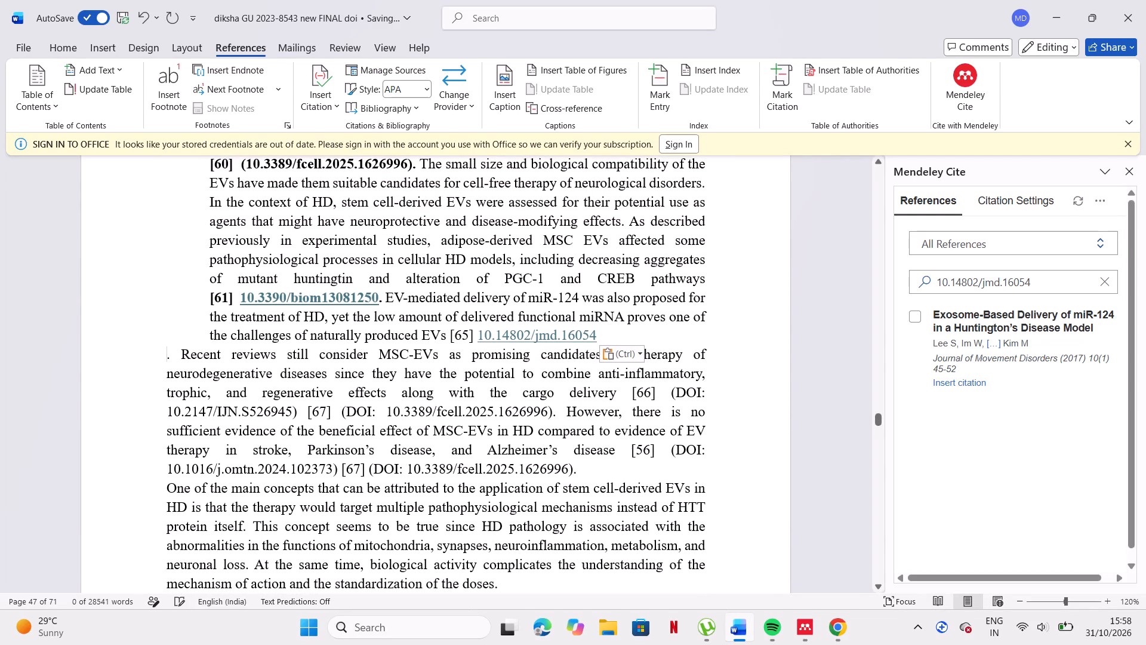
scroll(196, 241, up, 2)
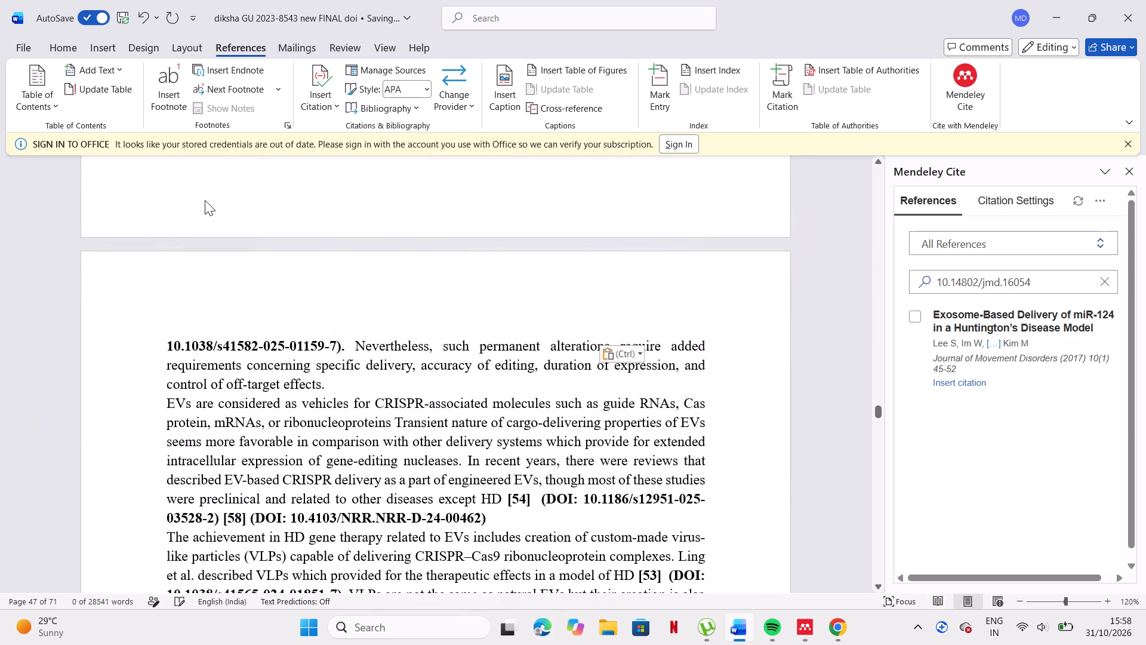
scroll(205, 200, down, 4)
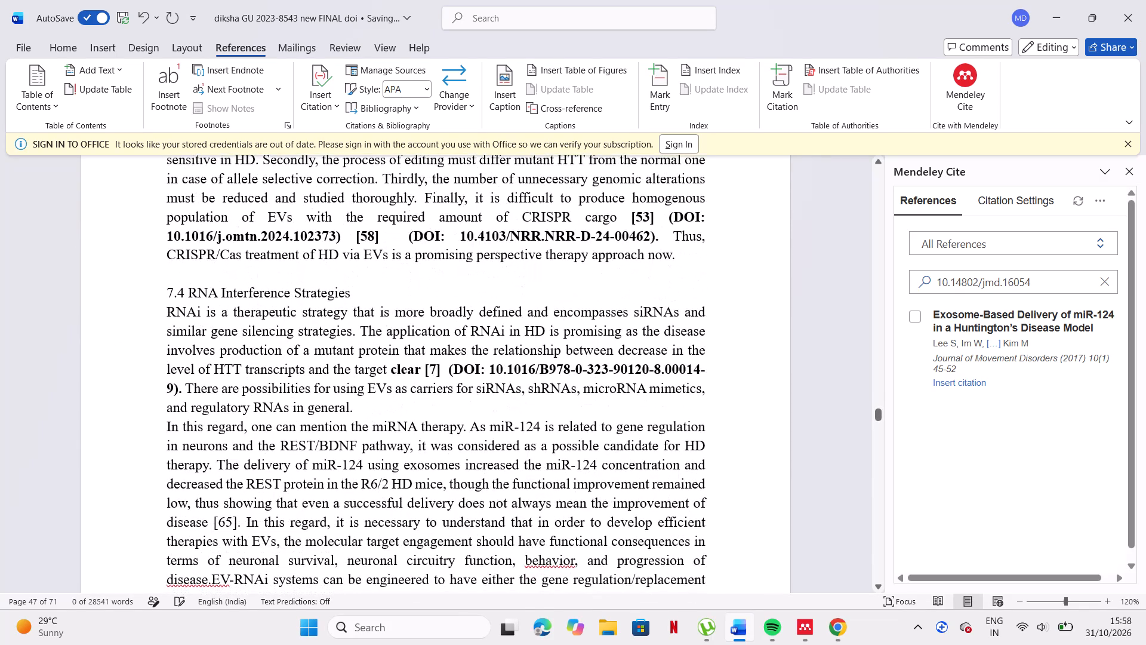
scroll(206, 210, down, 3)
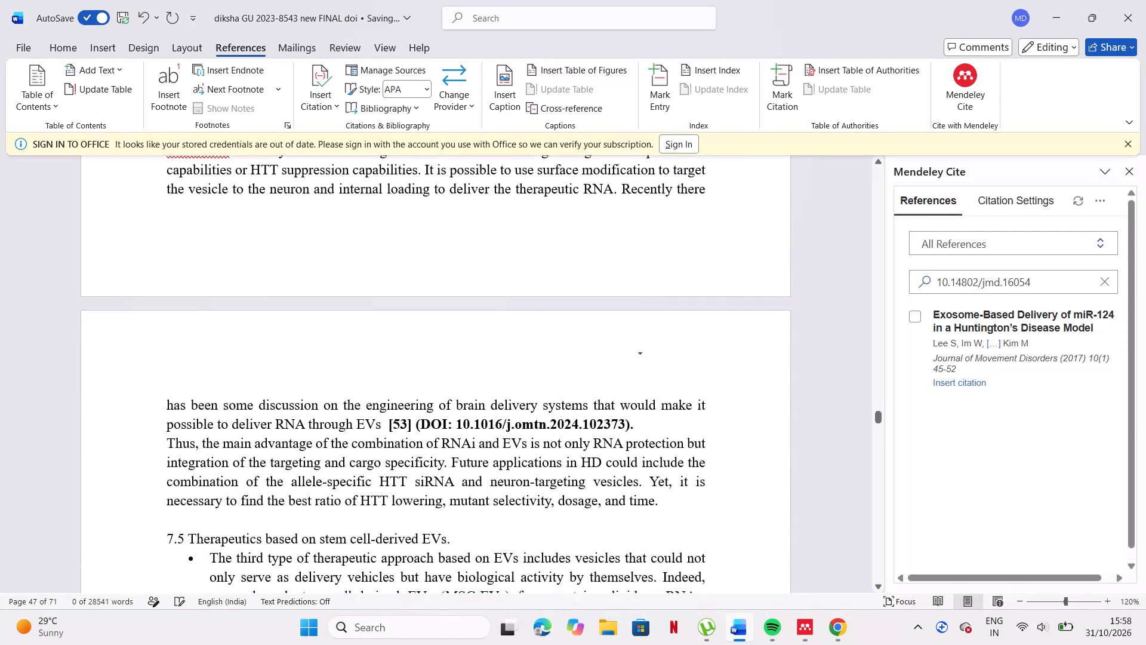
scroll(206, 210, down, 1)
click(207, 413)
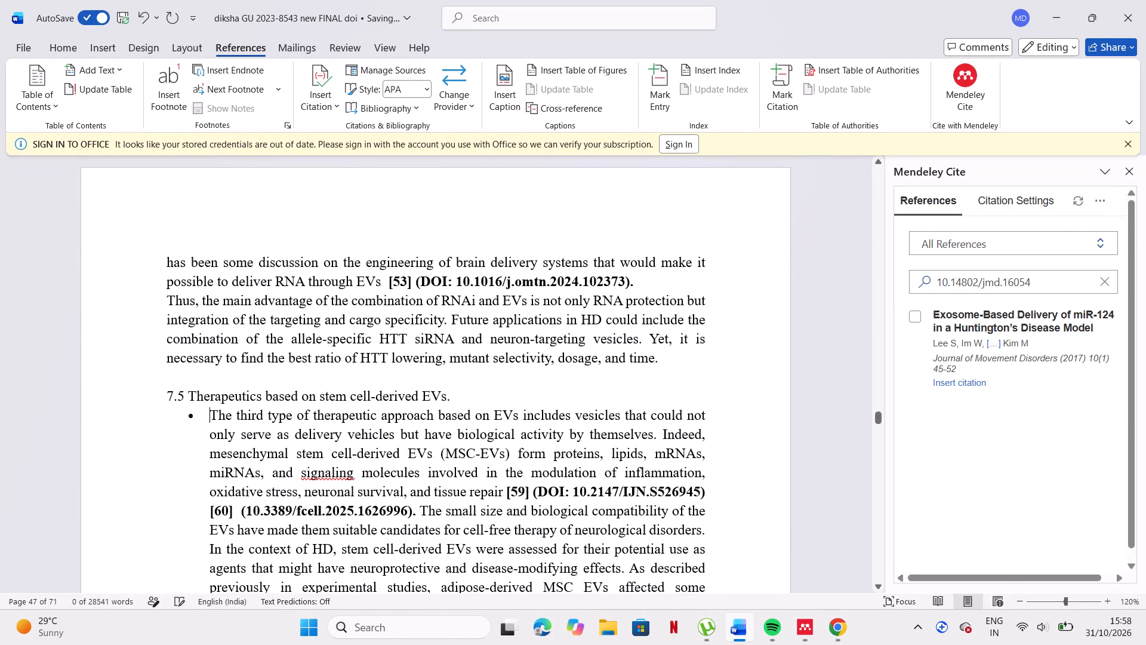
key(BackSpace)
key(BackSpace)
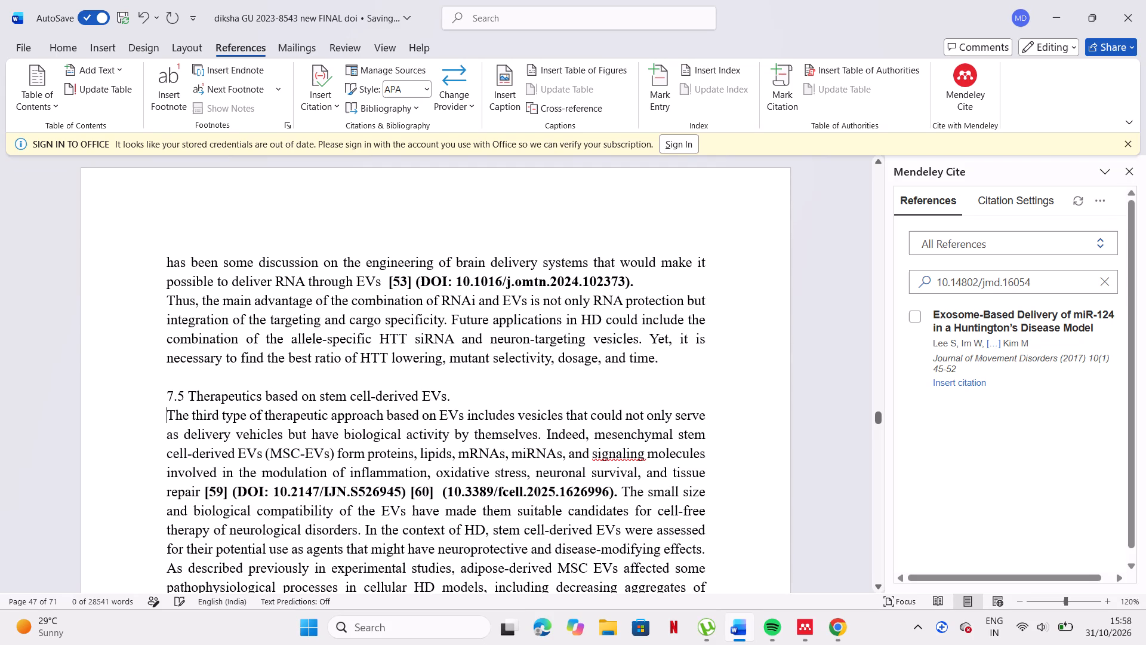
Increase the font size of the heading "7.5 Therapeutics based on stem cell-derived EVs." by one increment, leaving it unbolded.
scroll(207, 413, down, 3)
scroll(210, 453, up, 1)
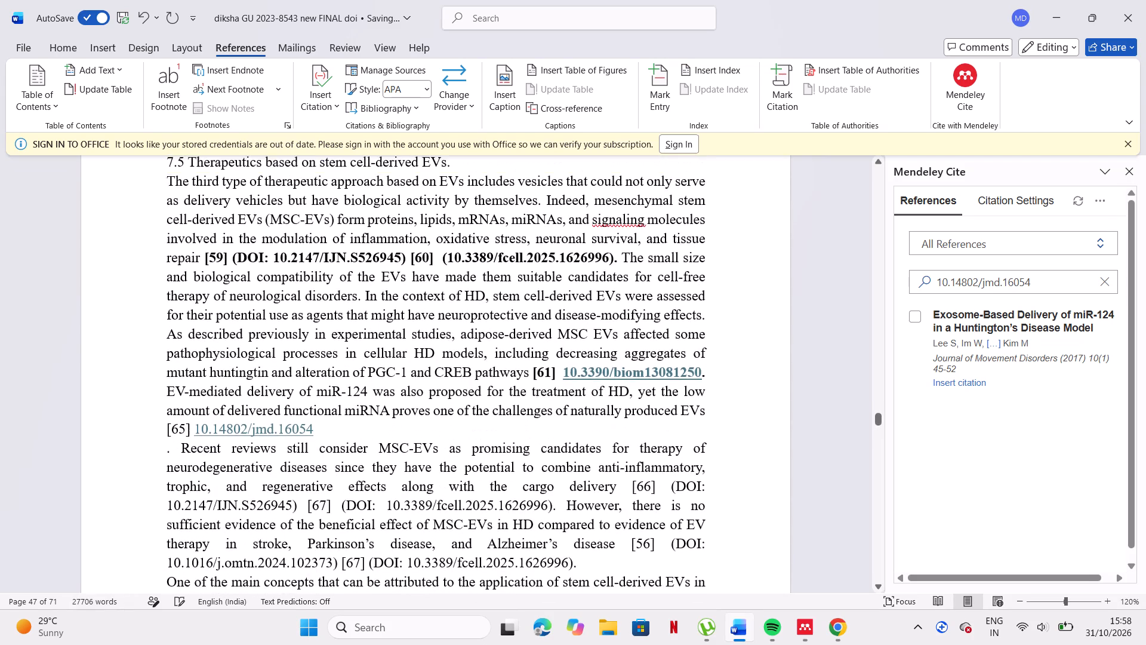
scroll(210, 453, up, 2)
drag(159, 257, 313, 260)
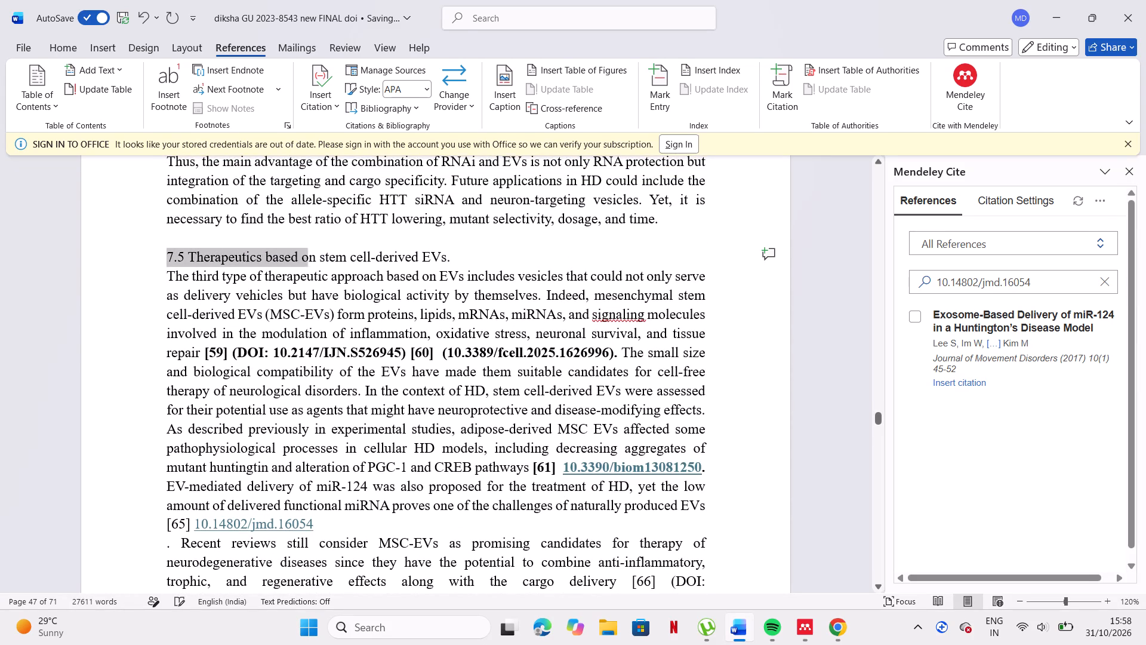
drag(313, 260, 412, 263)
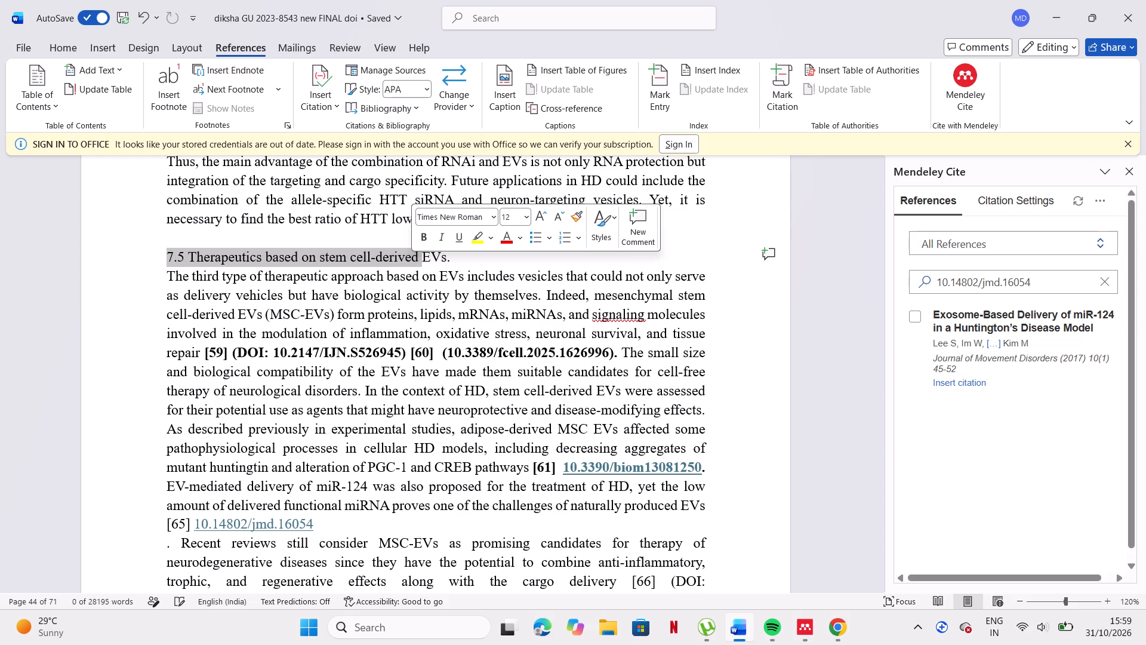
drag(463, 263, 170, 258)
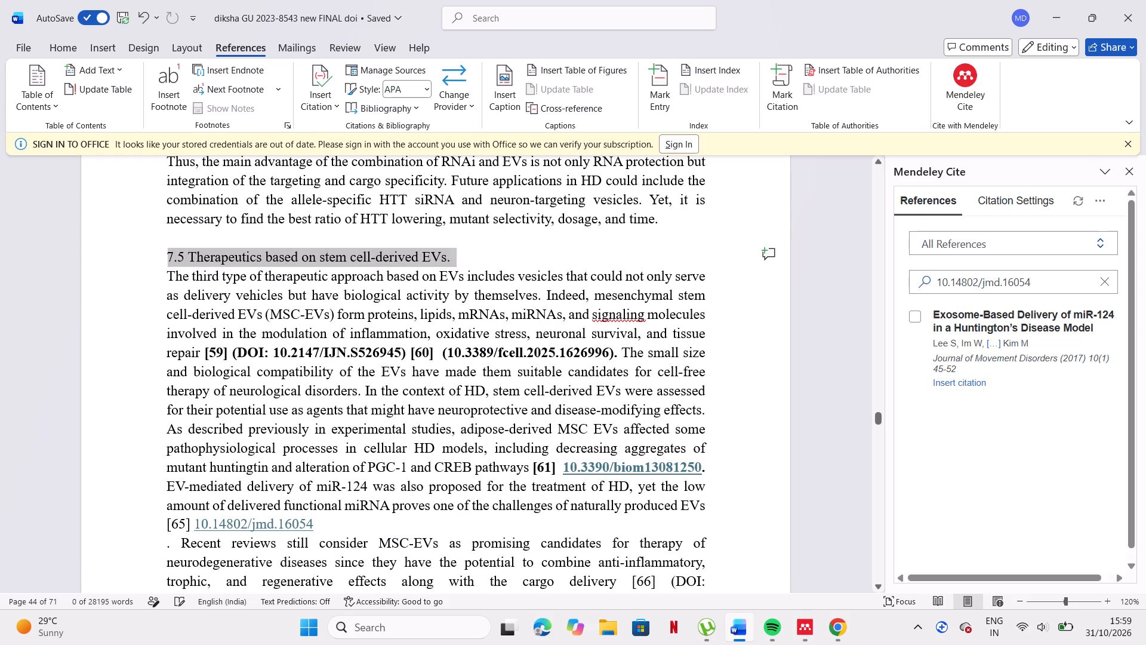
drag(170, 258, 163, 259)
click(173, 228)
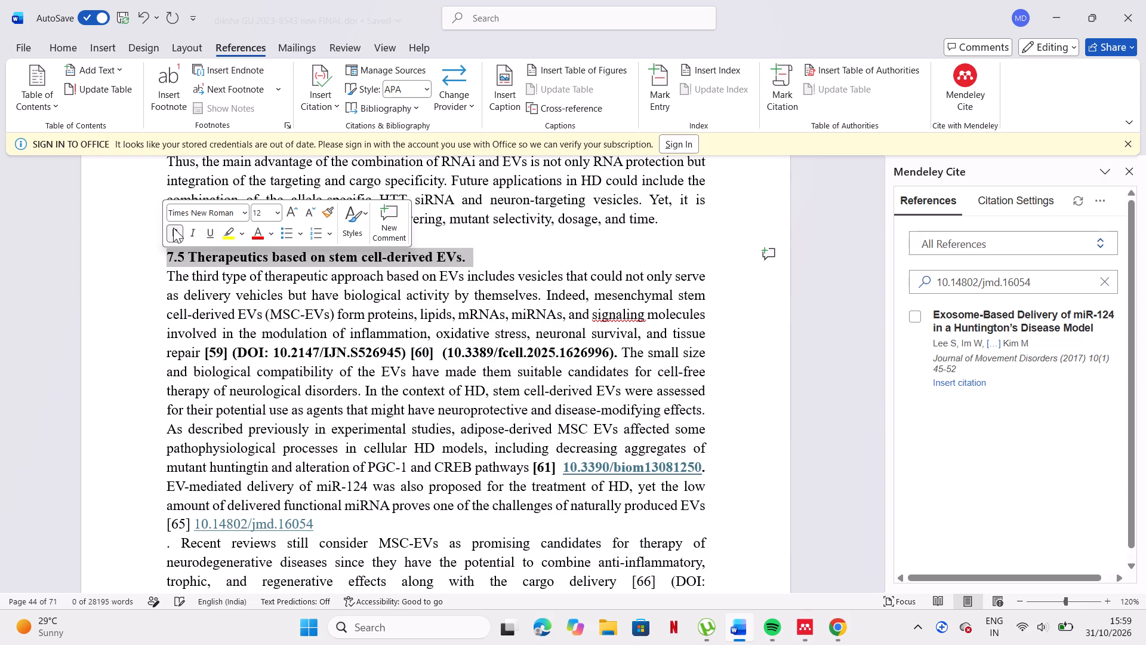
click(173, 228)
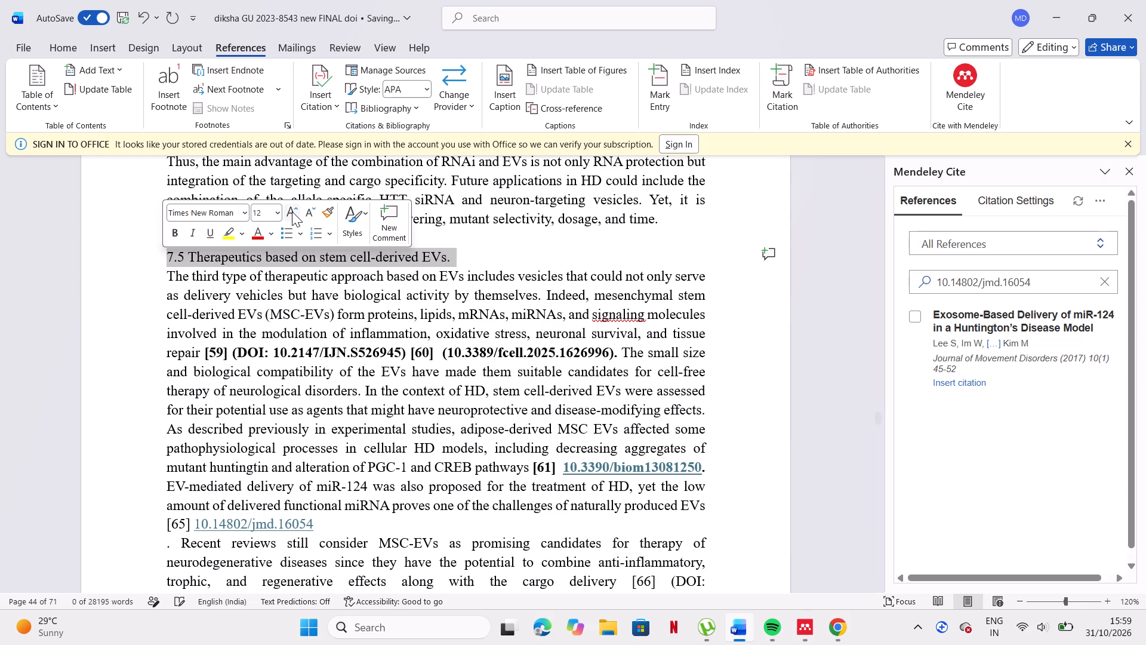
click(292, 211)
Delete the stray period and space before "Recent reviews still consider MSC-EVs".
scroll(312, 343, down, 1)
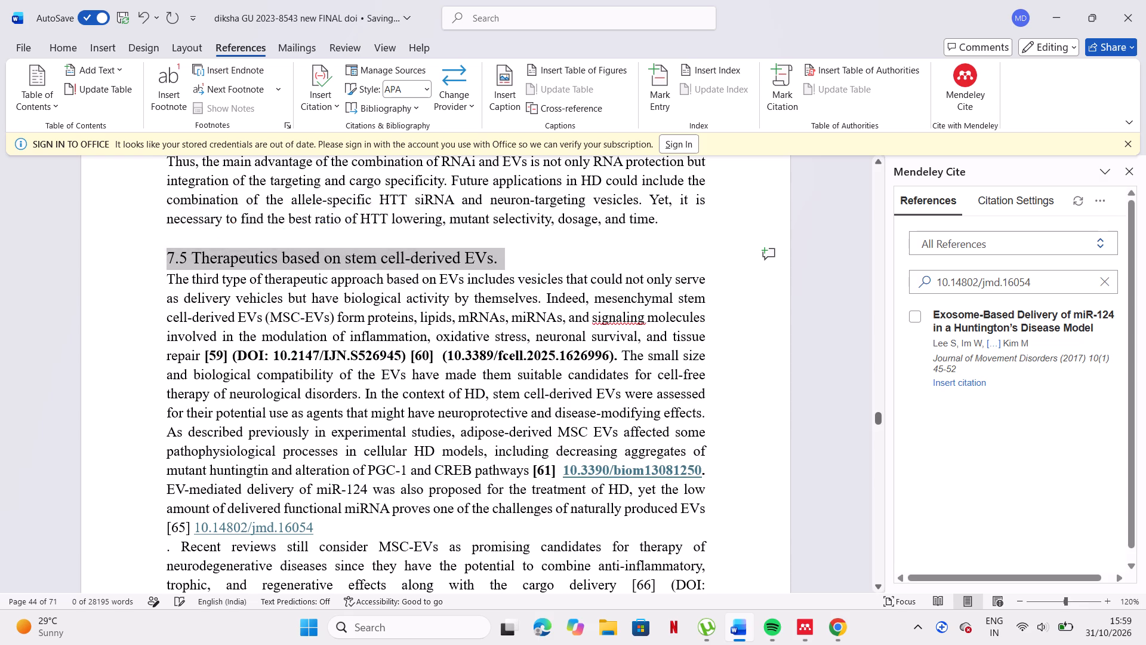
scroll(312, 343, down, 1)
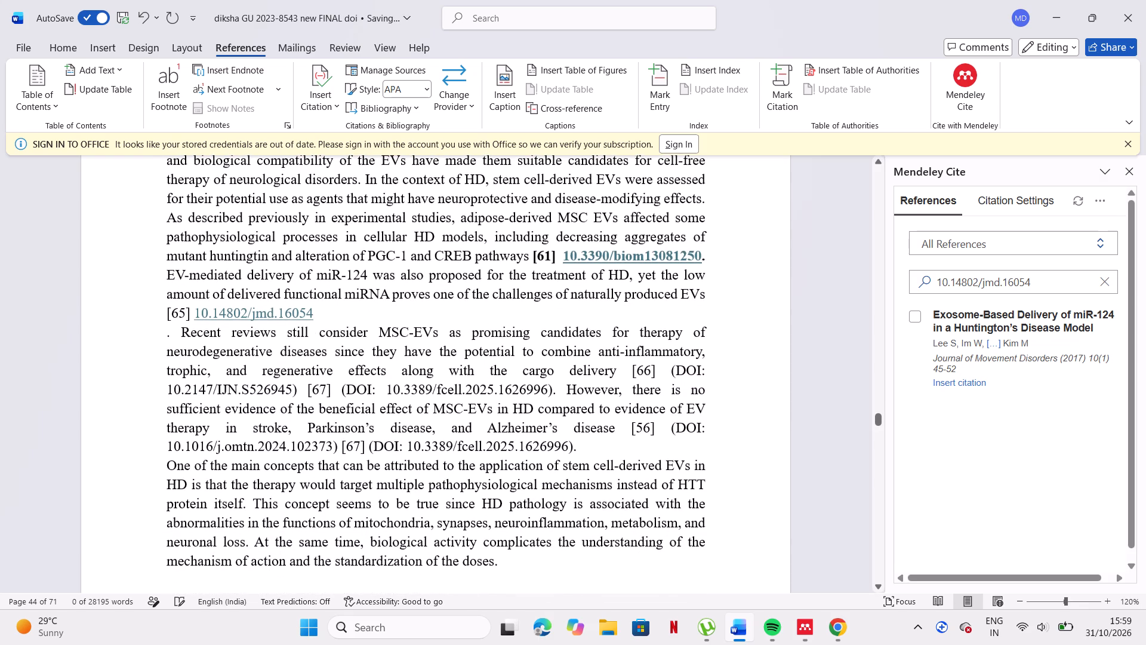
click(183, 335)
key(BackSpace)
key(BackSpace)
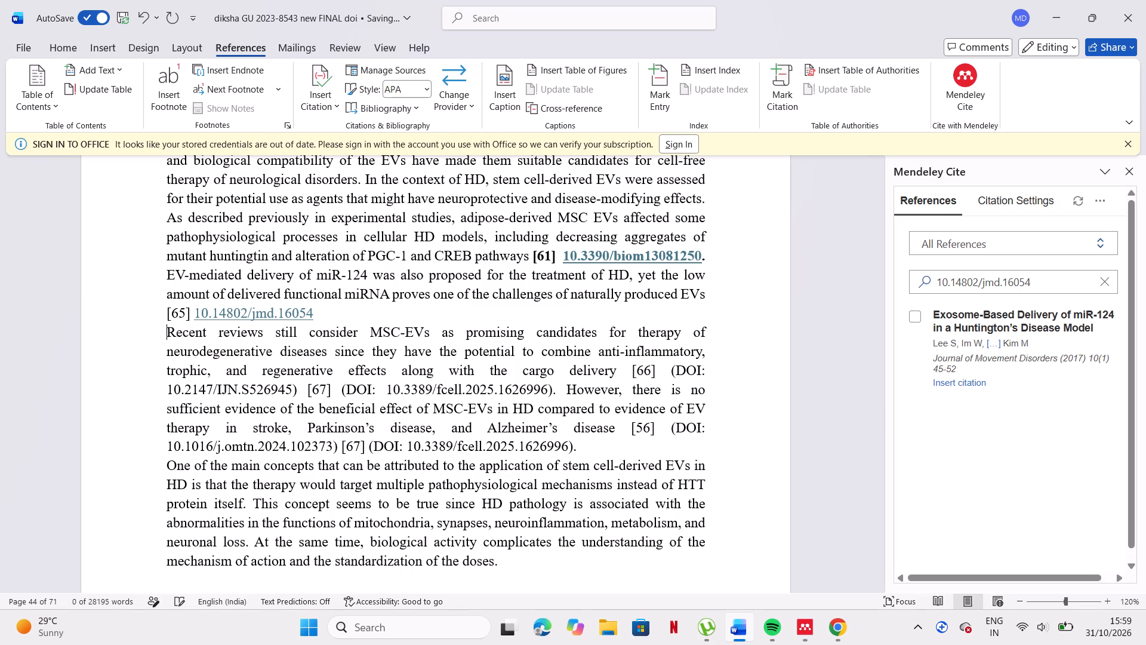
Replace in-text [65] after "naturally produced EVs" with the Mendeley citation for "Exosome-Based Delivery of miR-124 in a Huntington's Disease Model".
click(190, 310)
key(BackSpace)
key(BackSpace)
key(BackSpace)
key(BackSpace)
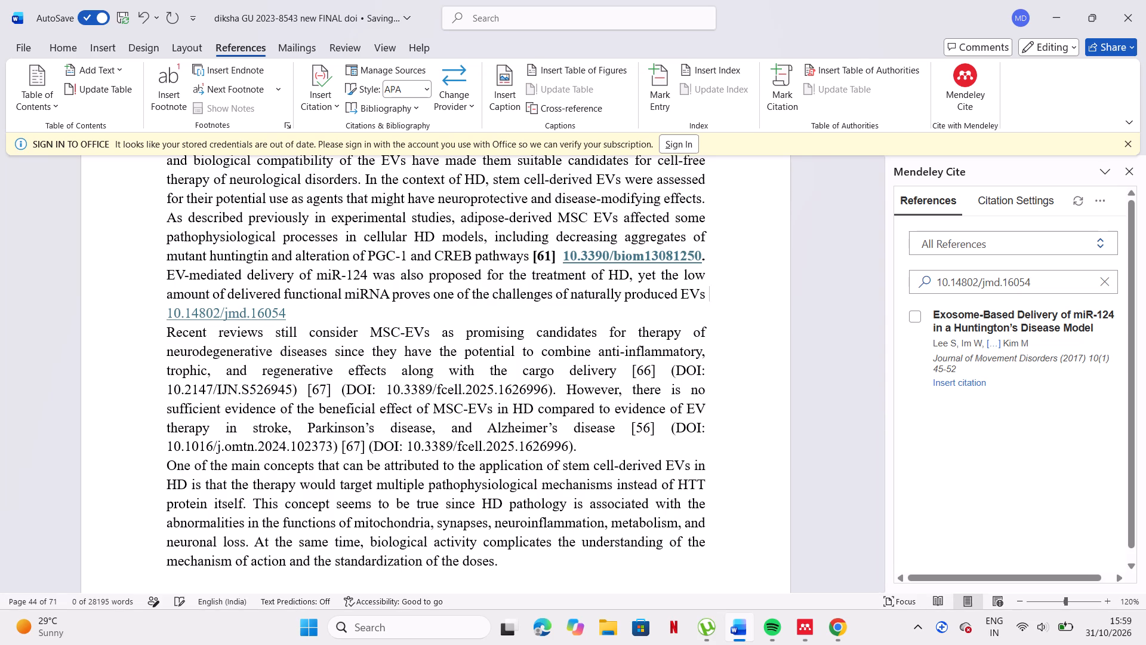
click(951, 388)
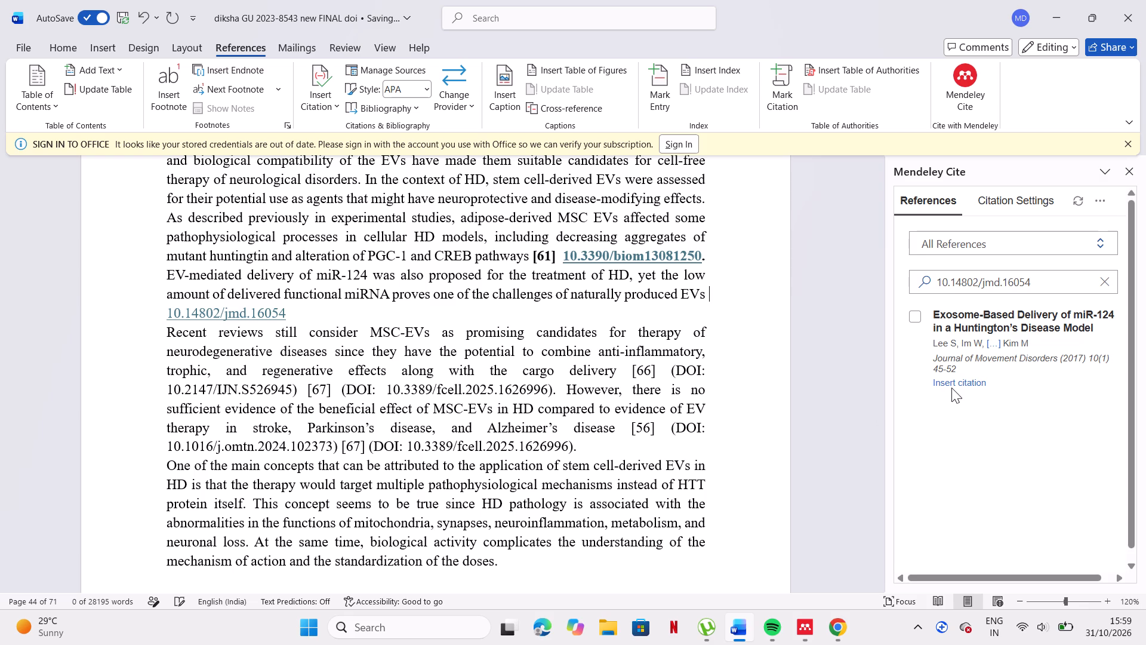
click(951, 384)
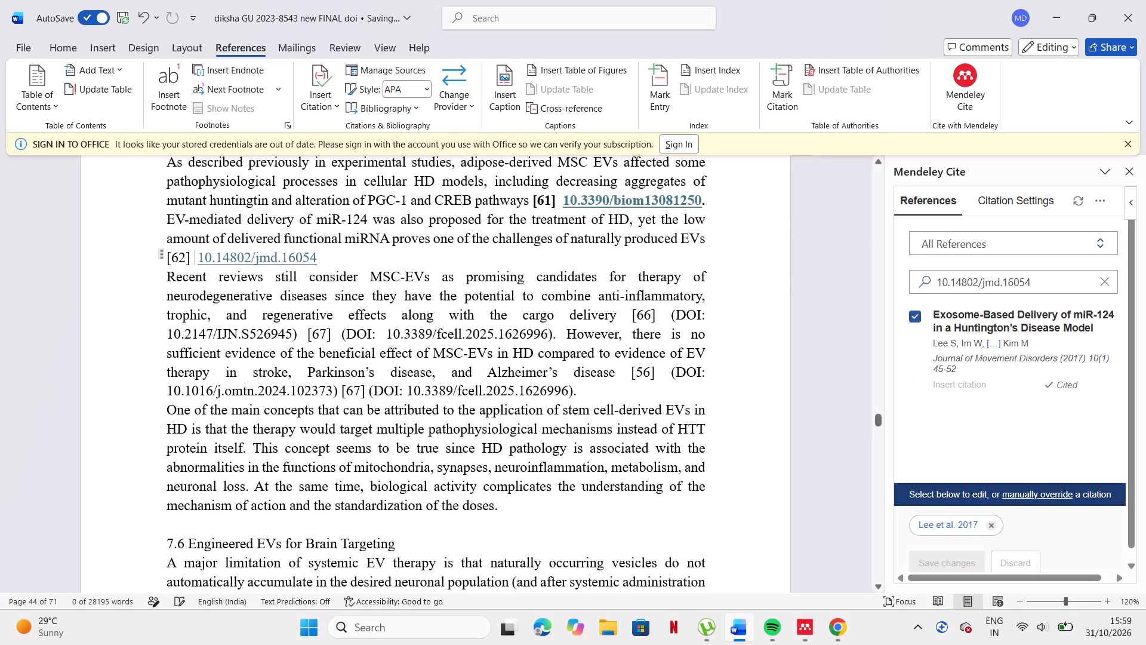
Bold the new citation after "naturally produced EVs" together with its DOI 10.14802/jmd.16054.
drag(165, 255, 362, 254)
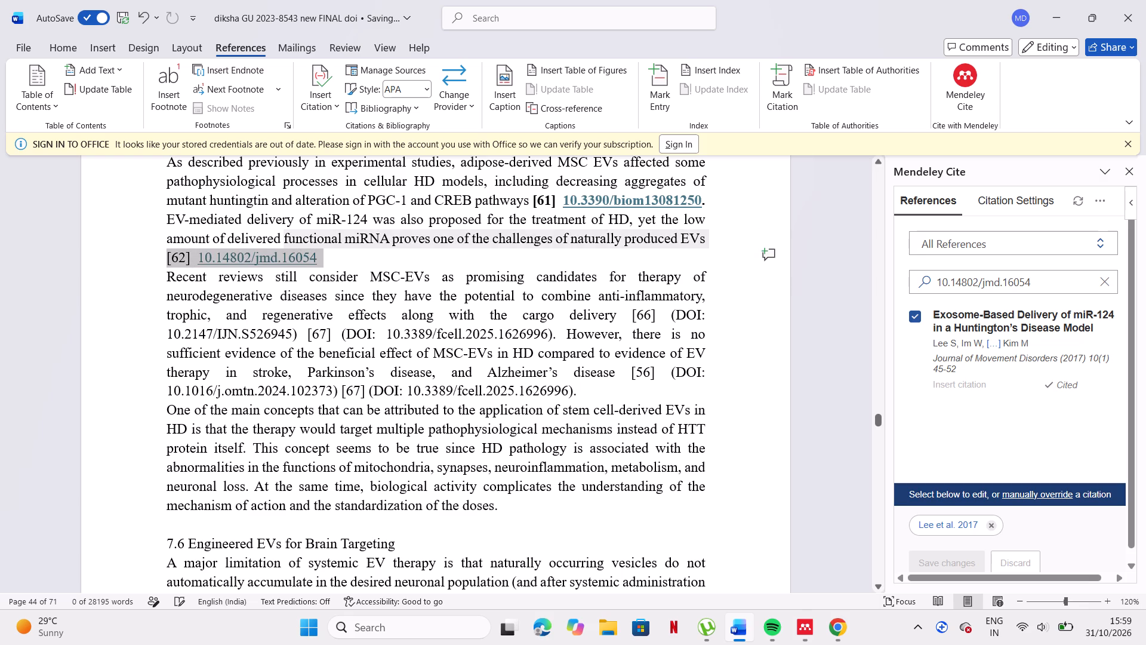
drag(362, 254, 363, 254)
click(369, 236)
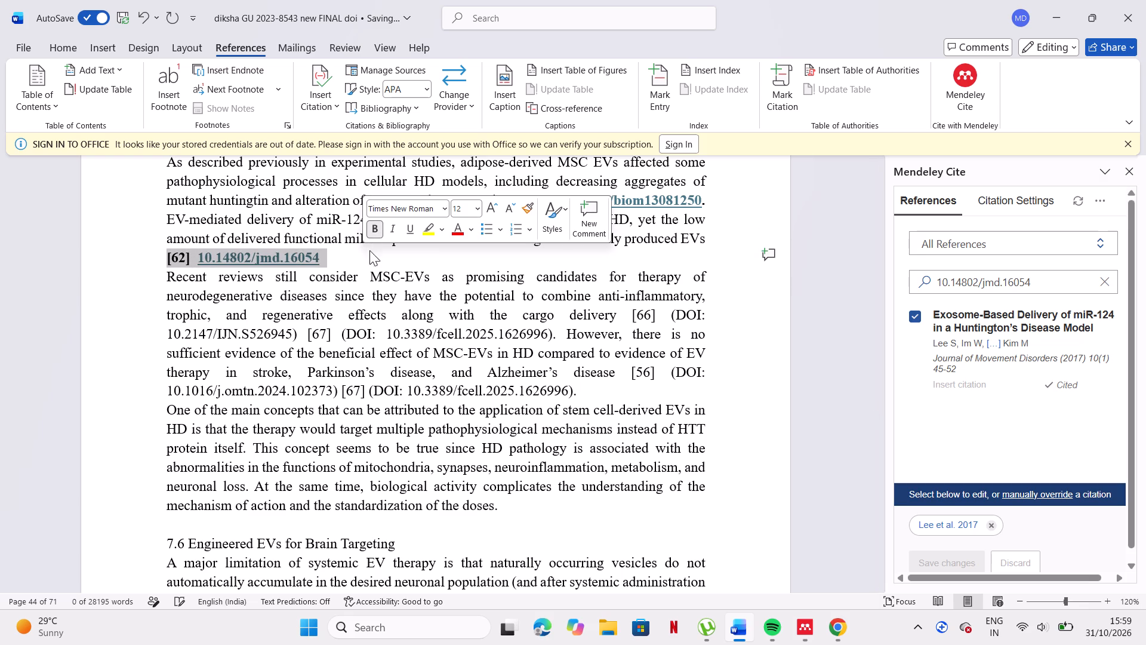
click(312, 332)
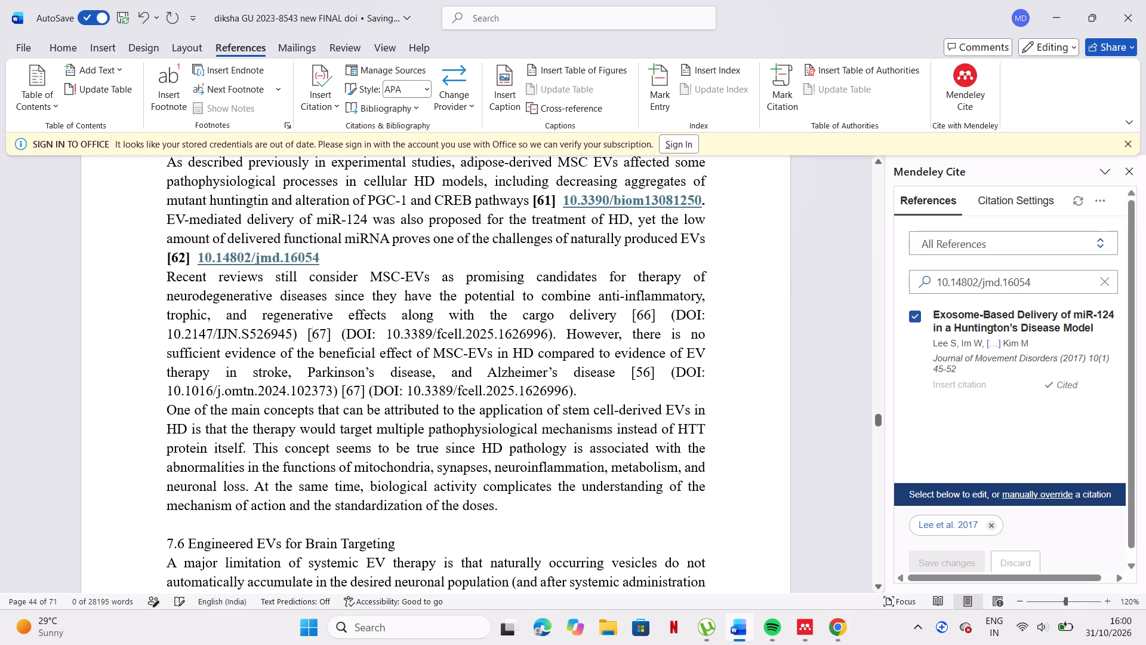
Copy in-text [66]'s DOI 10.2147/IJN.S526945 and search the Mendeley Cite references for it.
drag(164, 334, 283, 343)
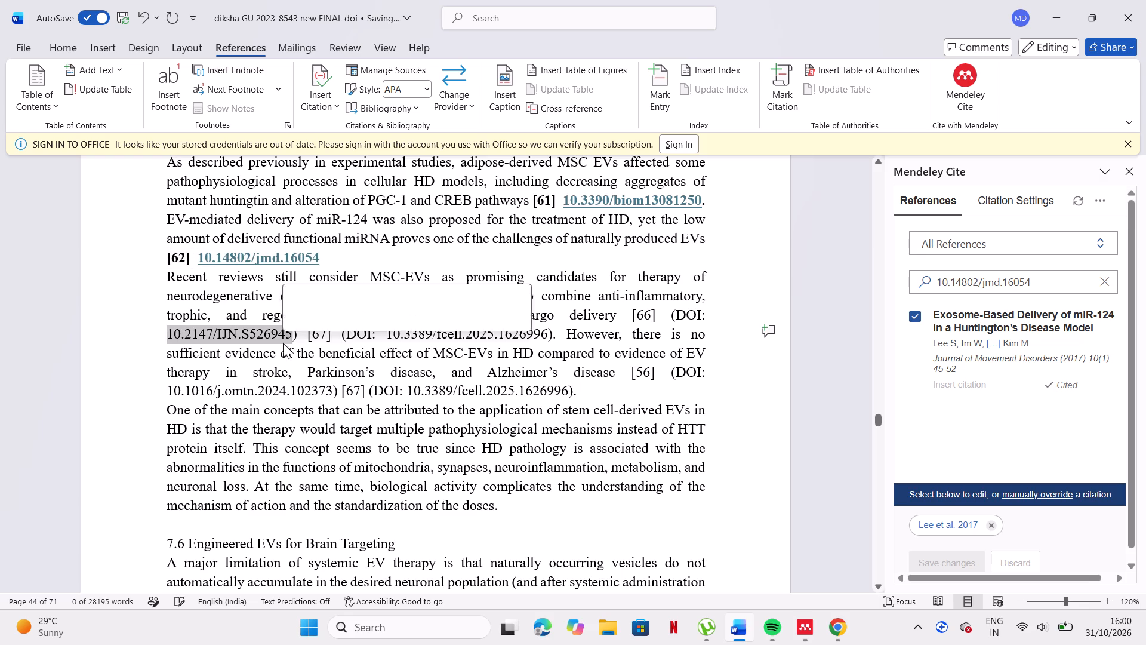
key(ctrl+c)
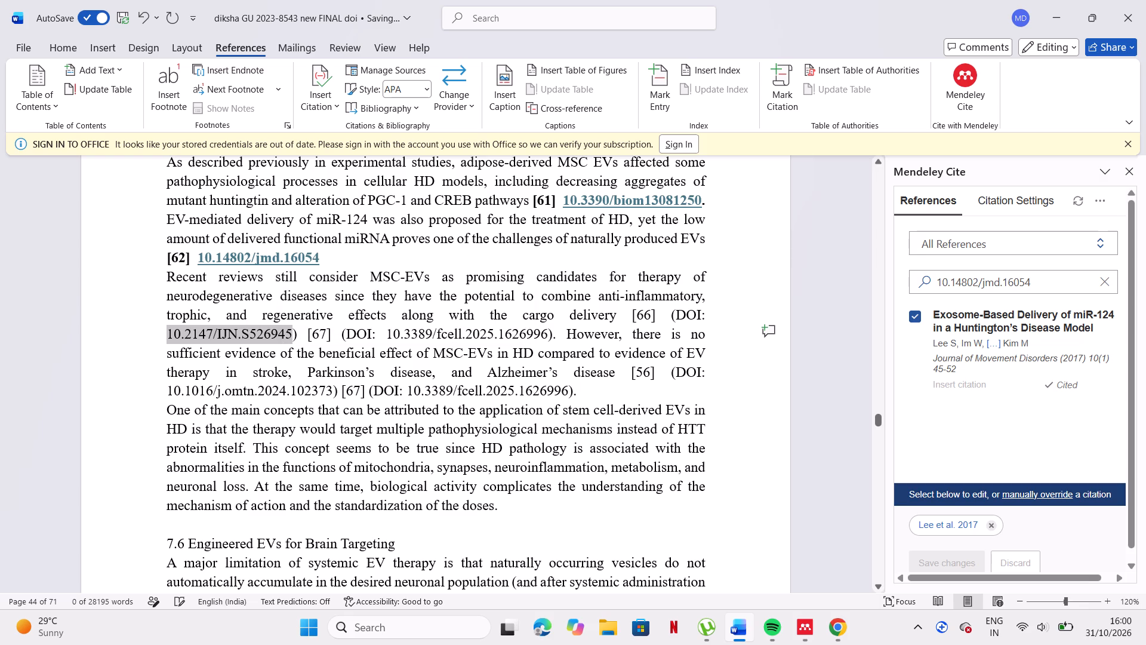
click(1101, 286)
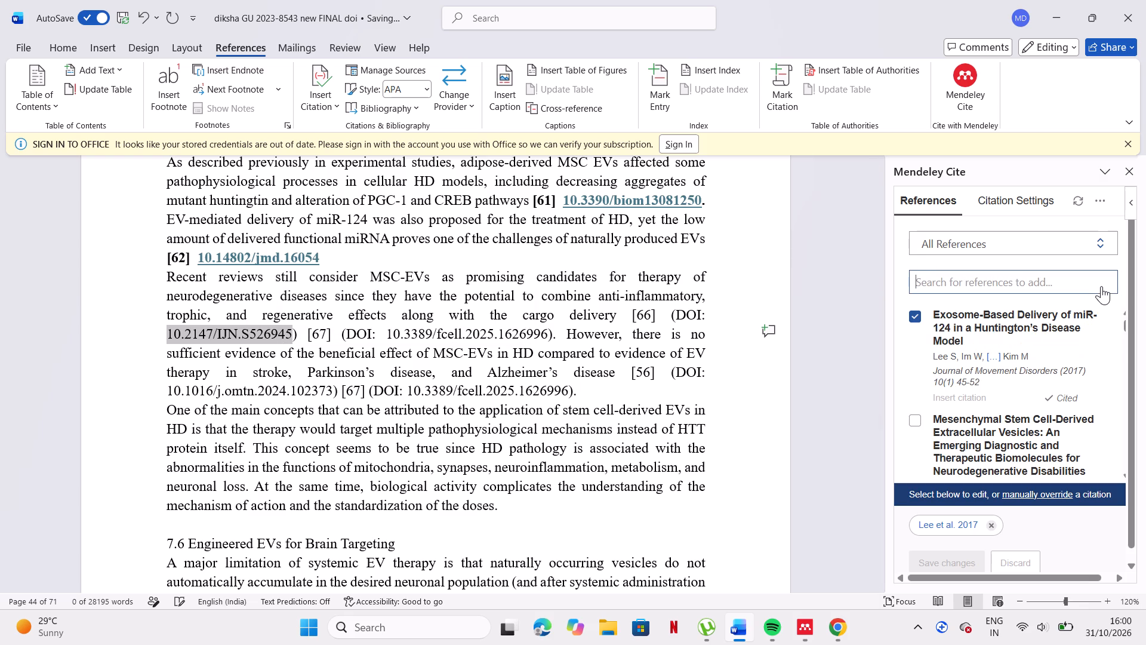
click(1087, 280)
key(ctrl+v)
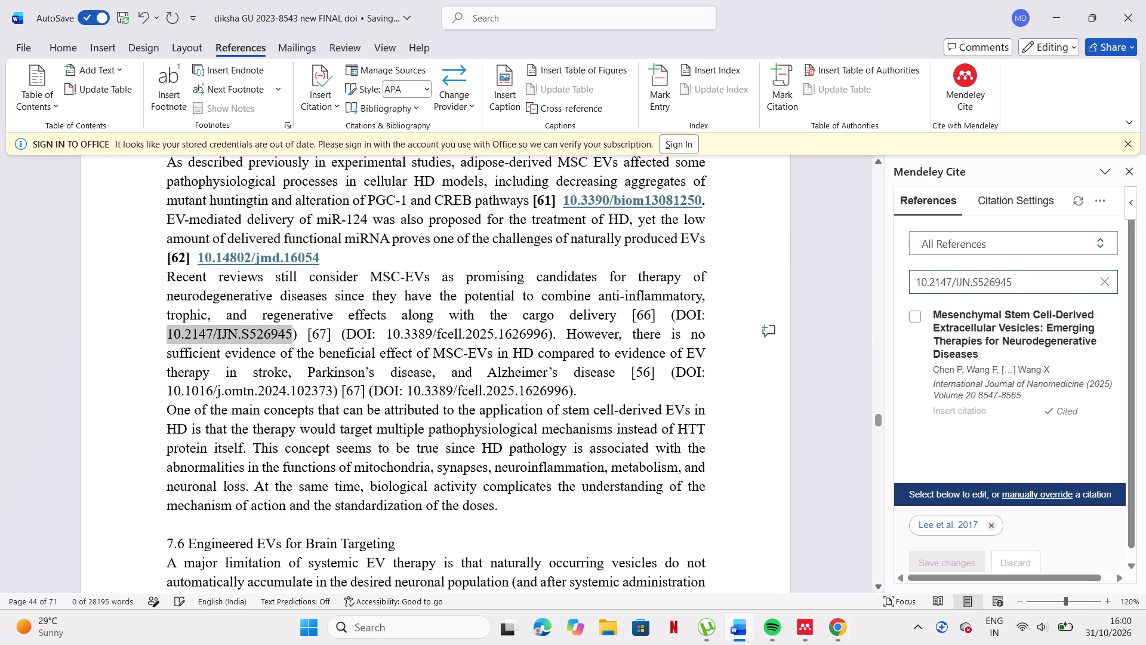
Replace [66] and the parenthesis opening its DOI after "cargo delivery" with the Mendeley citation for "Mesenchymal Stem Cell-Derived Extracellular Vesicles: Emerging Therapies for Neurodegenerative Diseases".
click(665, 317)
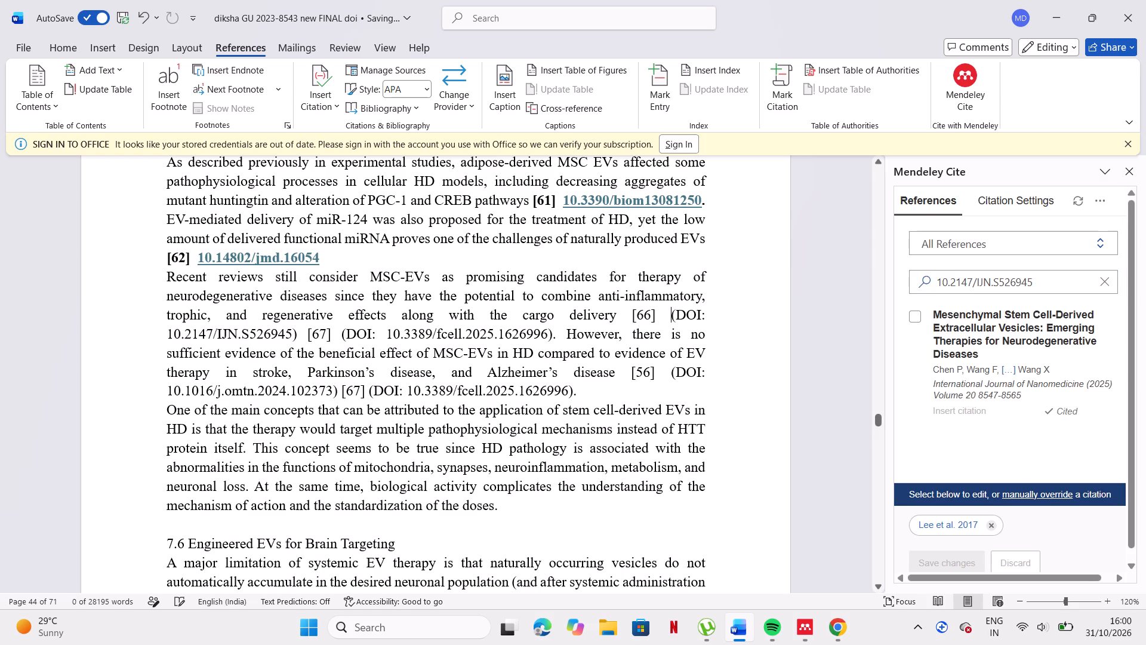
click(675, 316)
key(BackSpace)
key(BackSpace)
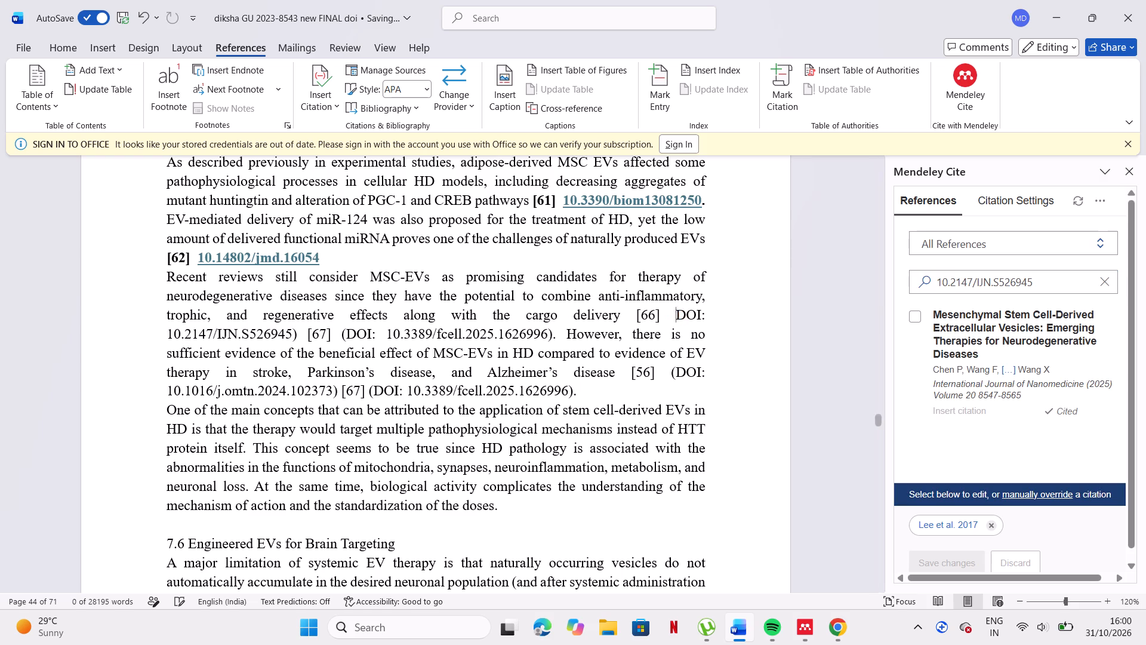
key(BackSpace)
key(BackSpace)
key(BackSpace)
key(BackSpace)
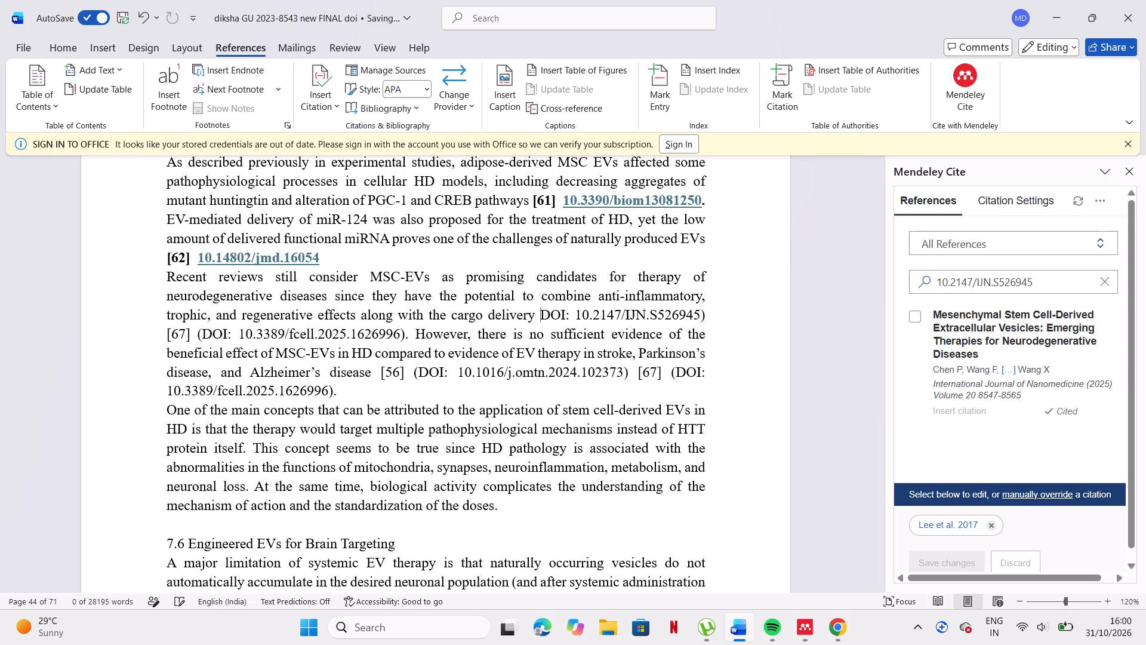
click(991, 524)
click(972, 409)
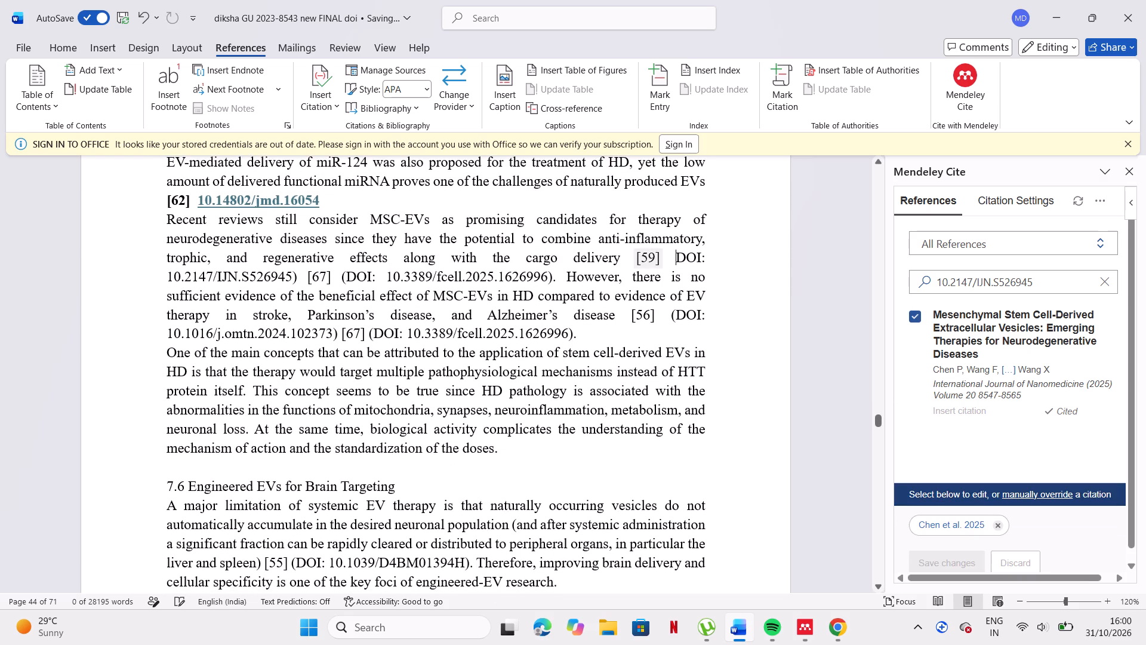
Bold the new citation after "cargo delivery" together with its DOI 10.2147/IJN.S526945.
drag(632, 253, 295, 277)
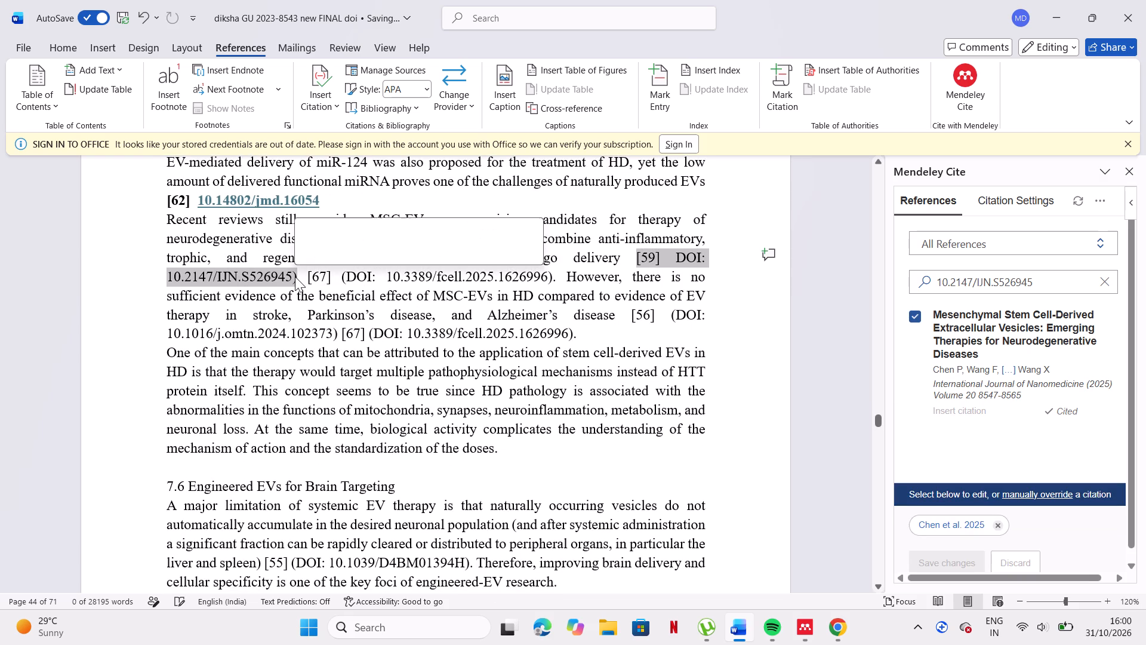
click(307, 258)
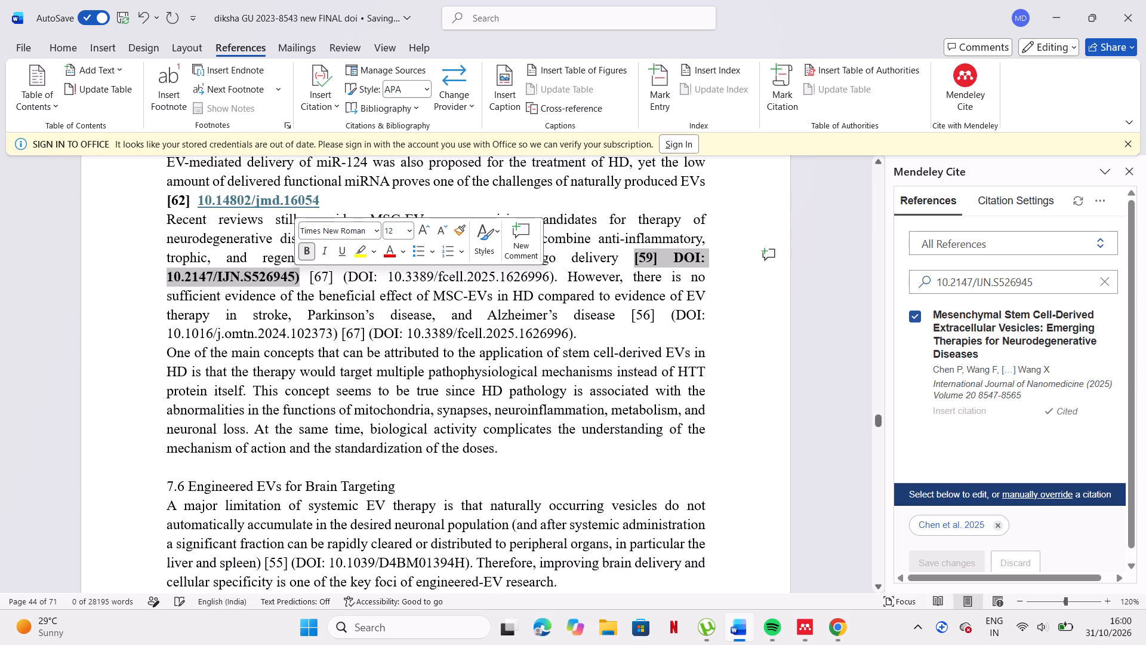
Delete the reference "[67] (DOI: 10.3389/fcell.2025.1626996)." before "However, there is no sufficient evidence".
drag(309, 277, 559, 277)
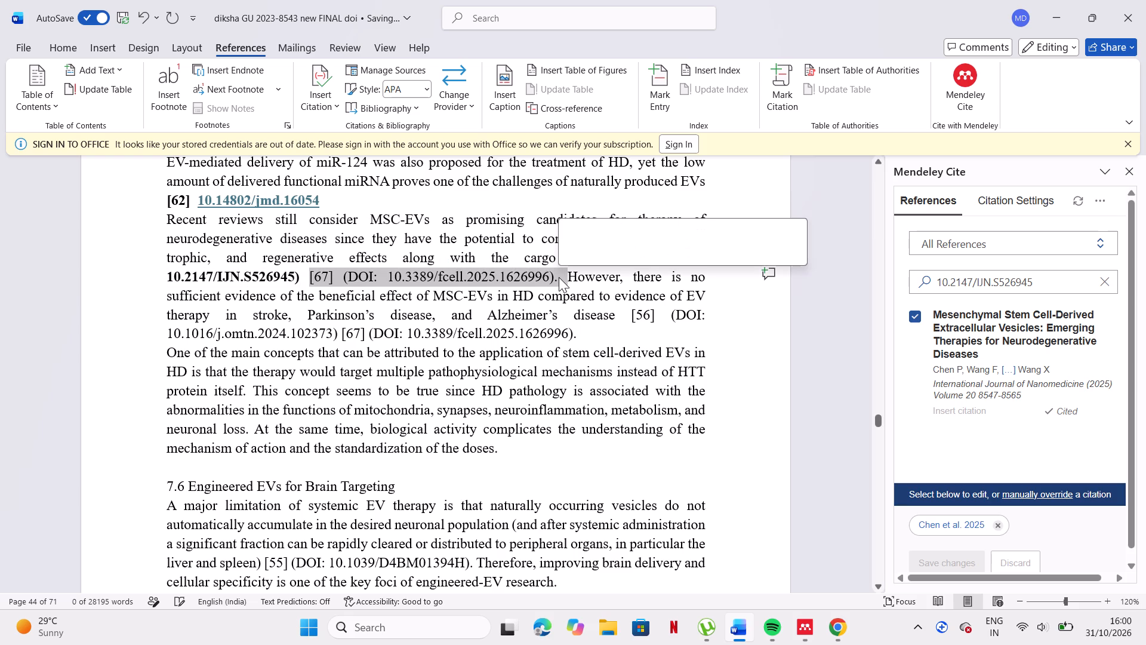
key(BackSpace)
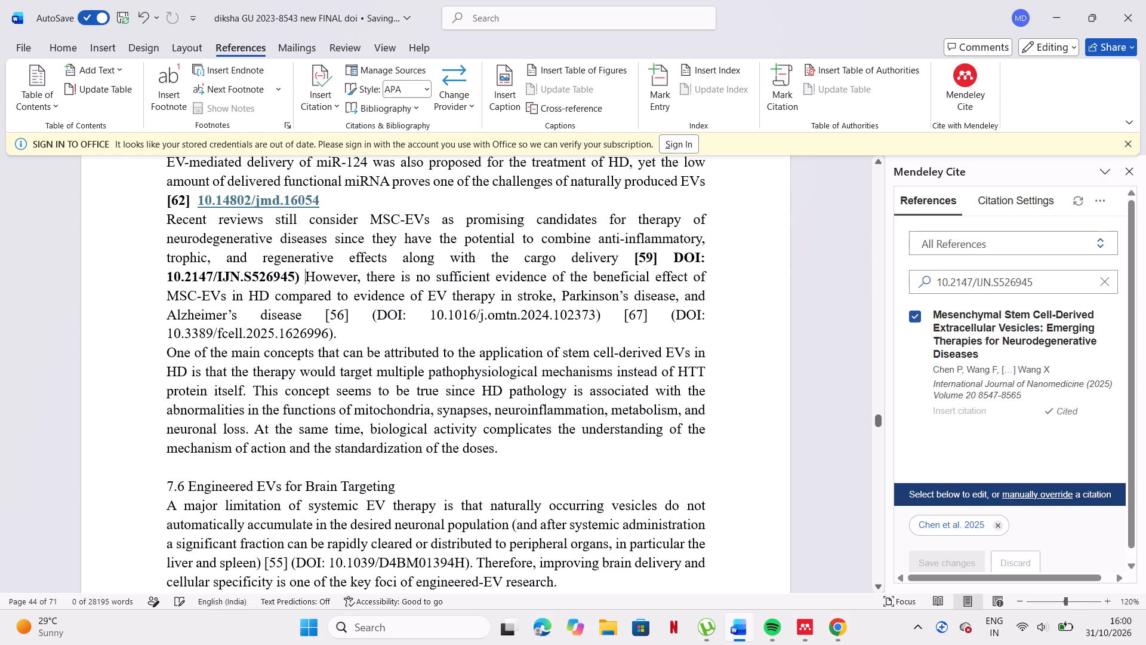
Copy the DOI 10.1016/j.omtn.2024.102373 of in-text [56] after "Alzheimer's disease" and search the Mendeley Cite references for it.
drag(429, 315, 597, 313)
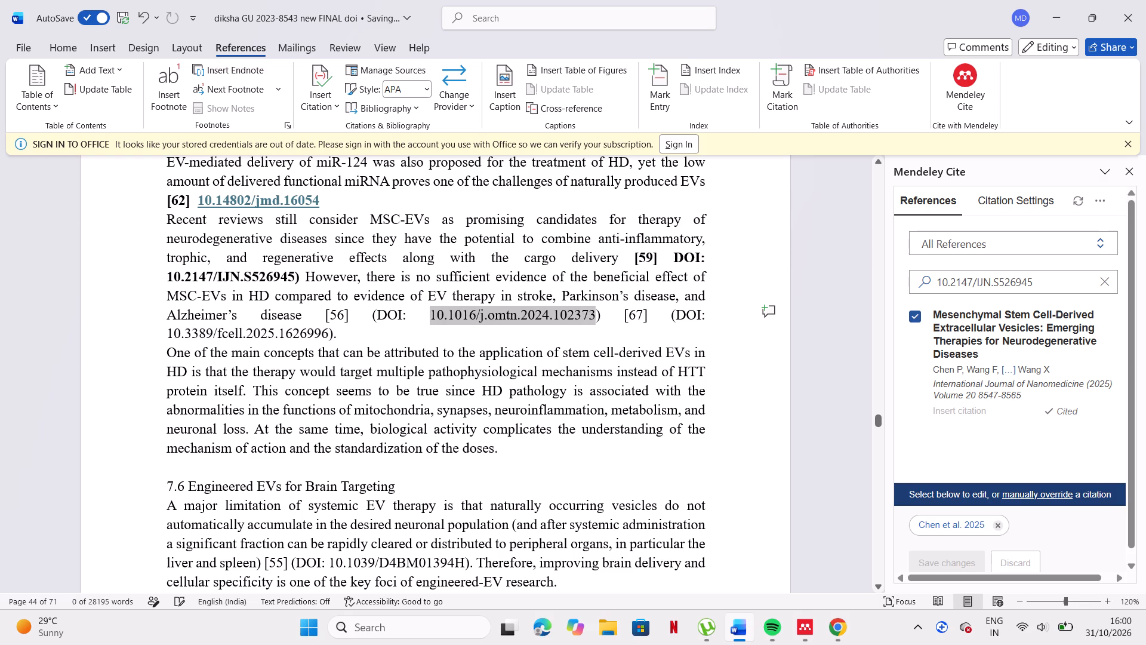
drag(597, 313, 596, 313)
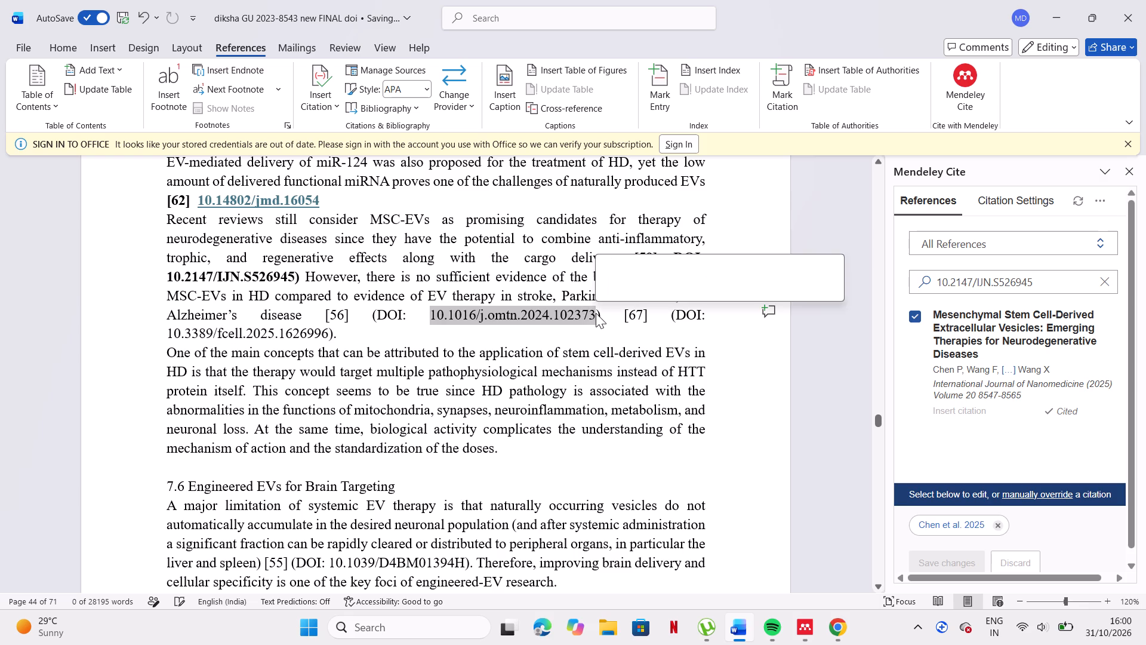
key(ctrl+c)
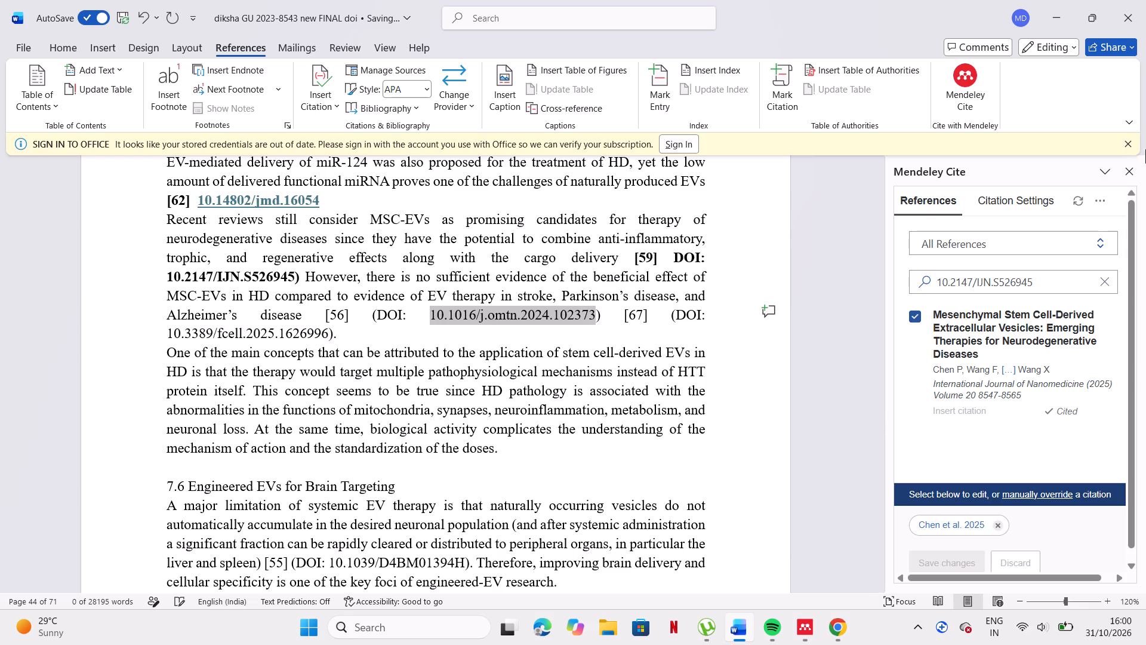
drag(1104, 283, 1087, 282)
click(1087, 282)
click(1106, 284)
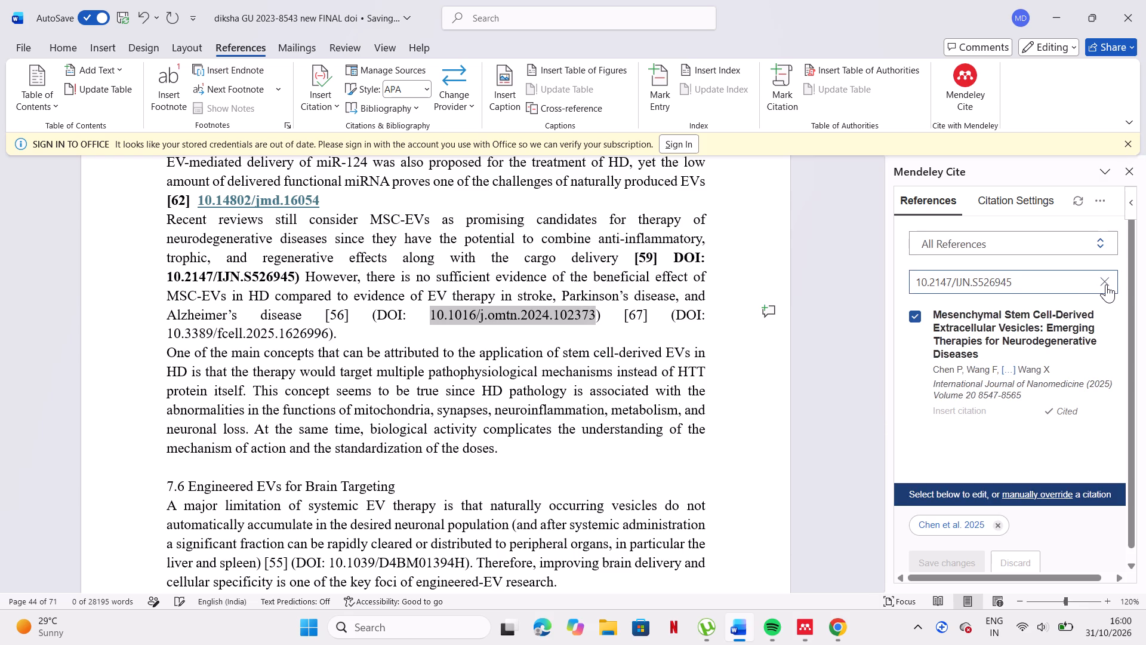
click(1086, 279)
key(ctrl+v)
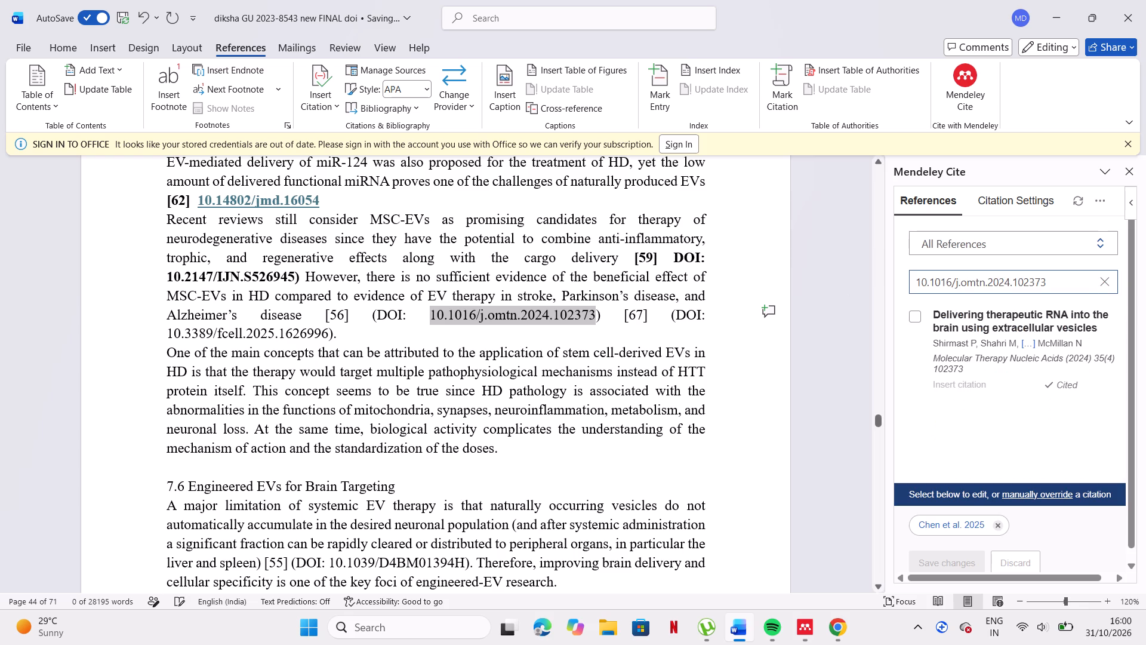
Replace [56] after "Alzheimer's disease" with the Mendeley citation for "Delivering therapeutic RNA into the brain using extracellular vesicles".
click(358, 313)
key(BackSpace)
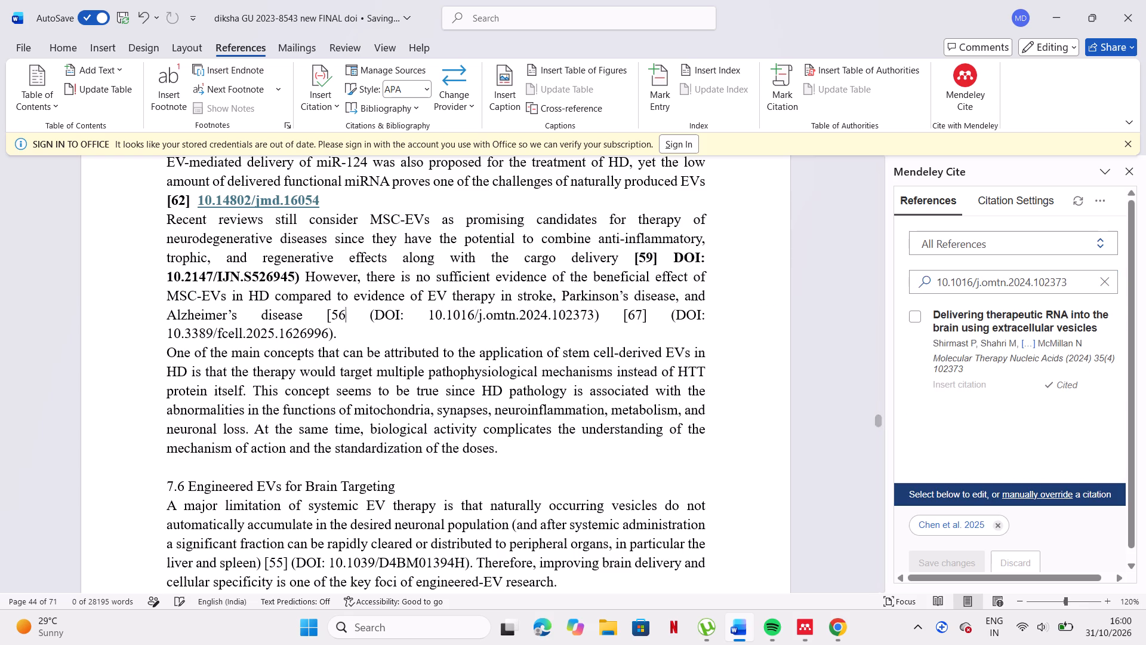
key(BackSpace)
key(BackSpace)
key(BackSpace)
key(BackSpace)
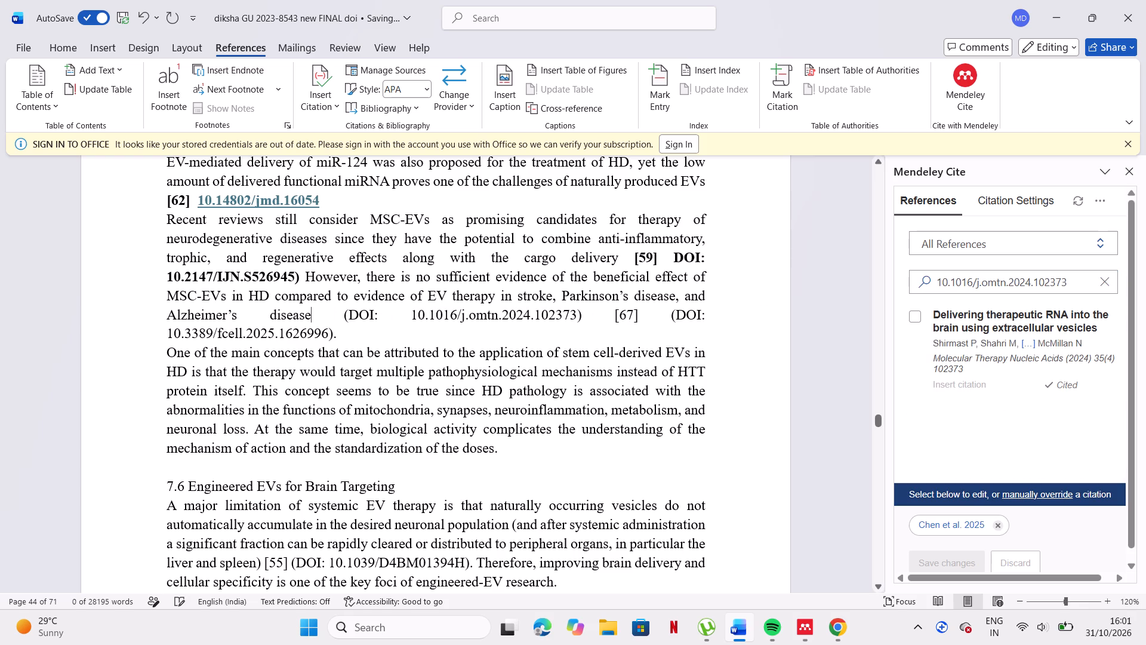
drag(274, 315, 264, 315)
click(264, 315)
key(BackSpace)
key(space)
click(337, 316)
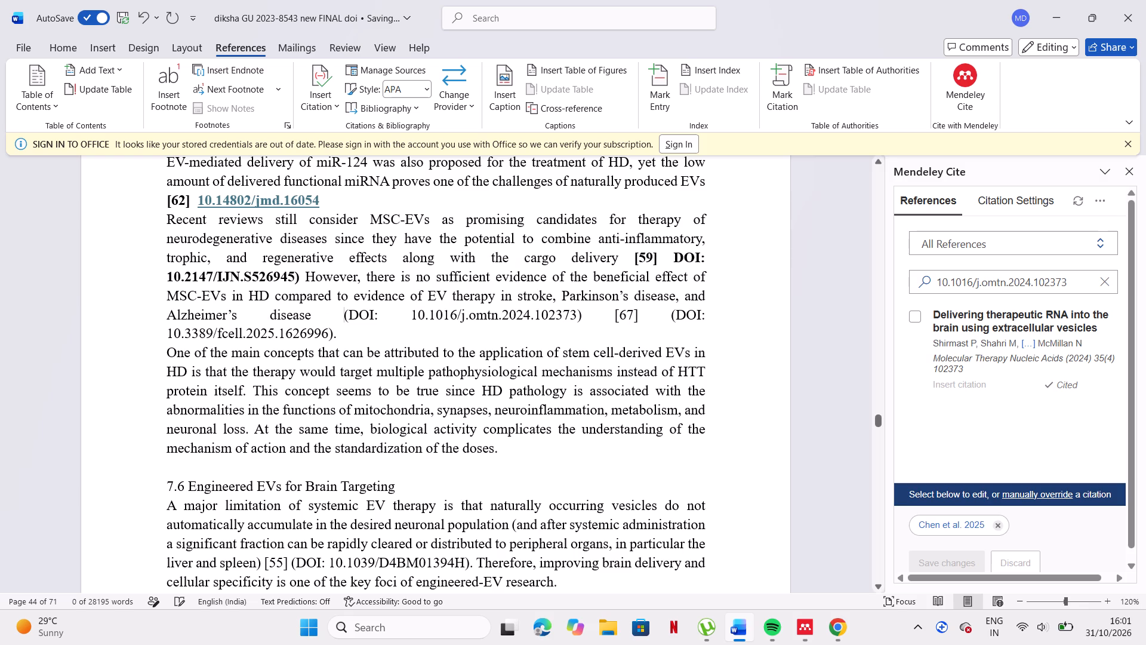
click(1002, 527)
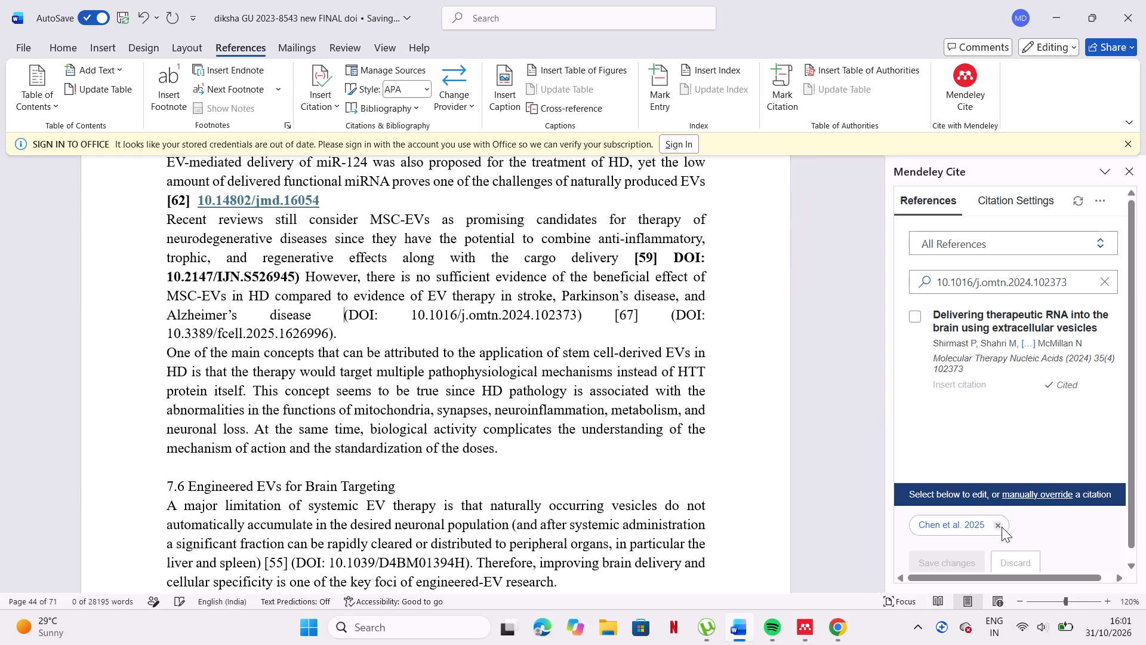
click(1000, 527)
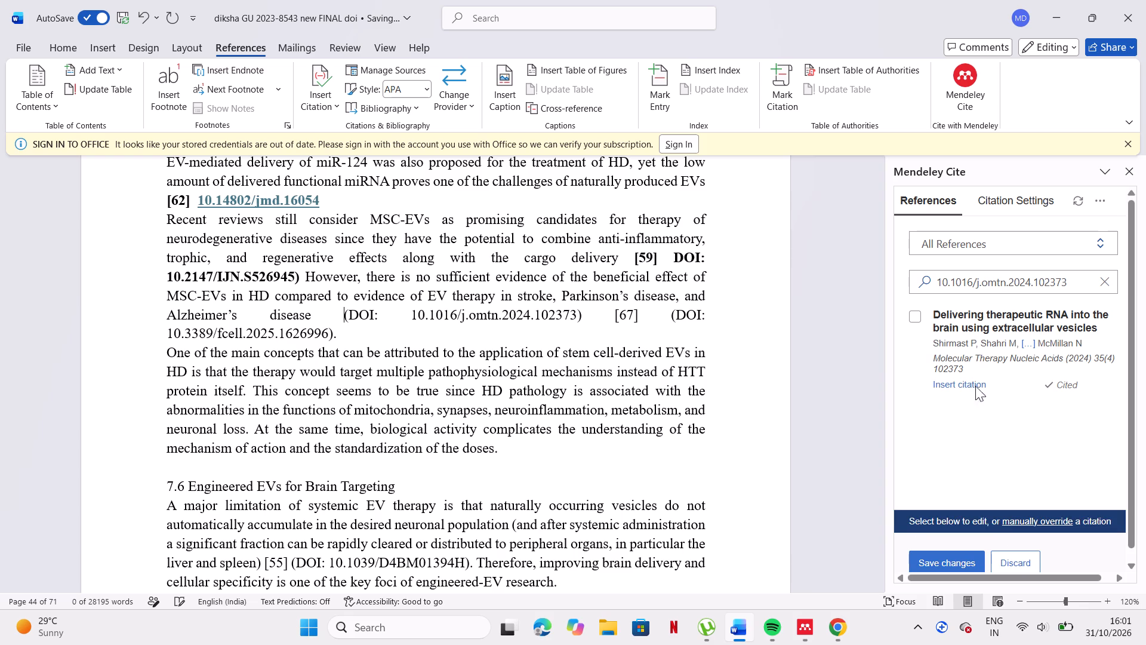
click(969, 386)
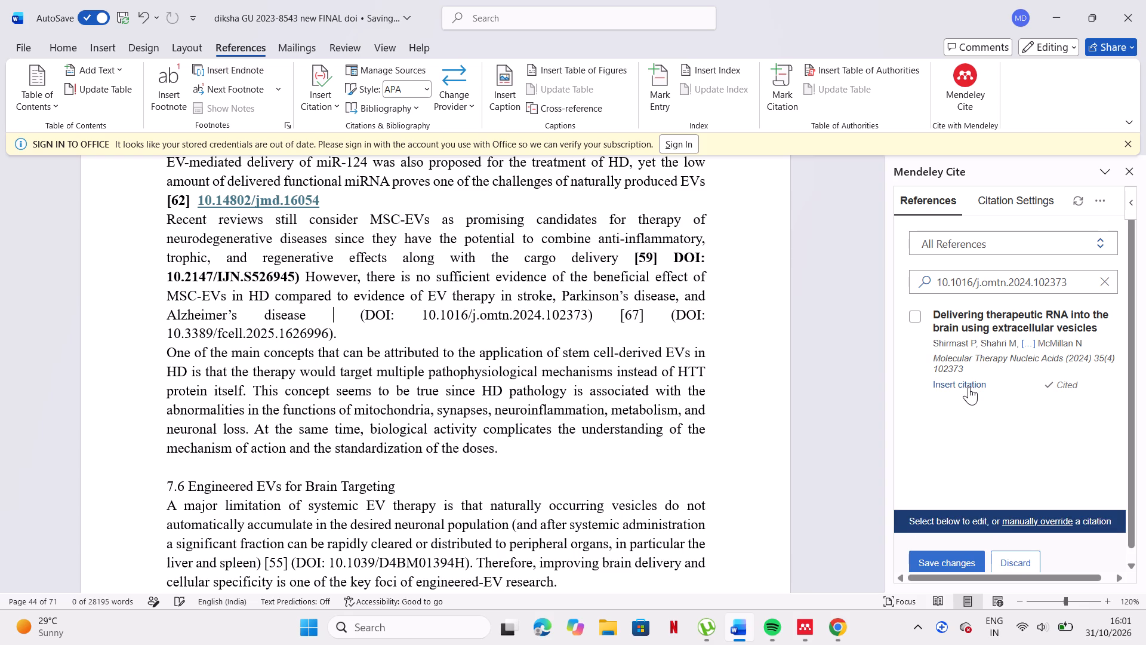
click(971, 384)
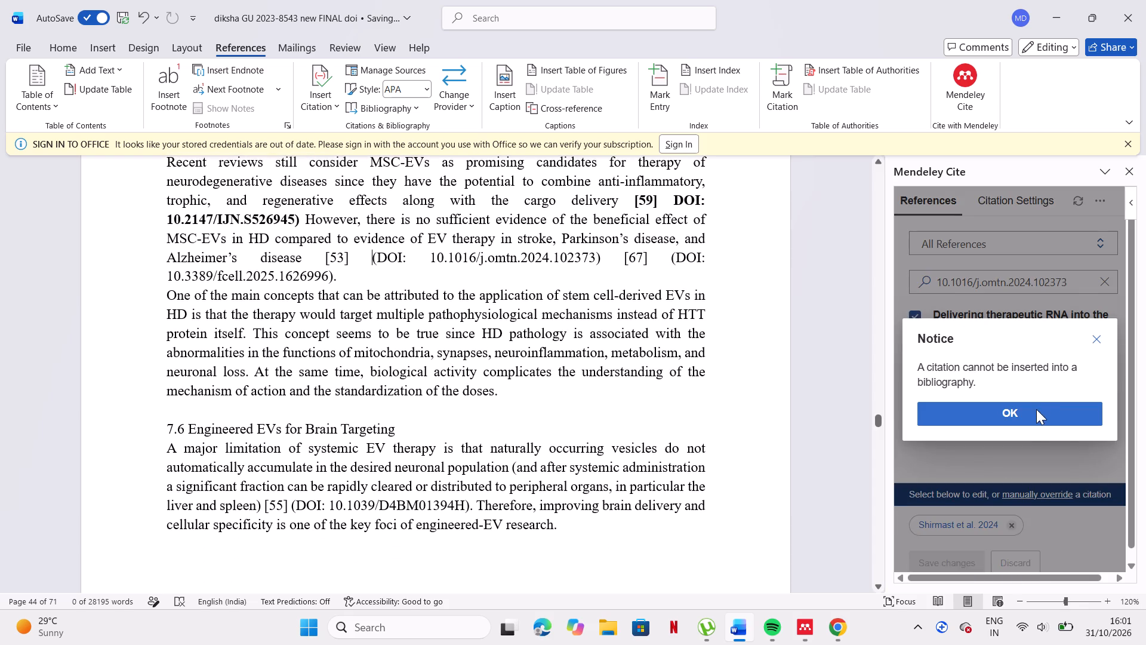
click(1036, 409)
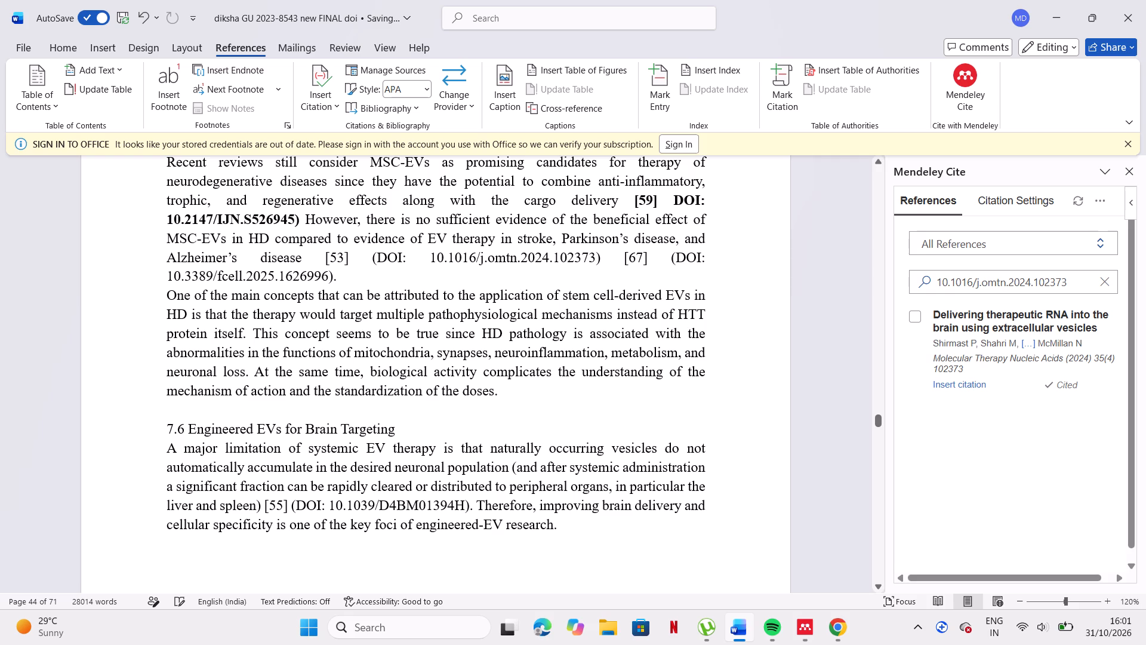
Copy in-text [67]'s DOI 10.3389/fcell.2025.1626996 and search the Mendeley Cite references for it.
drag(167, 271, 328, 281)
key(ctrl+c)
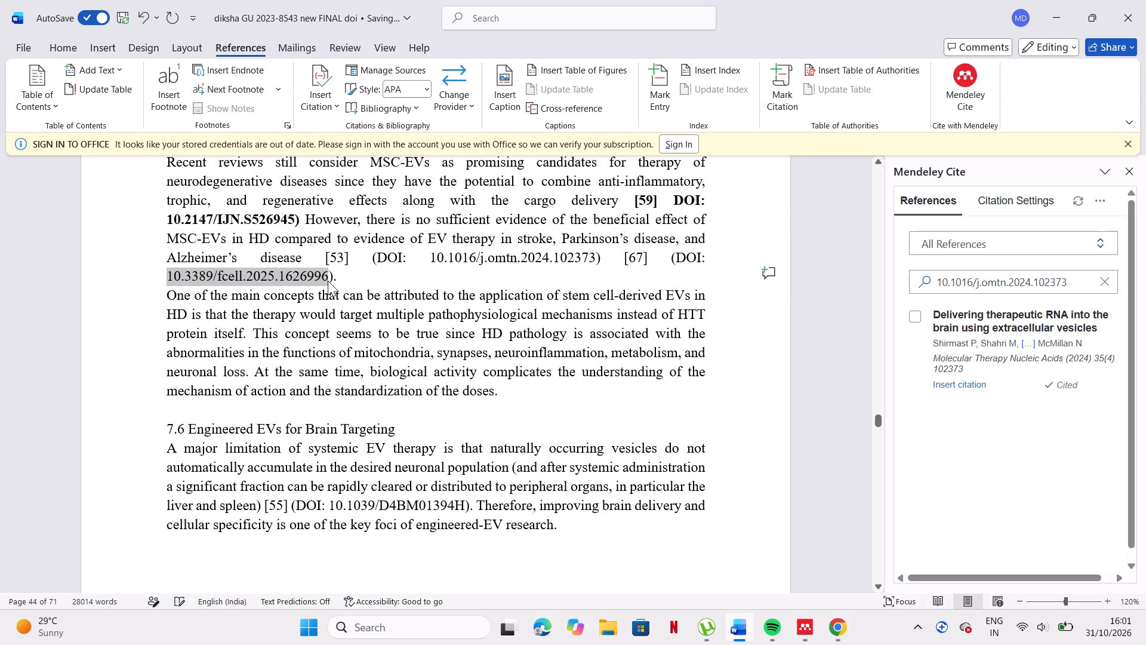
click(1113, 279)
click(1095, 279)
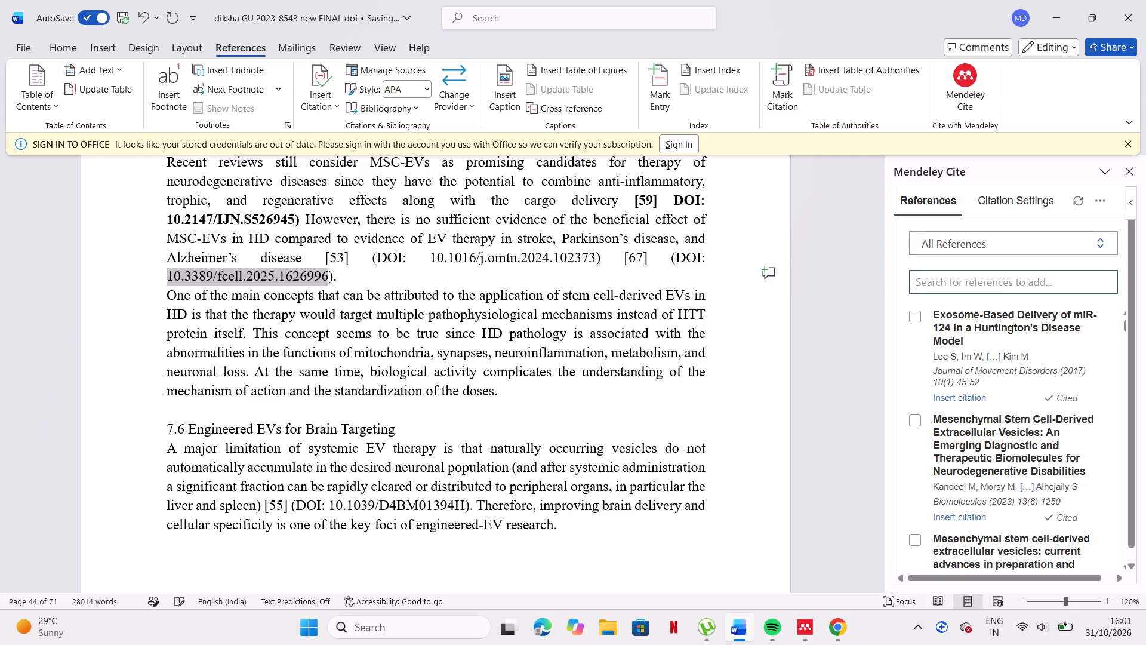
key(ctrl+v)
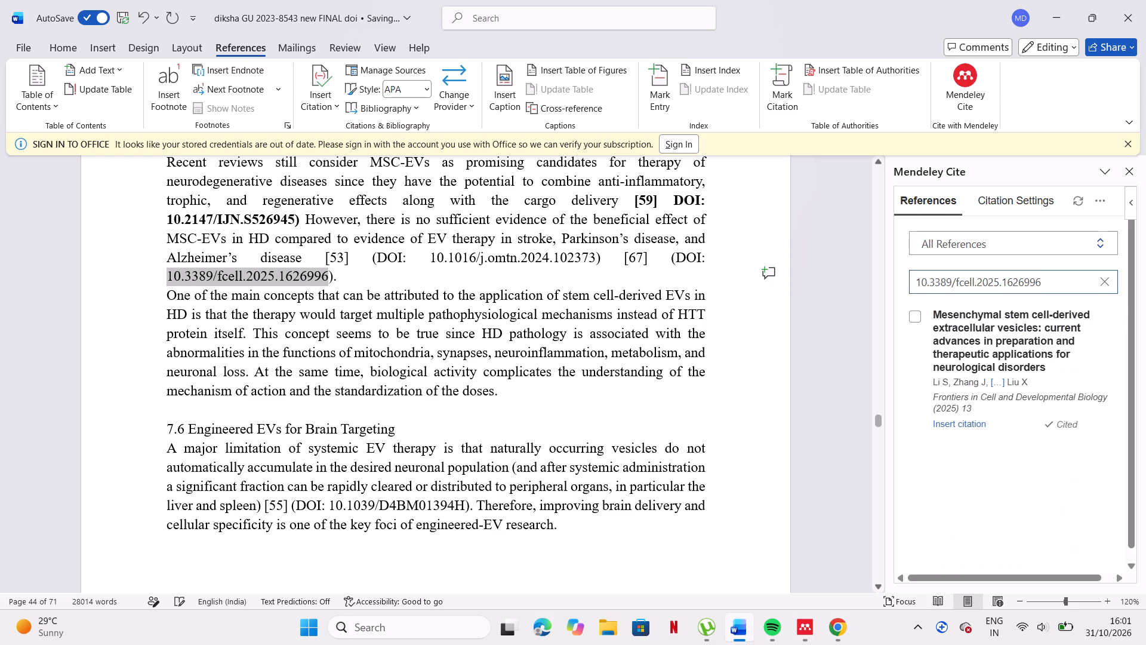
Replace [67] before its DOI with the Mendeley citation for "Mesenchymal stem cell-derived extracellular vesicles: current advances in preparation and therapeutic applications for neurological disorders".
click(669, 262)
key(BackSpace)
key(BackSpace)
key(BackSpace)
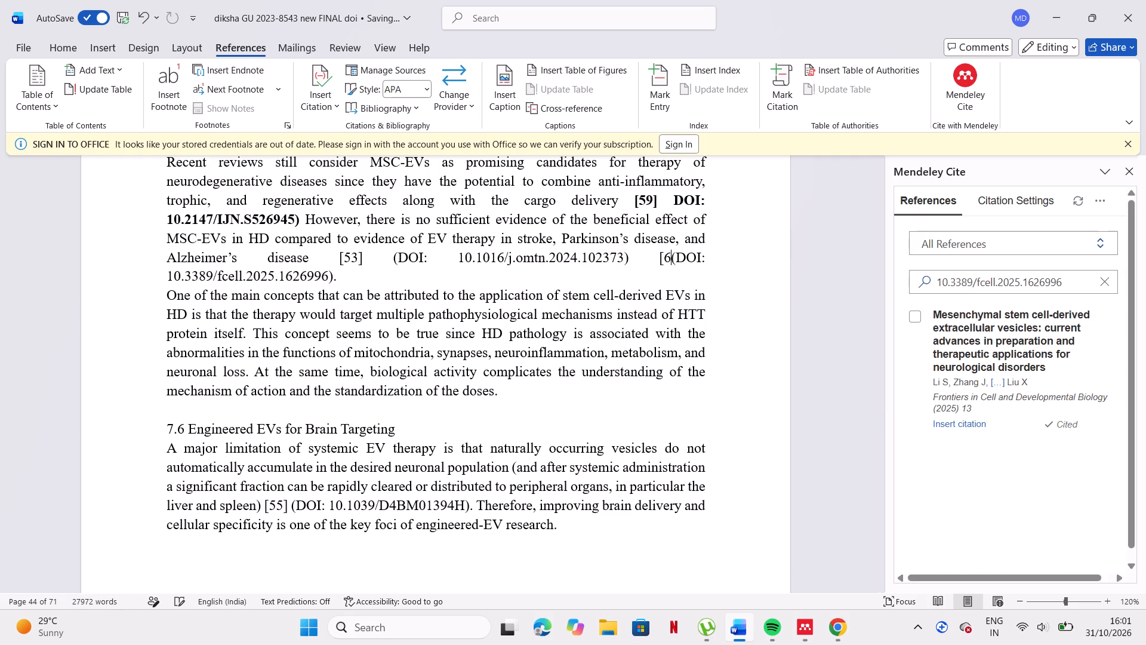
key(BackSpace)
key(BackSpace)
key(BackSpace)
key(BackSpace)
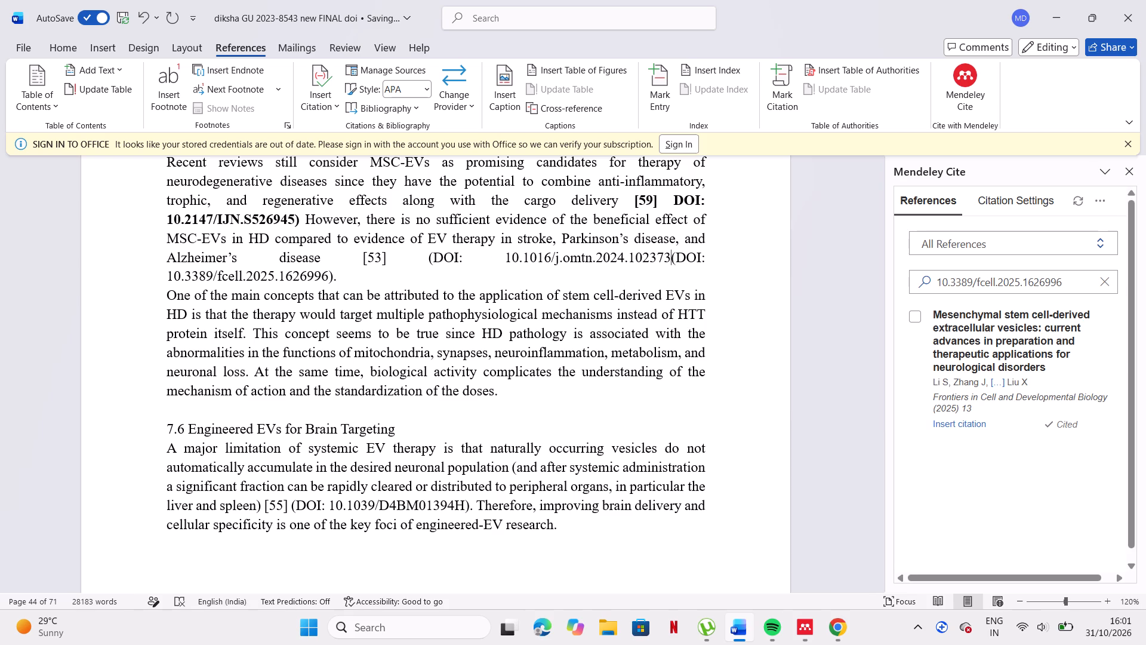
key(shift+parenright)
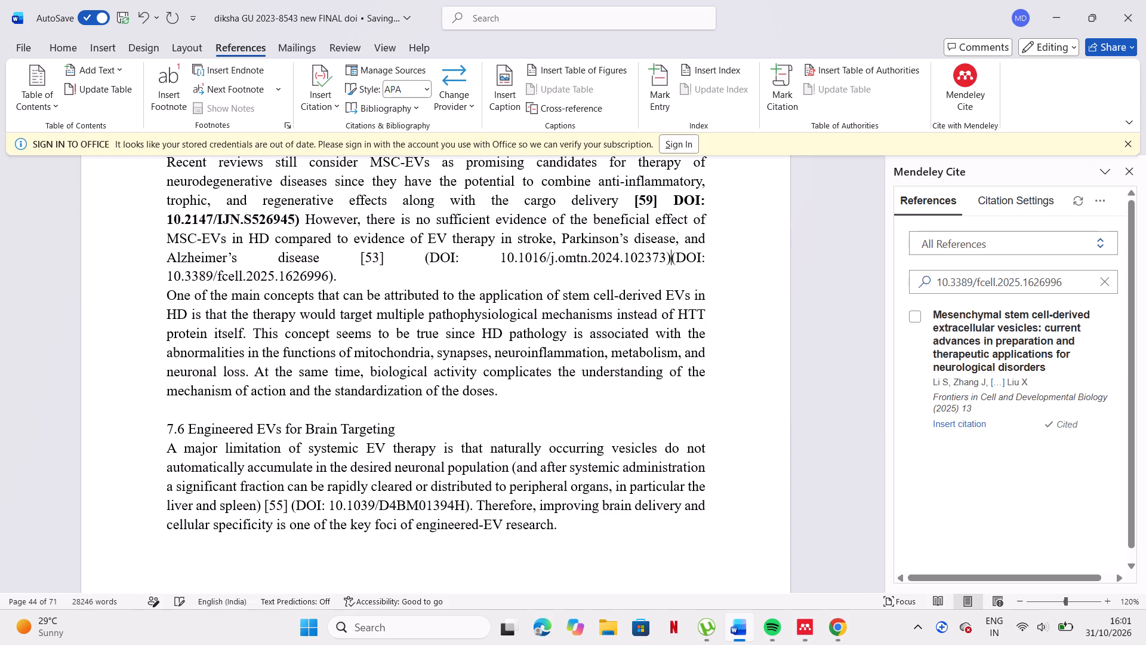
key(space)
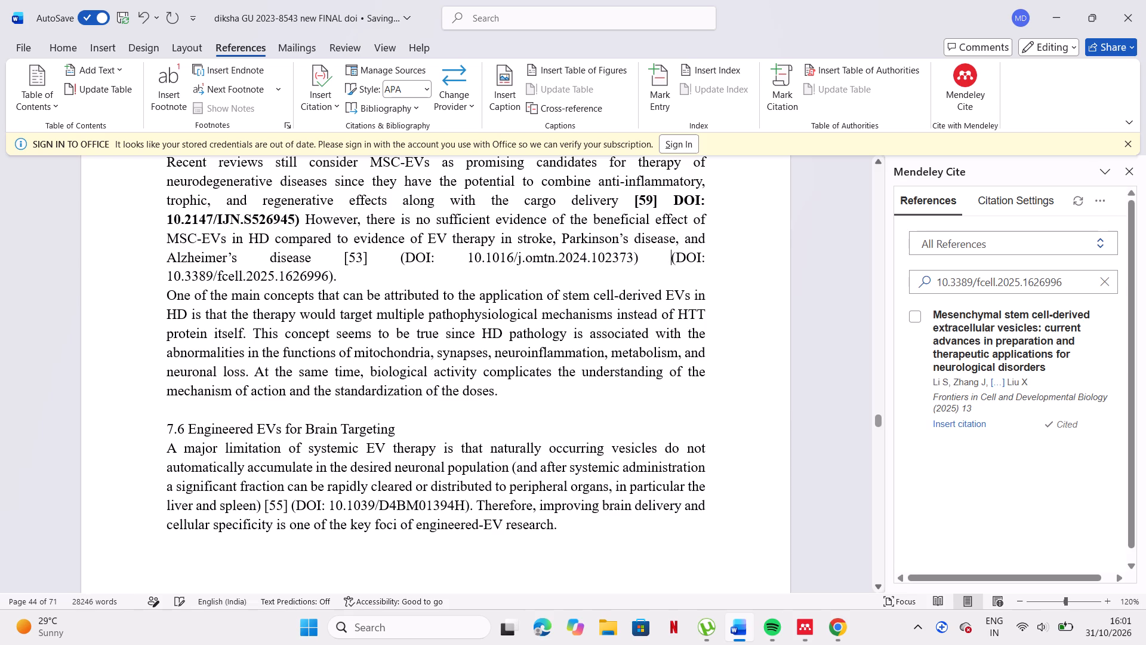
click(667, 259)
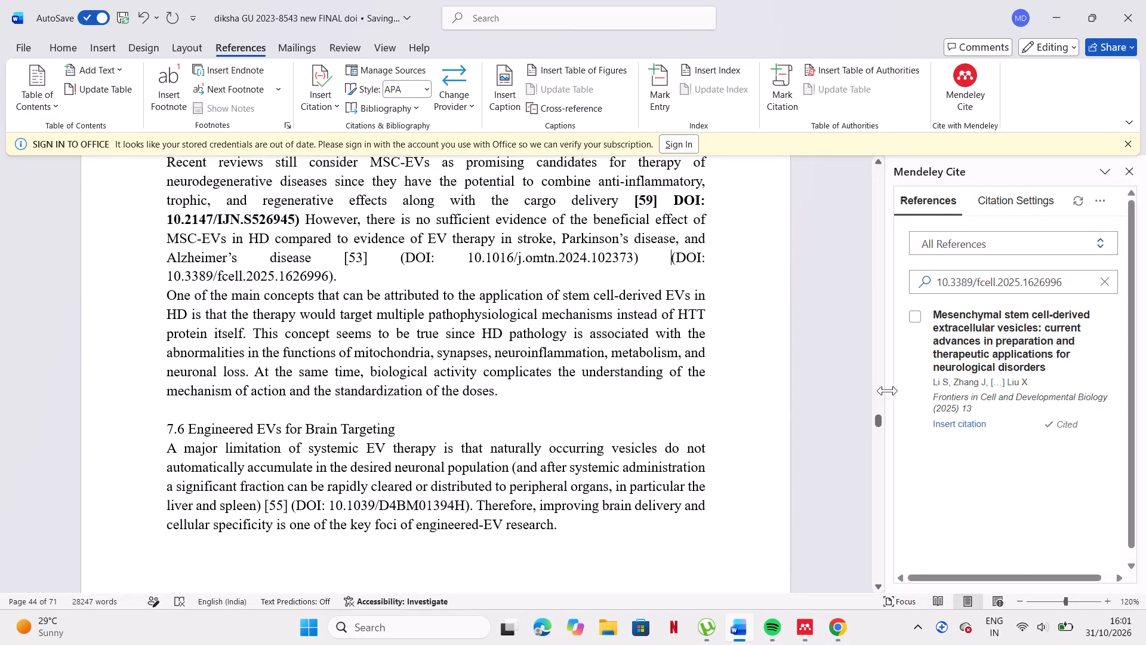
click(962, 421)
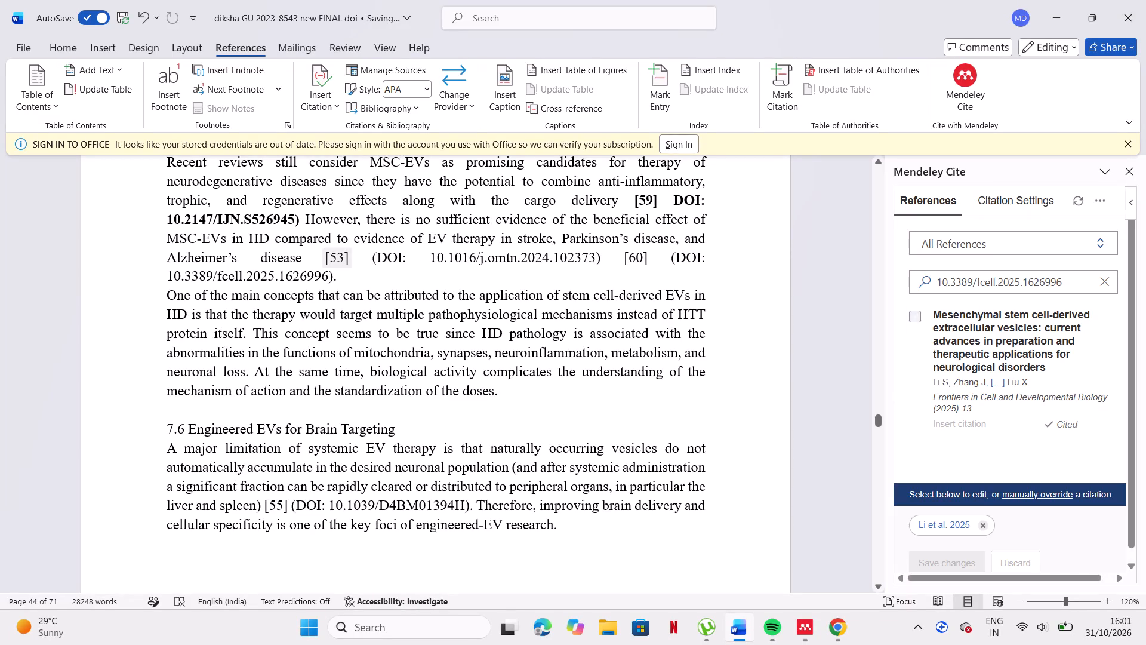
Bold the two new citations after "Alzheimer's disease" together with their DOIs 10.1016/j.omtn.2024.102373 and 10.3389/fcell.2025.1626996.
drag(319, 263, 332, 284)
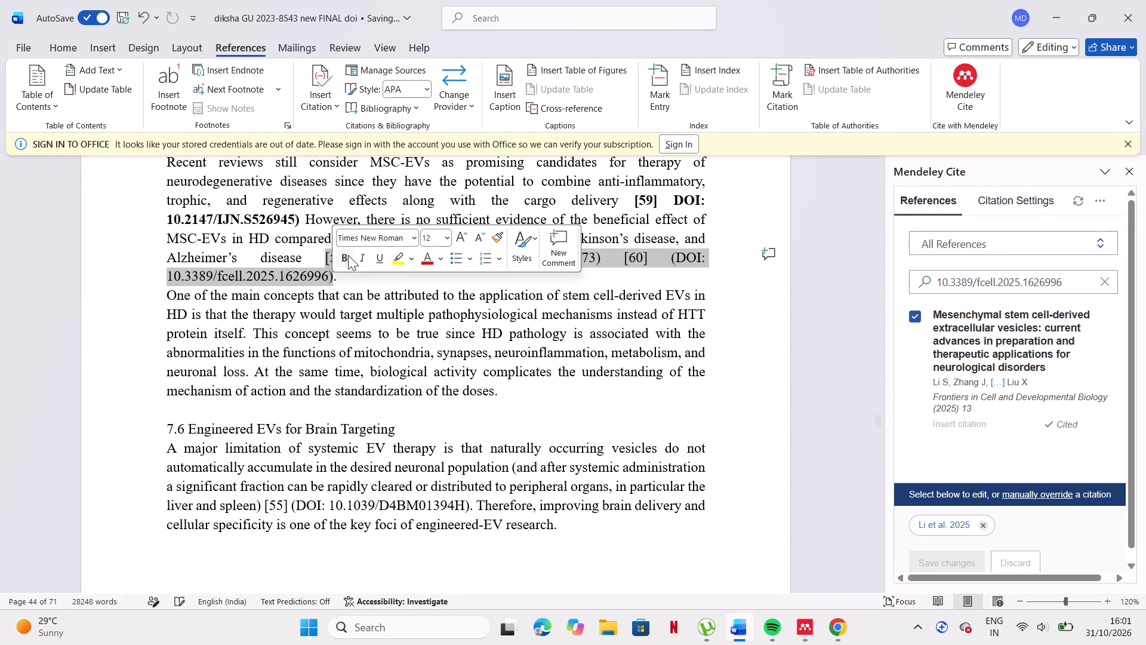
click(348, 255)
click(472, 400)
Copy the DOI 10.1039/D4BM01394H of [55] in section 7.6's first paragraph and search the Mendeley Cite references for it.
scroll(472, 400, down, 1)
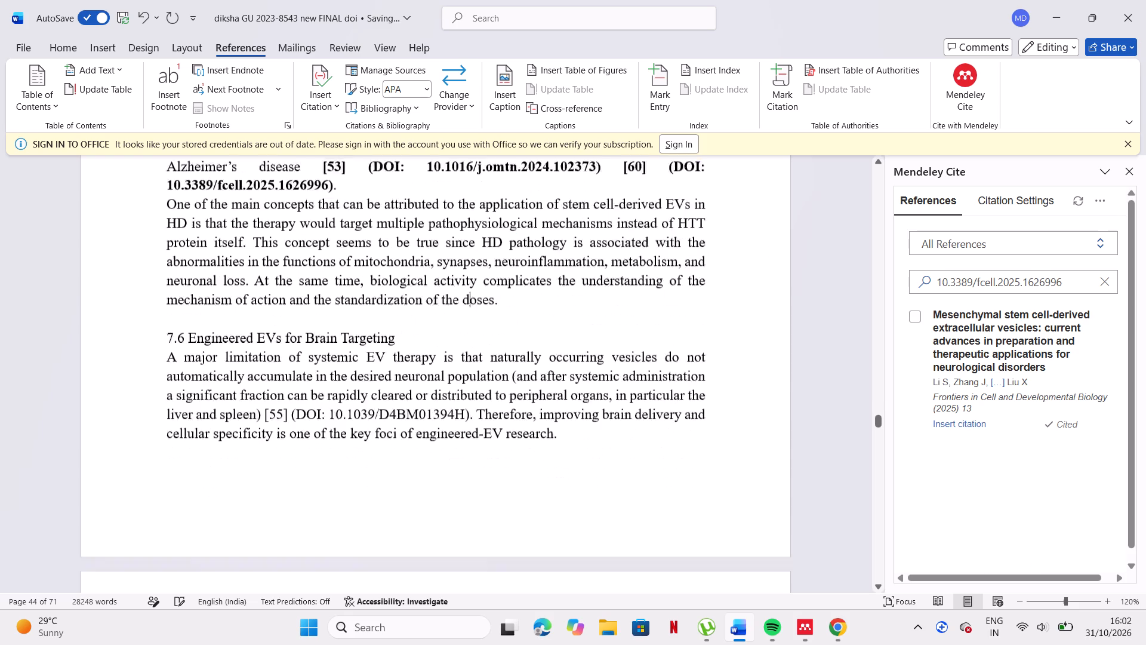
scroll(472, 400, down, 2)
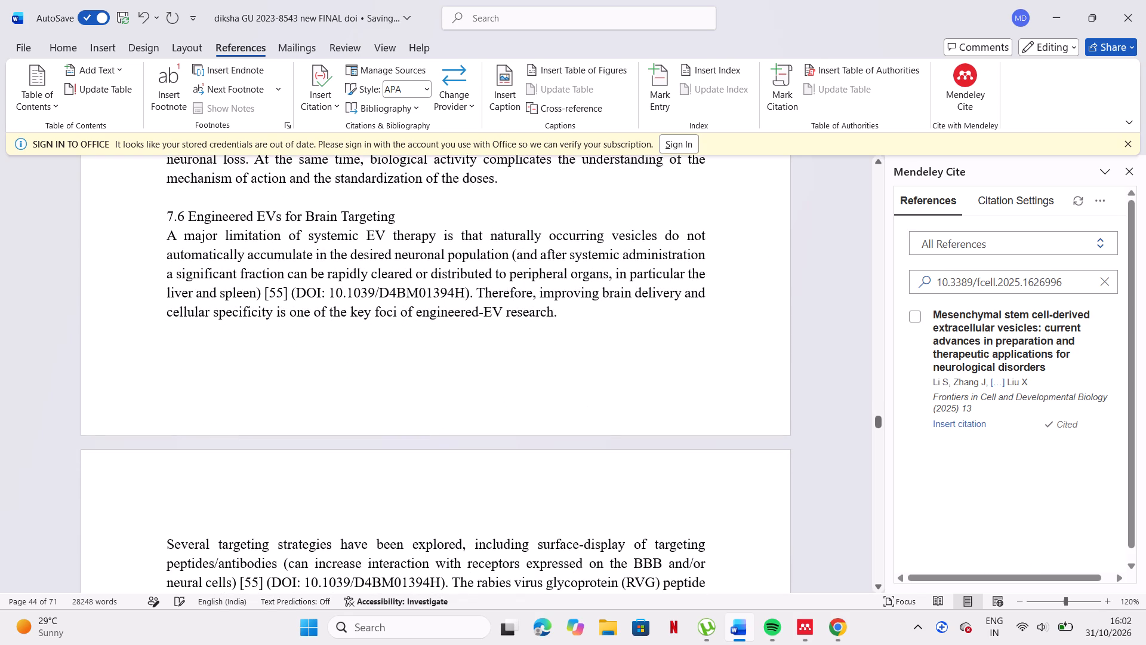
drag(329, 294, 457, 302)
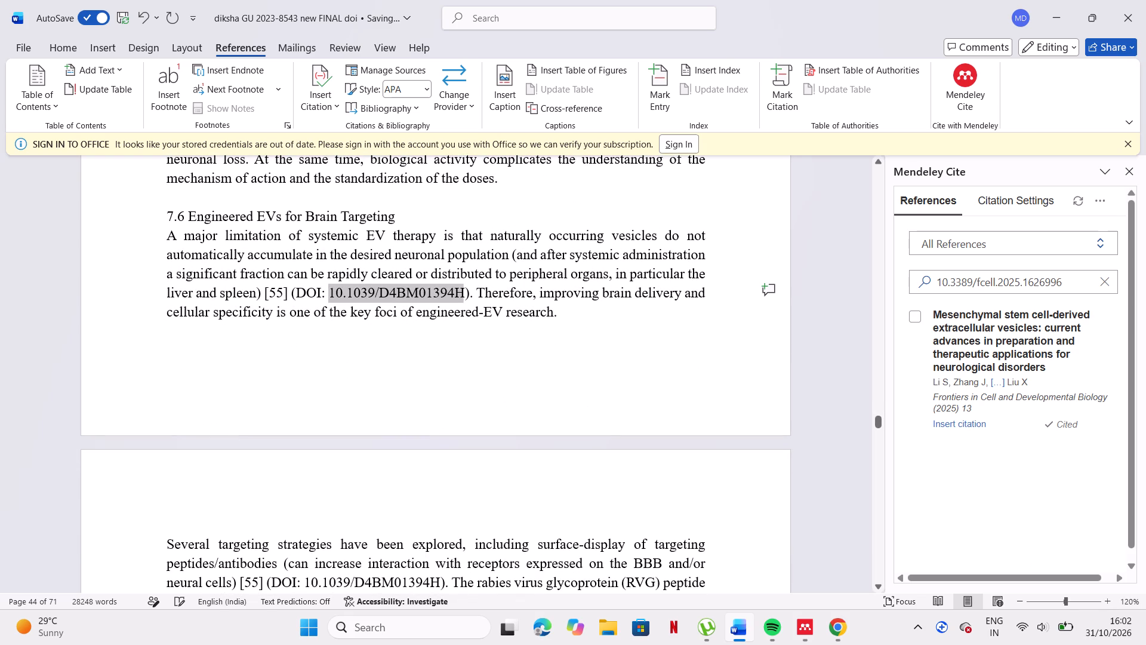
drag(457, 302, 461, 302)
key(ctrl+c)
click(1104, 281)
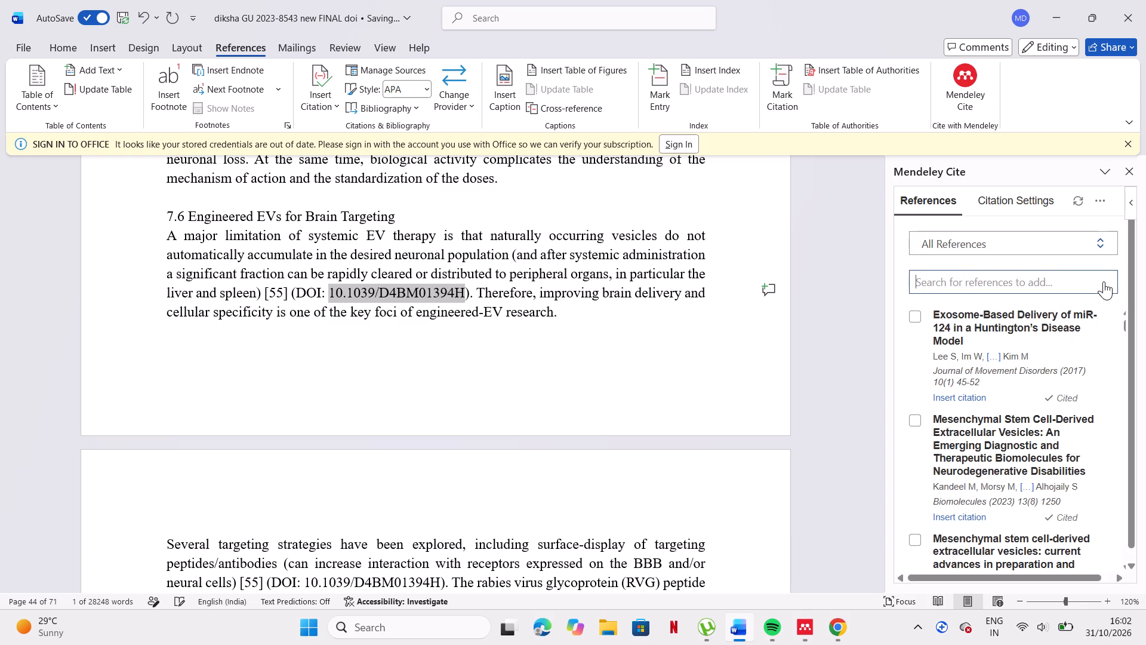
click(1093, 281)
key(ctrl+v)
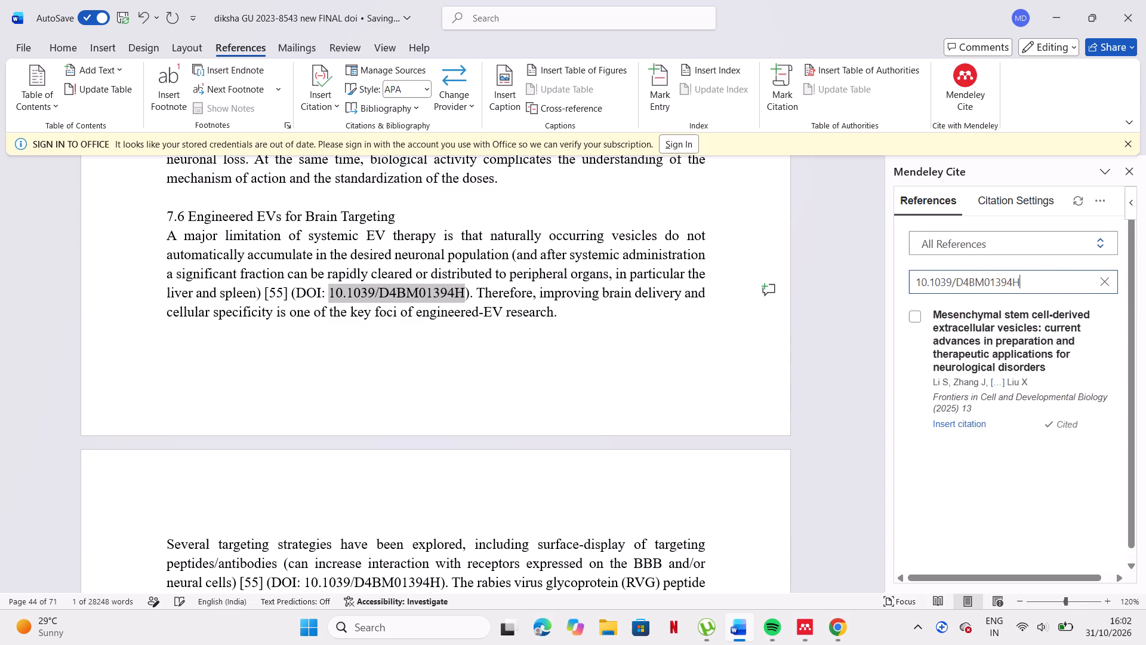
Replace [55] after "liver and spleen)" with the Mendeley citation for "Extracellular vesicles as drug and gene delivery vehicles in central nervous system diseases".
click(291, 295)
key(BackSpace)
key(BackSpace)
key(BackSpace)
key(BackSpace)
key(BackSpace)
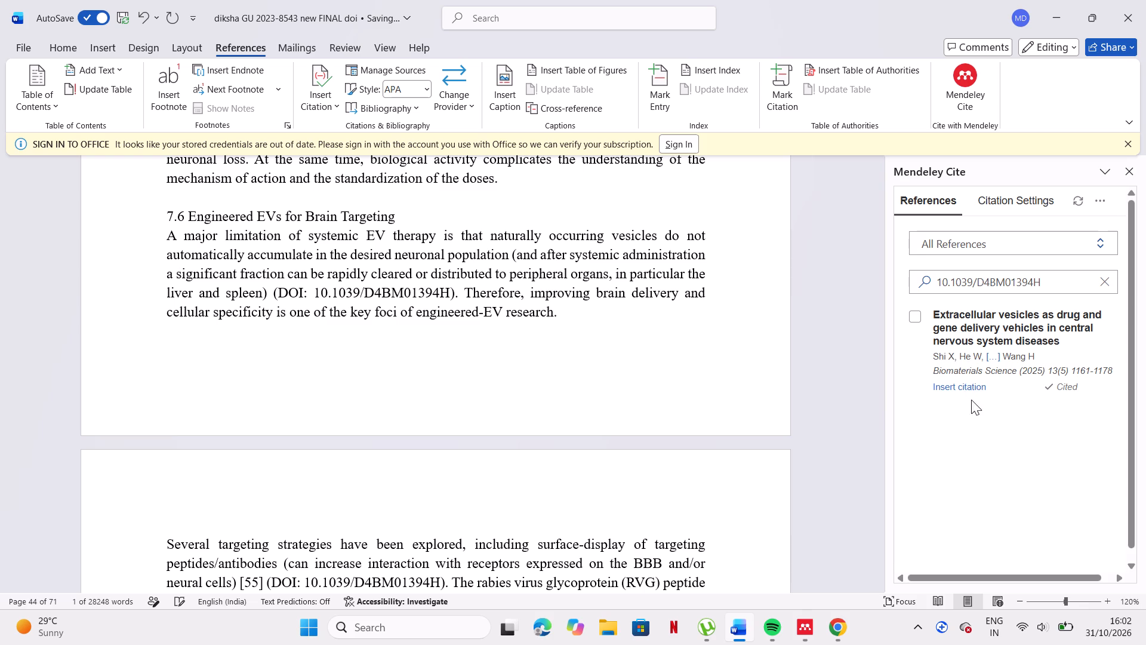
click(967, 385)
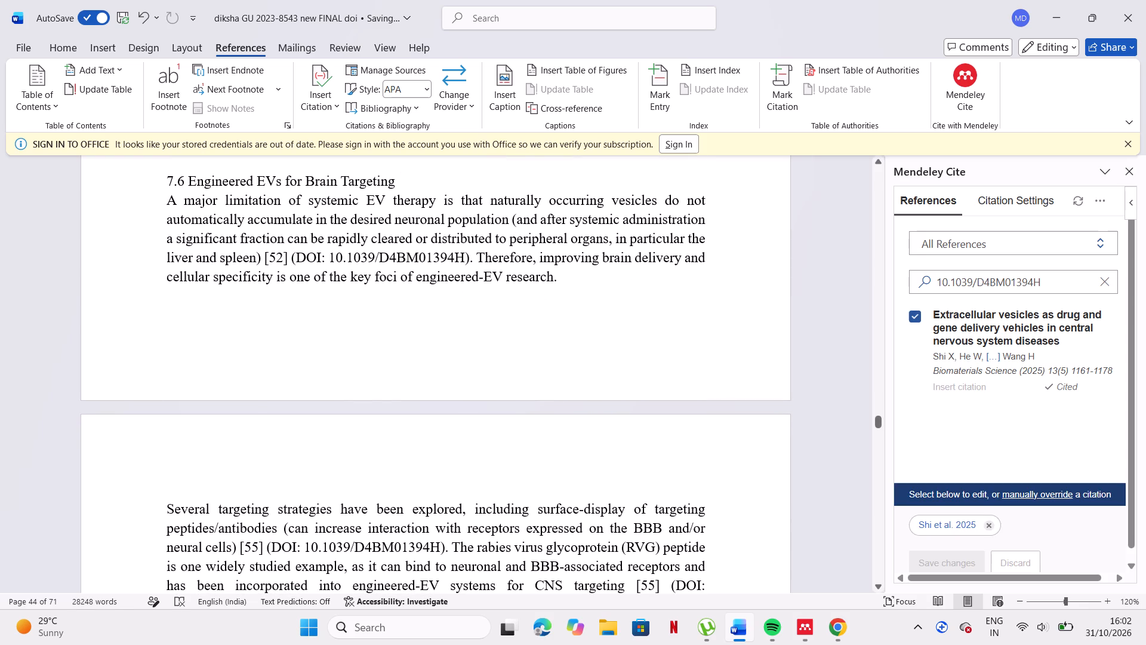
Bold the new citation after "liver and spleen)" together with its DOI 10.1039/D4BM01394H, including the closing bracket.
drag(262, 257, 473, 260)
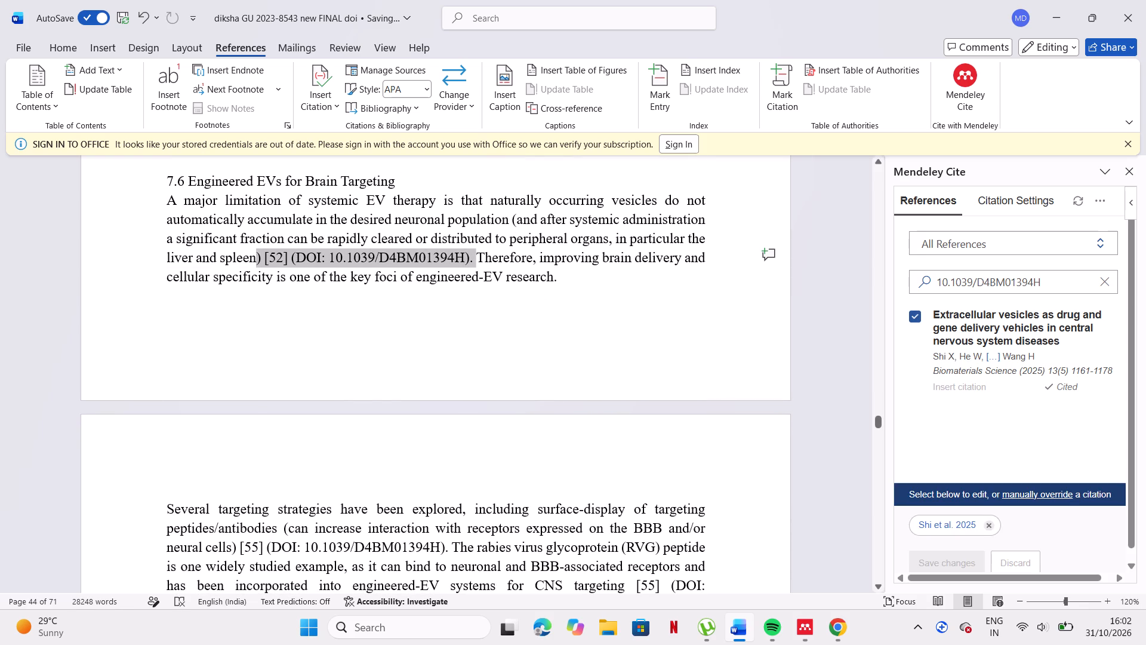
drag(473, 260, 468, 262)
click(468, 262)
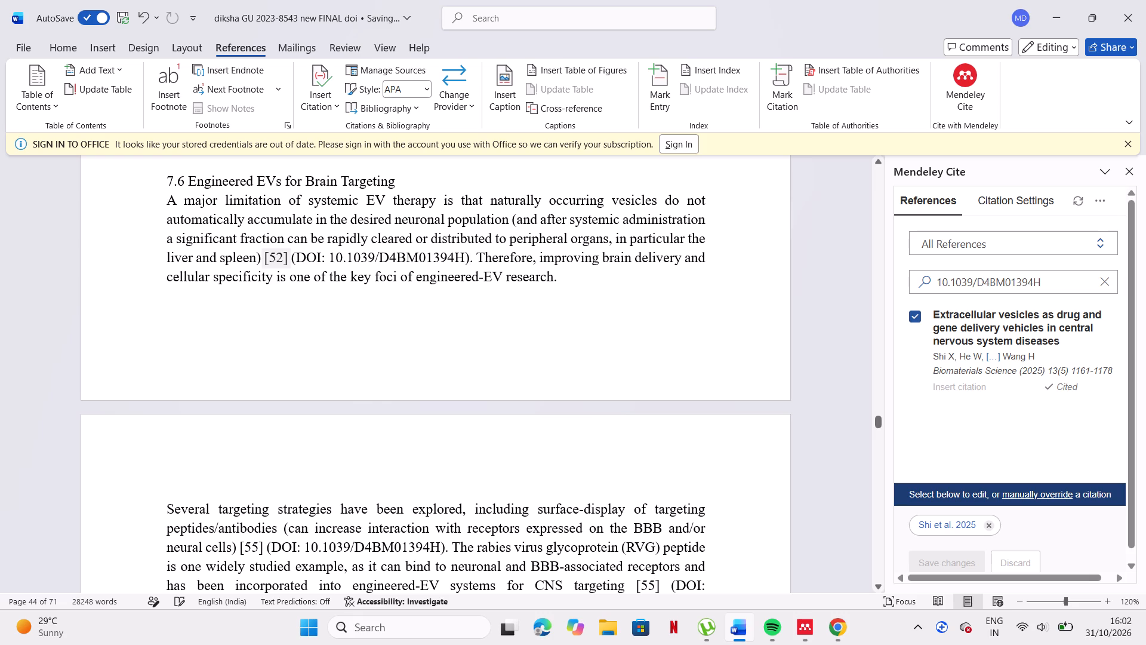
click(264, 251)
drag(264, 251, 422, 252)
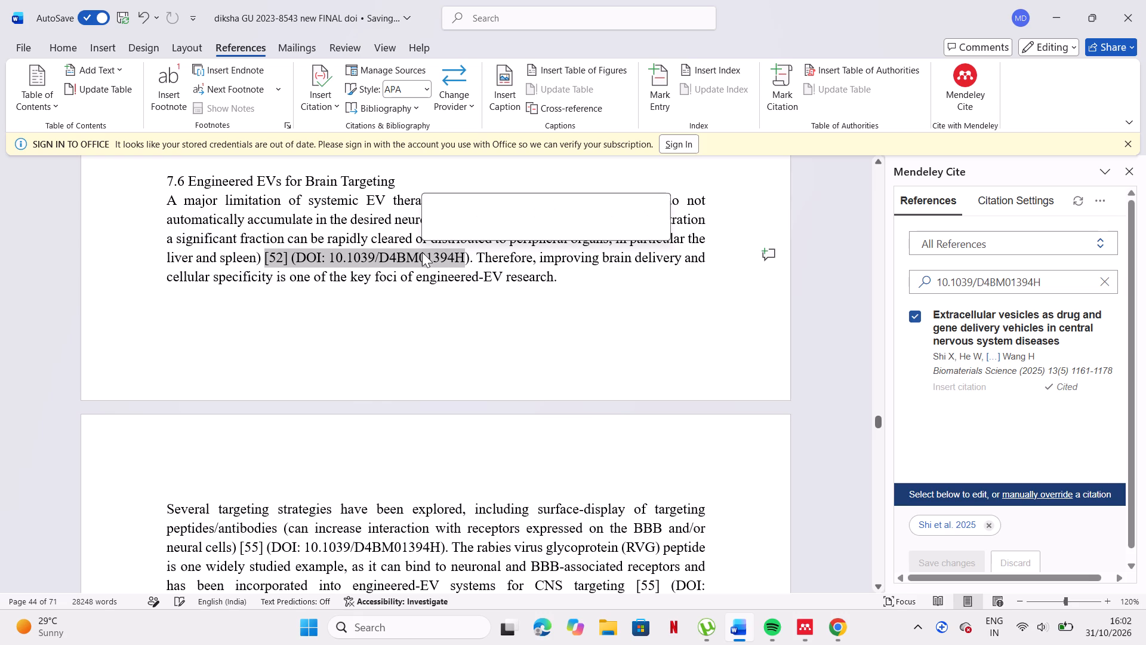
click(432, 226)
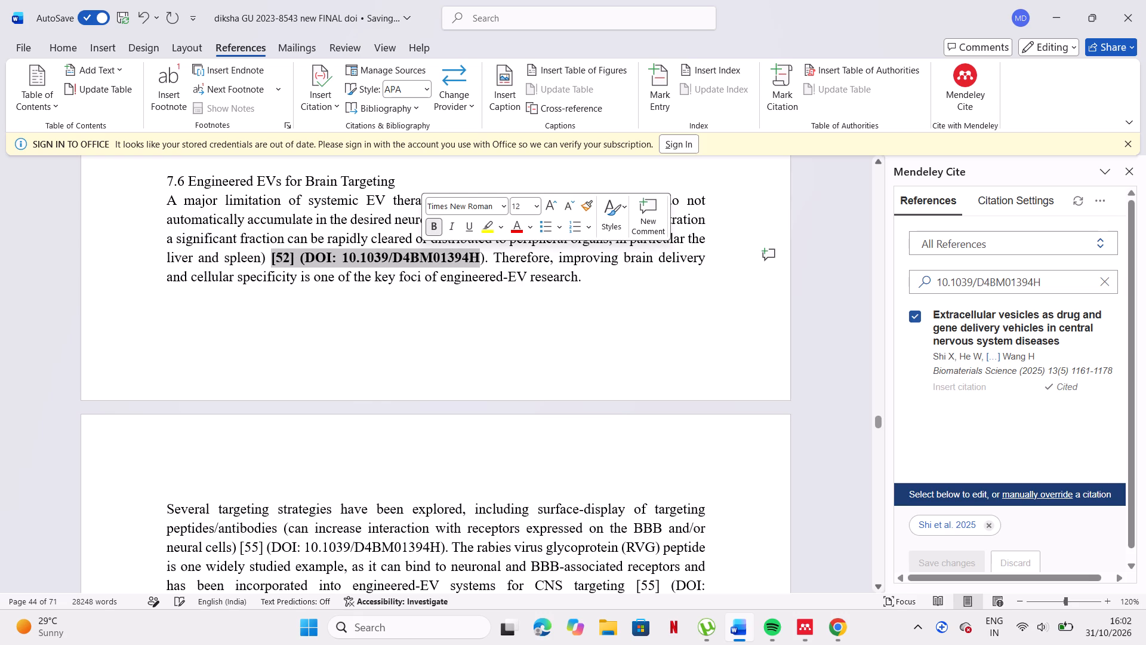
click(485, 258)
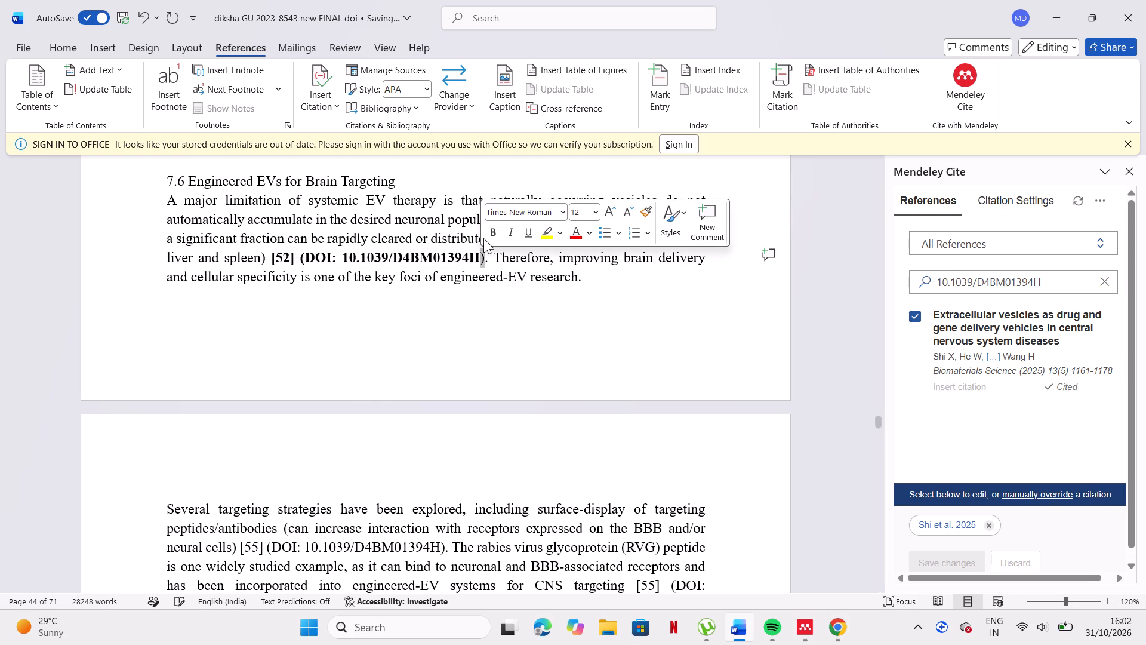
click(487, 235)
click(500, 306)
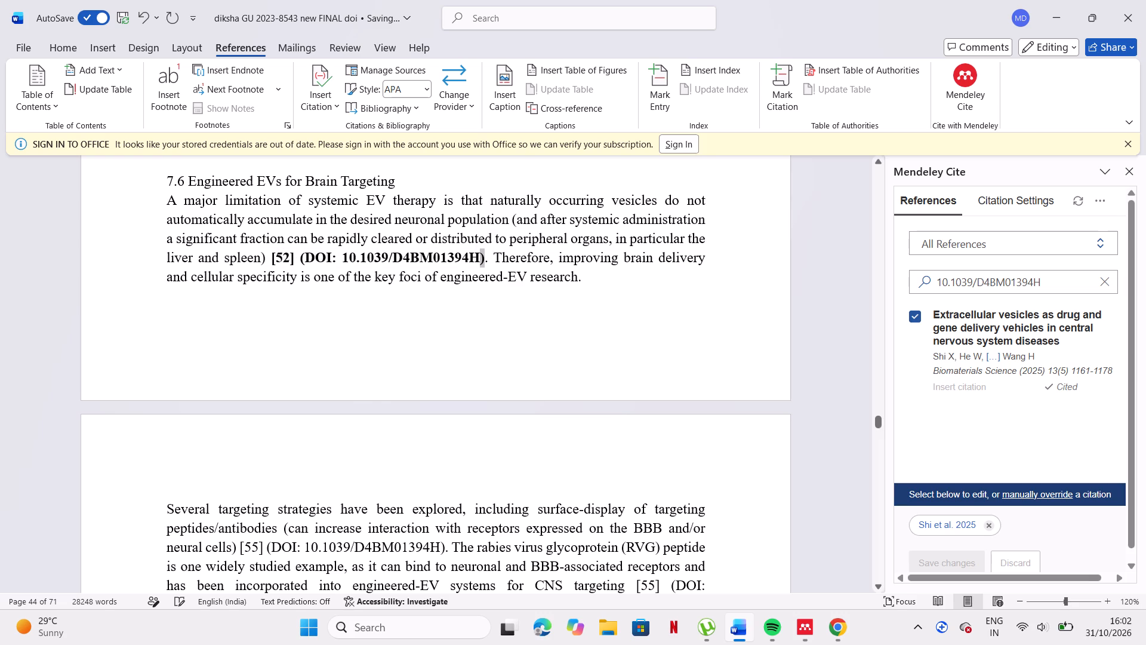
Delete [55] with its DOI 10.1039/D4BM01394H and the full stop after "neural cells)" in the targeting strategies paragraph.
scroll(500, 306, down, 1)
scroll(452, 242, up, 1)
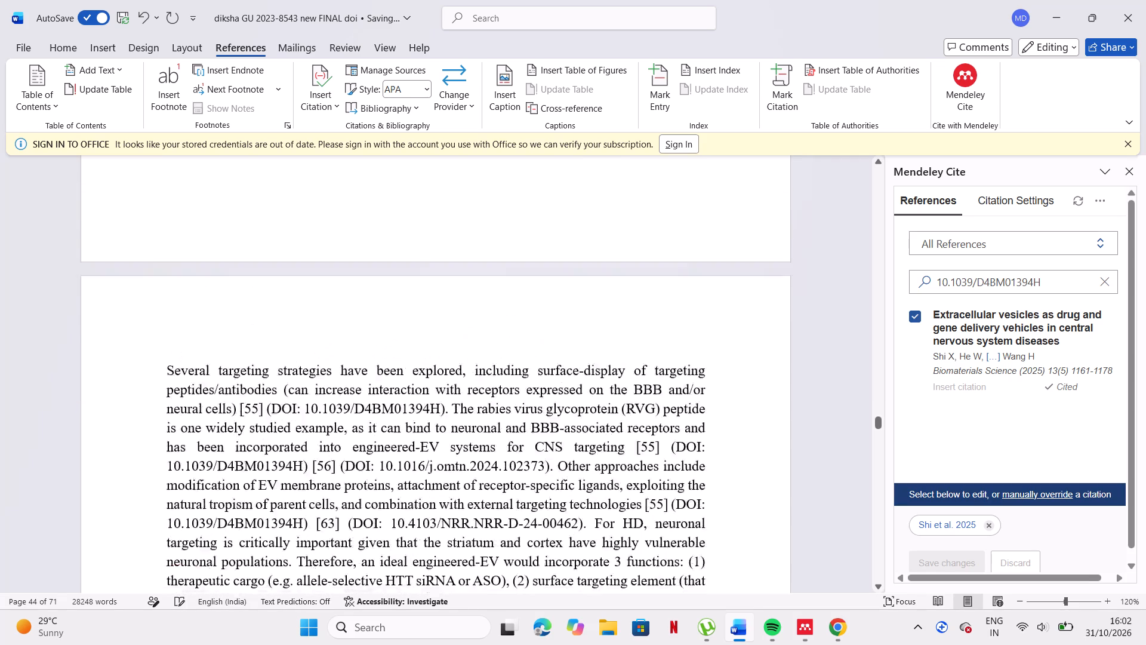
scroll(452, 242, up, 2)
scroll(452, 242, down, 1)
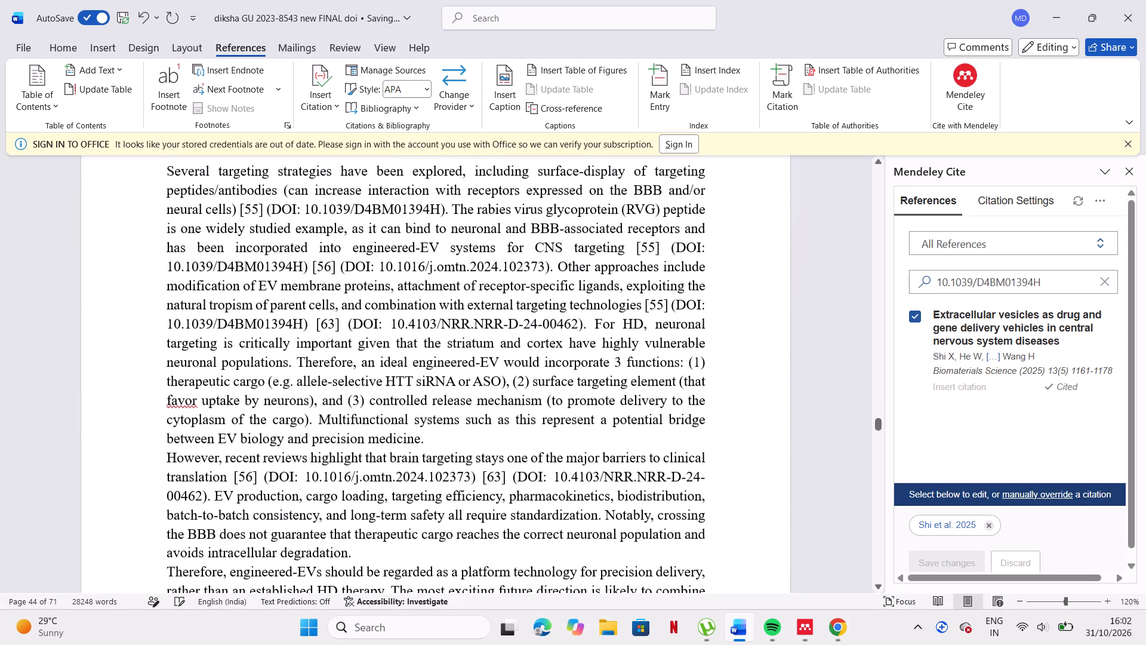
drag(240, 206, 393, 208)
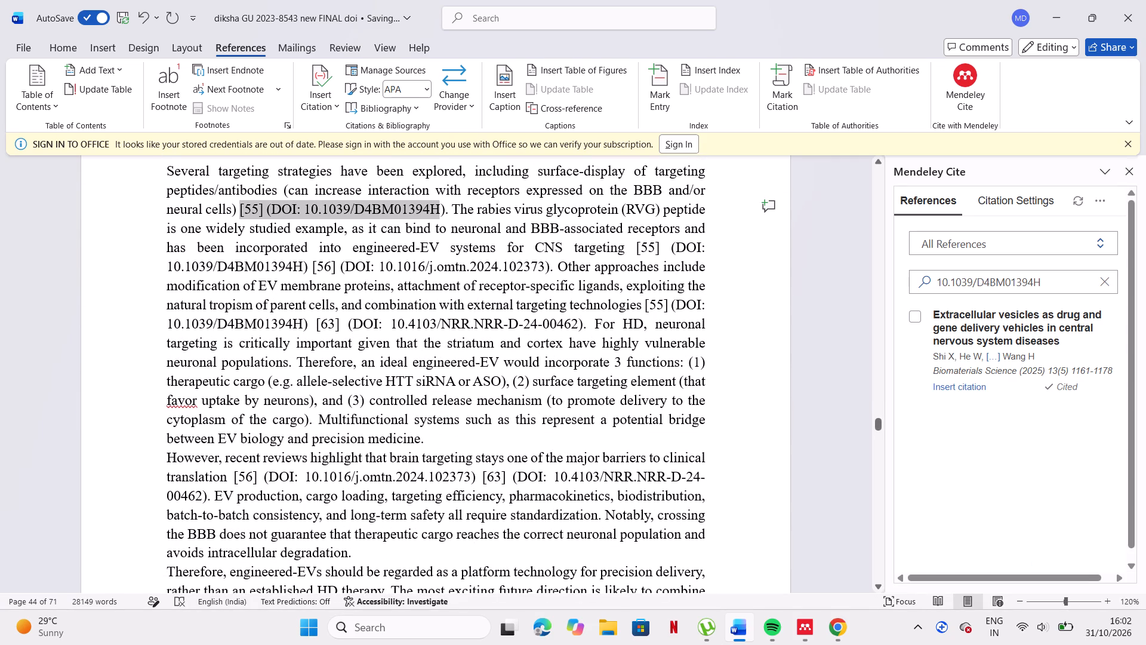
drag(393, 208, 443, 210)
click(452, 179)
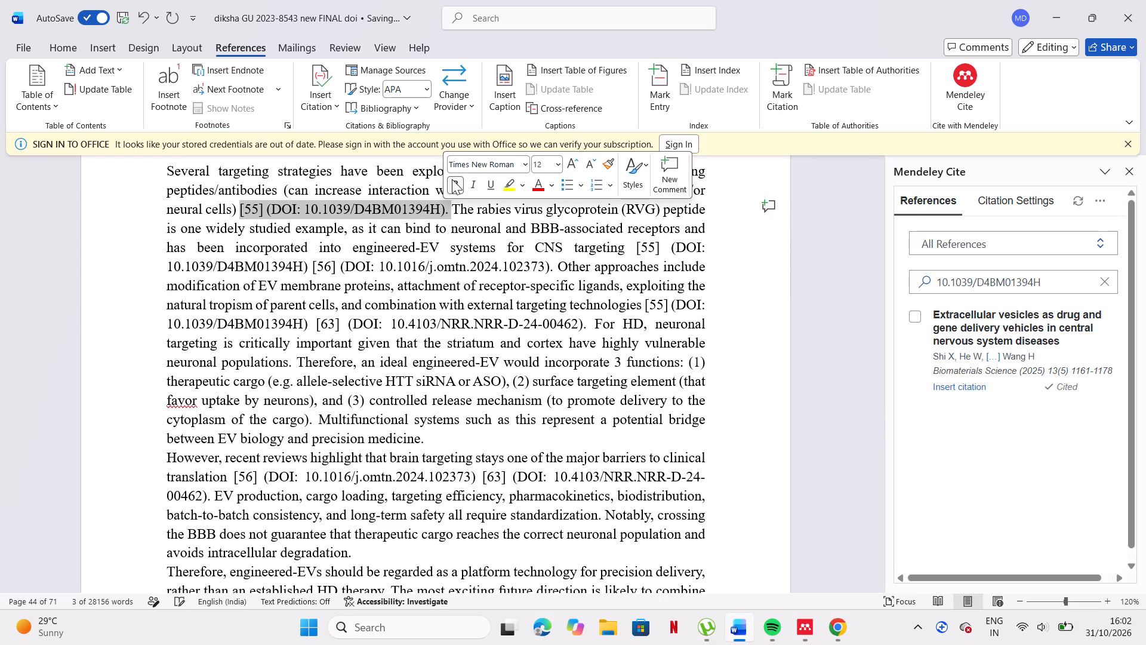
click(452, 179)
key(BackSpace)
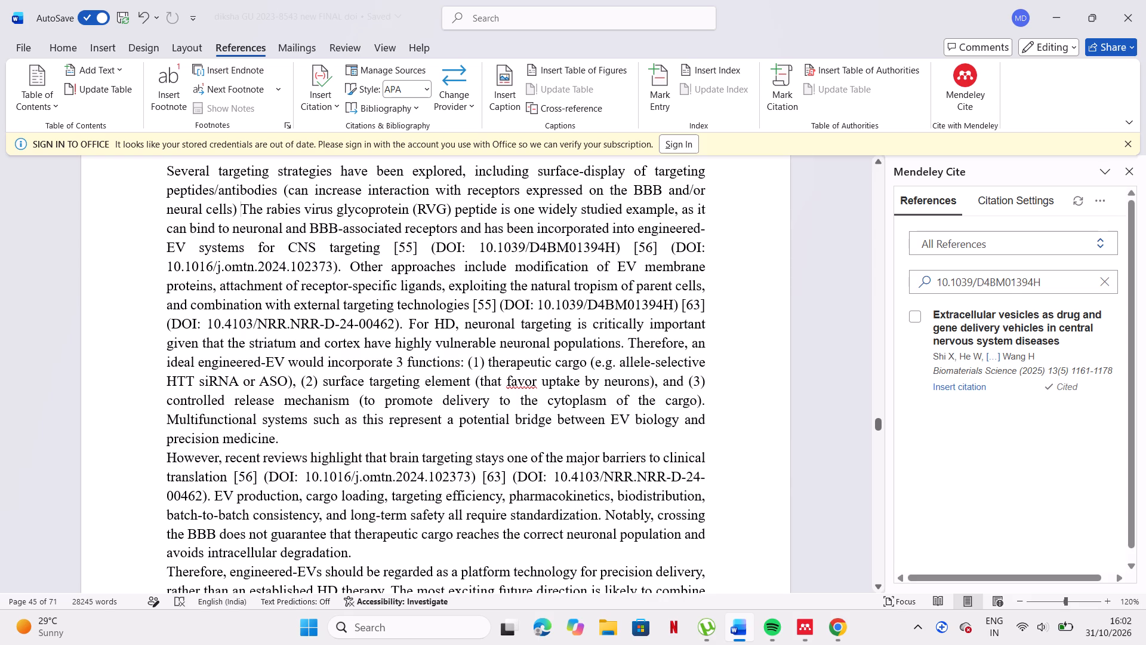
Replace [55] after "CNS targeting" with the Mendeley citation for "Extracellular vesicles as drug and gene delivery vehicles in central nervous system diseases".
drag(479, 244, 616, 249)
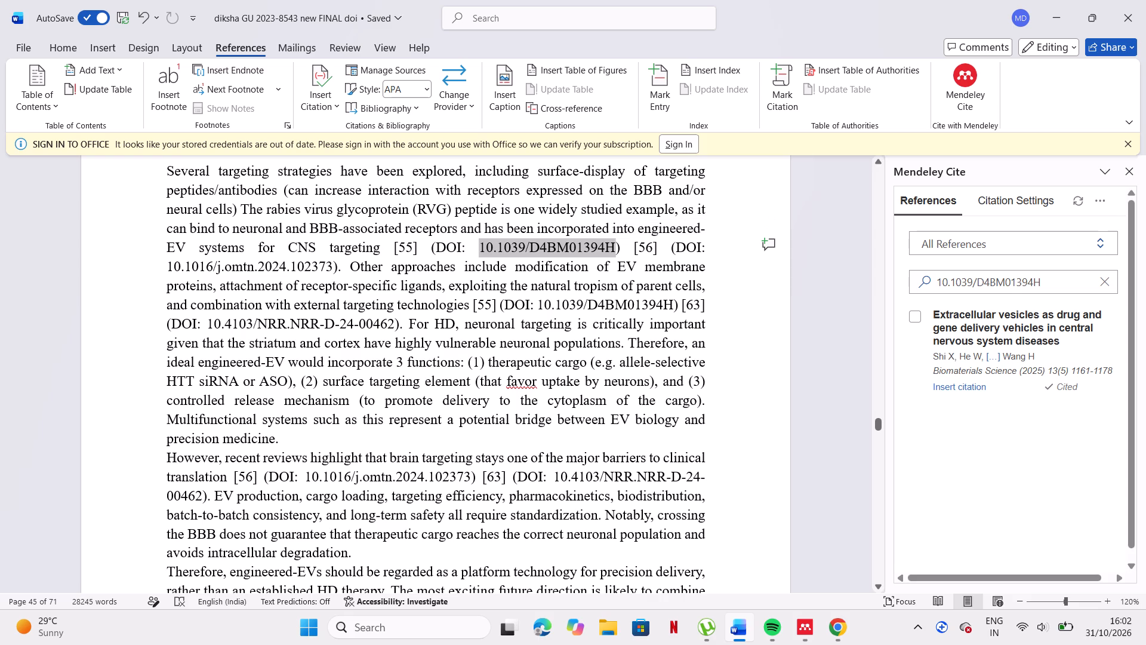
drag(616, 249, 615, 248)
click(424, 248)
key(BackSpace)
key(BackSpace)
key(BackSpace)
key(BackSpace)
key(BackSpace)
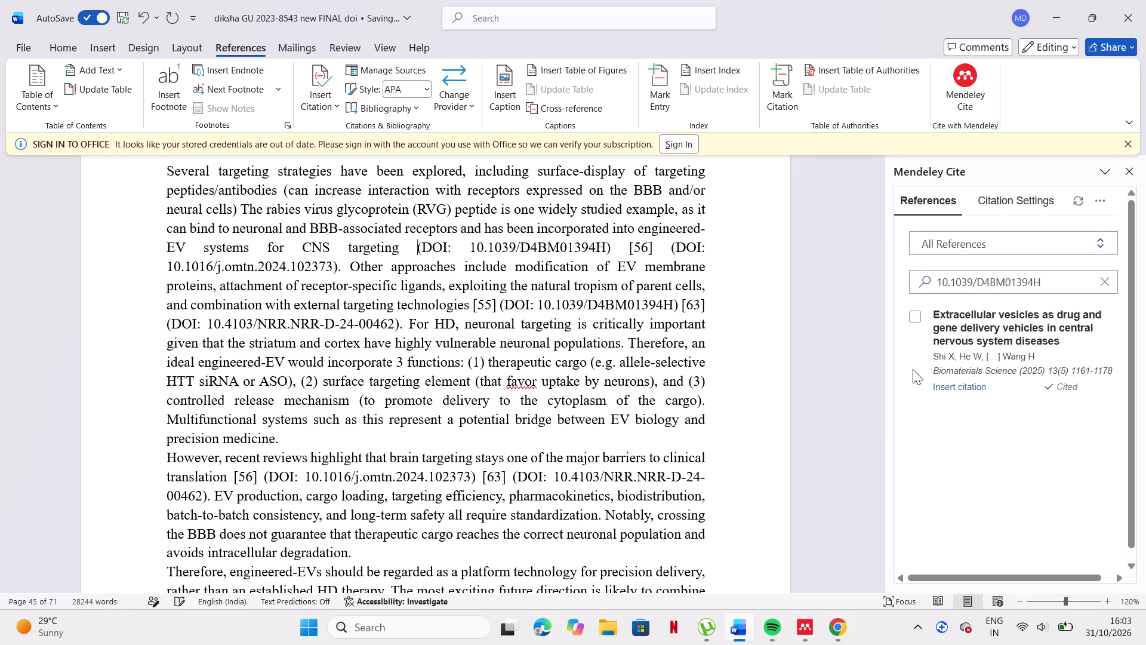
click(950, 386)
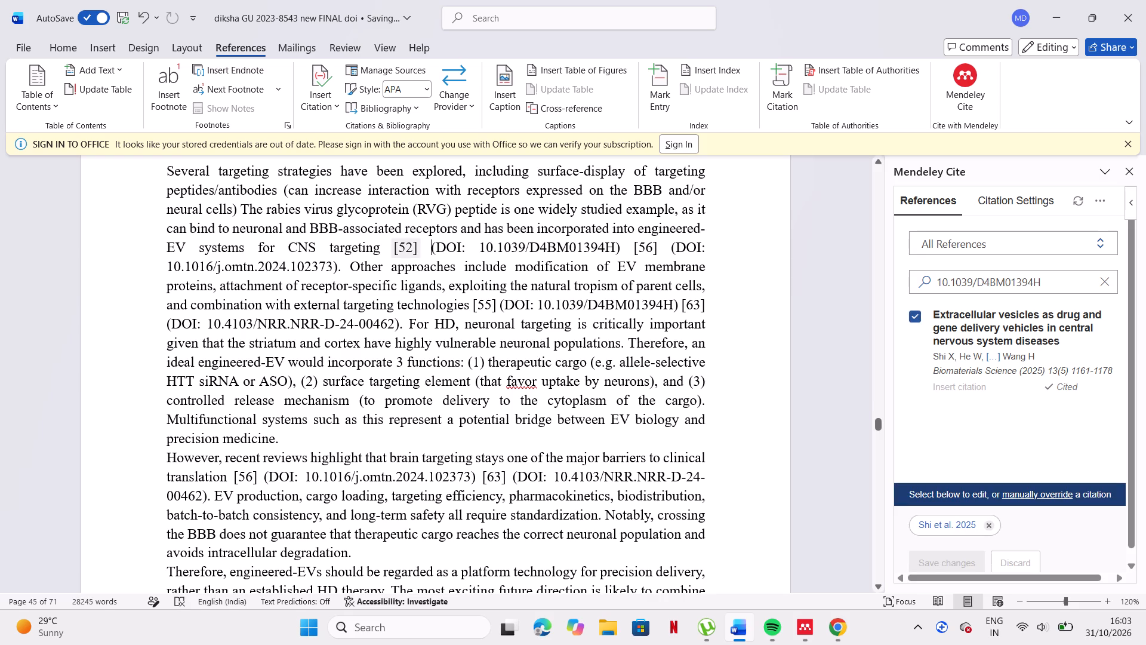
Bold the new citation after "CNS targeting" together with its DOI 10.1039/D4BM01394H.
drag(393, 247, 618, 247)
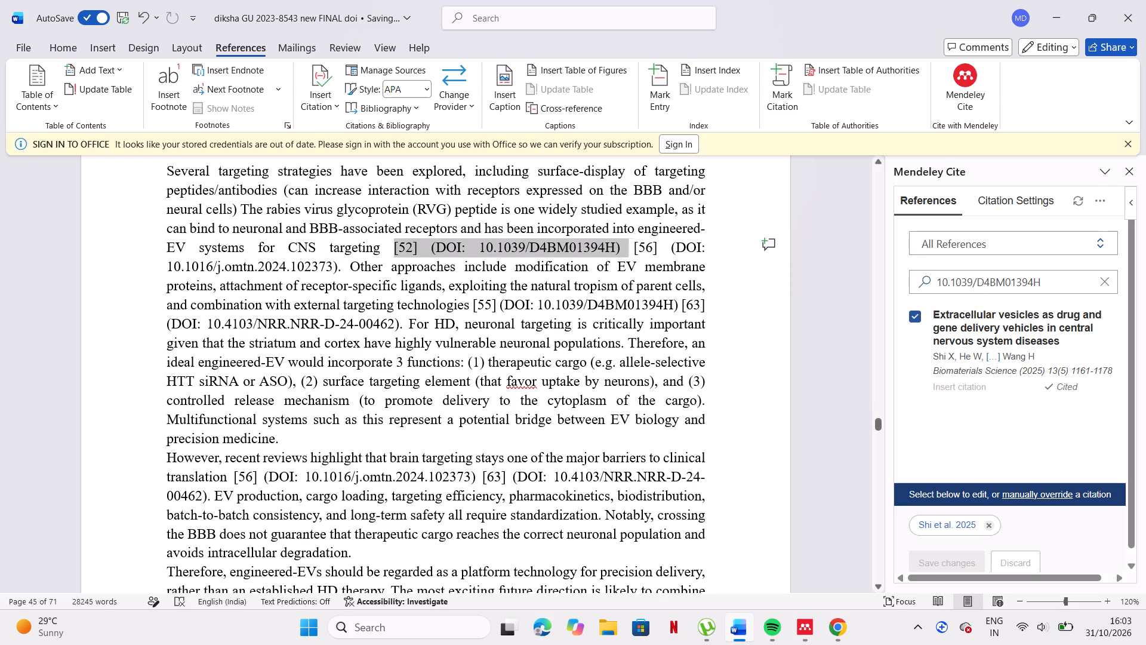
drag(618, 247, 617, 247)
click(627, 222)
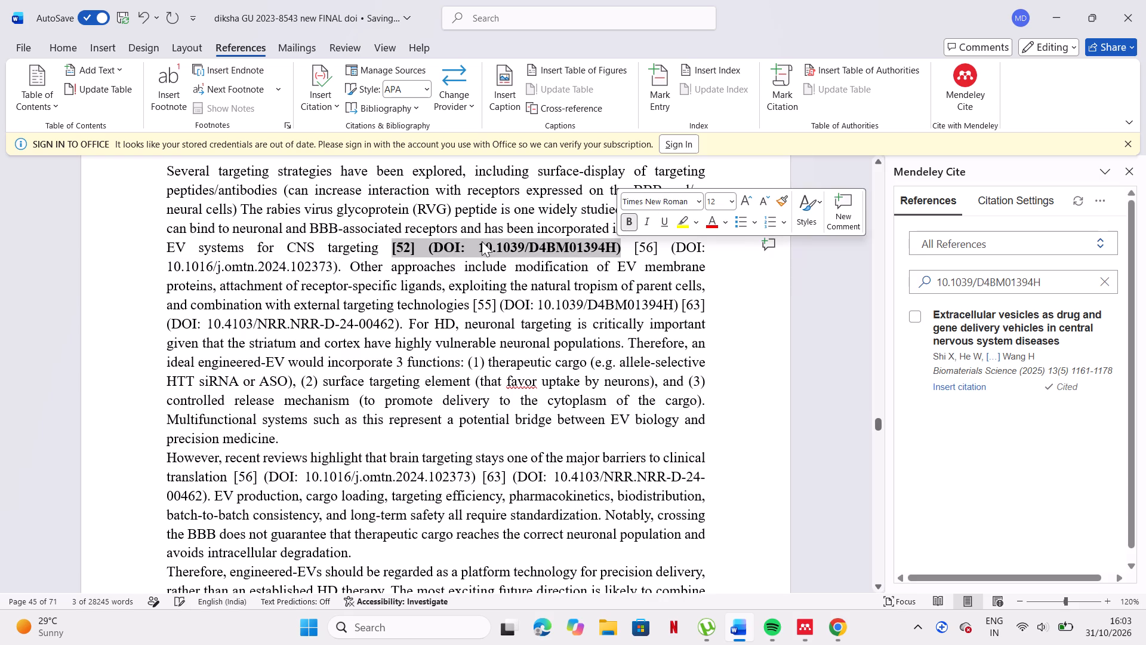
Copy the DOI 10.1016/j.omtn.2024.102373 of [56] in the targeting strategies paragraph and search the Mendeley Cite references for it.
drag(165, 267, 238, 271)
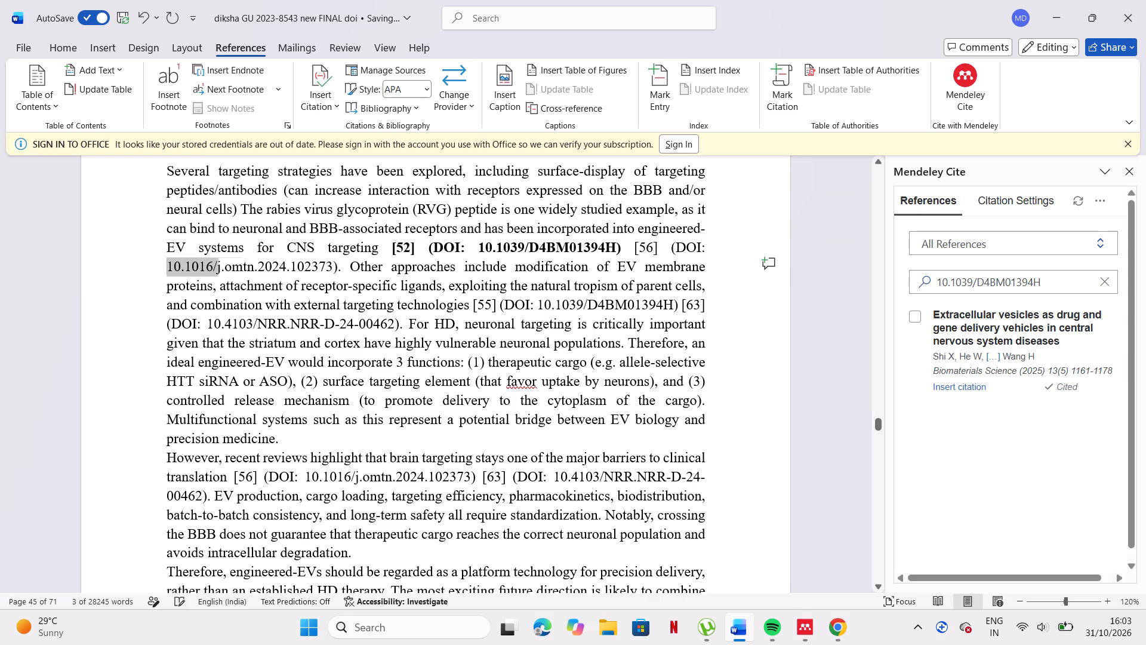
drag(238, 271, 329, 269)
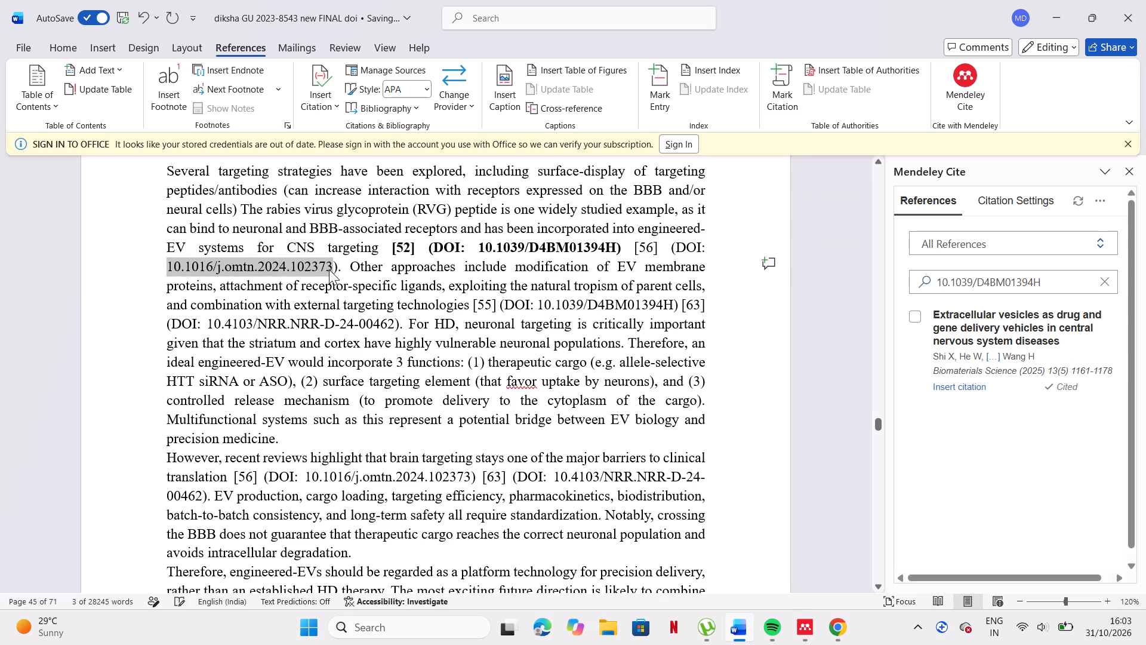
key(ctrl+c)
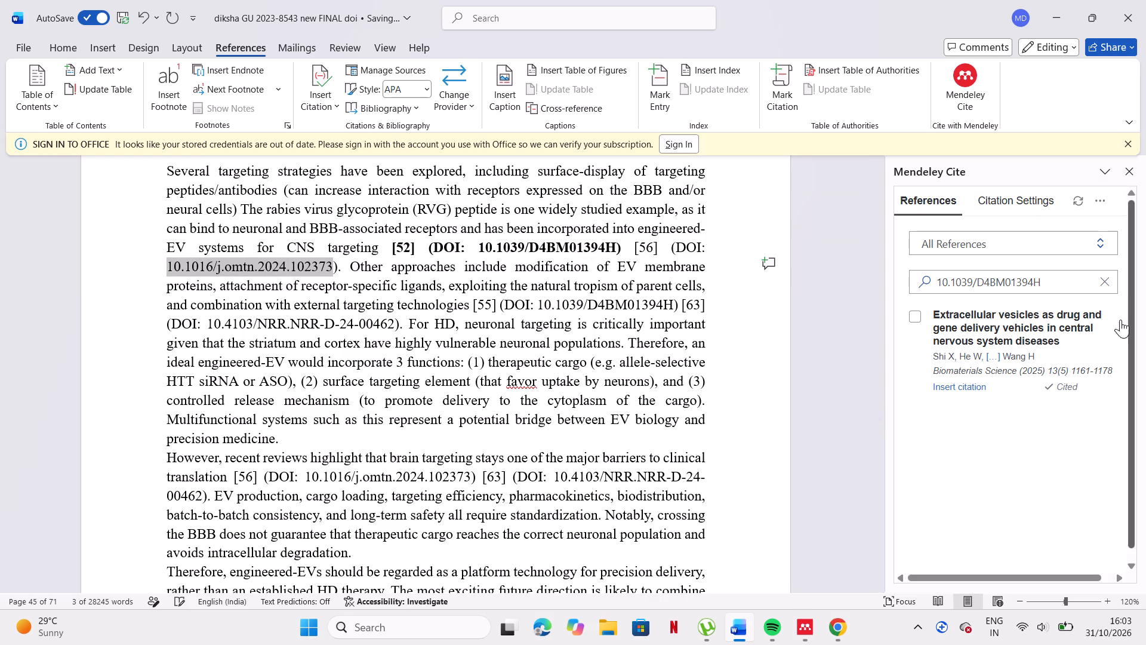
click(1104, 279)
click(1082, 282)
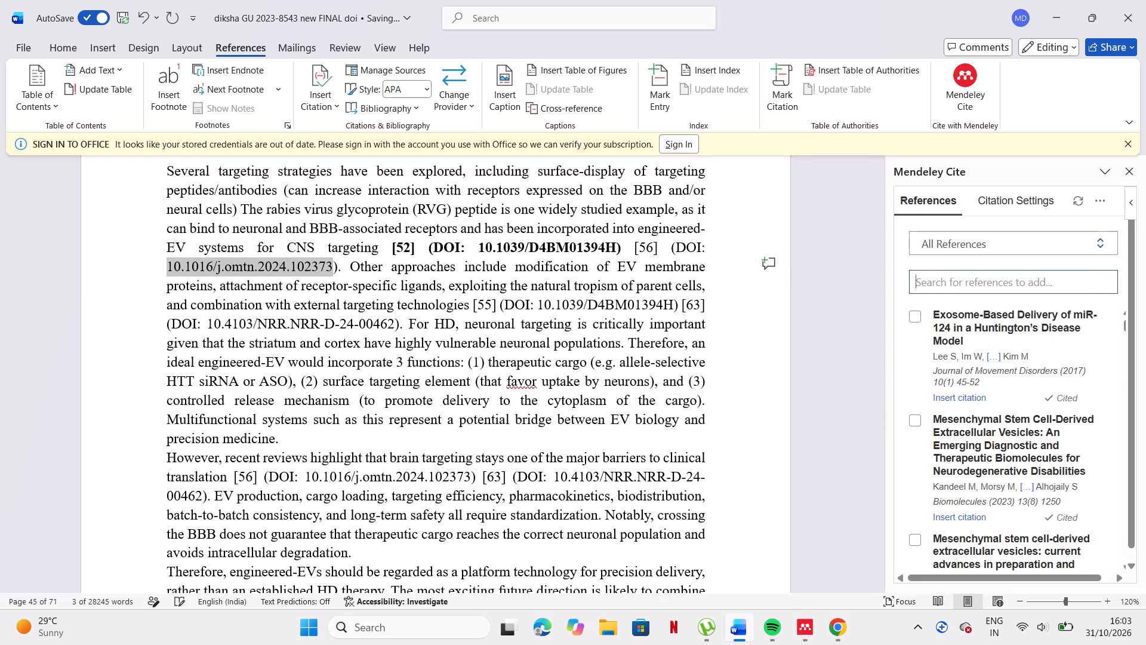
key(ctrl+v)
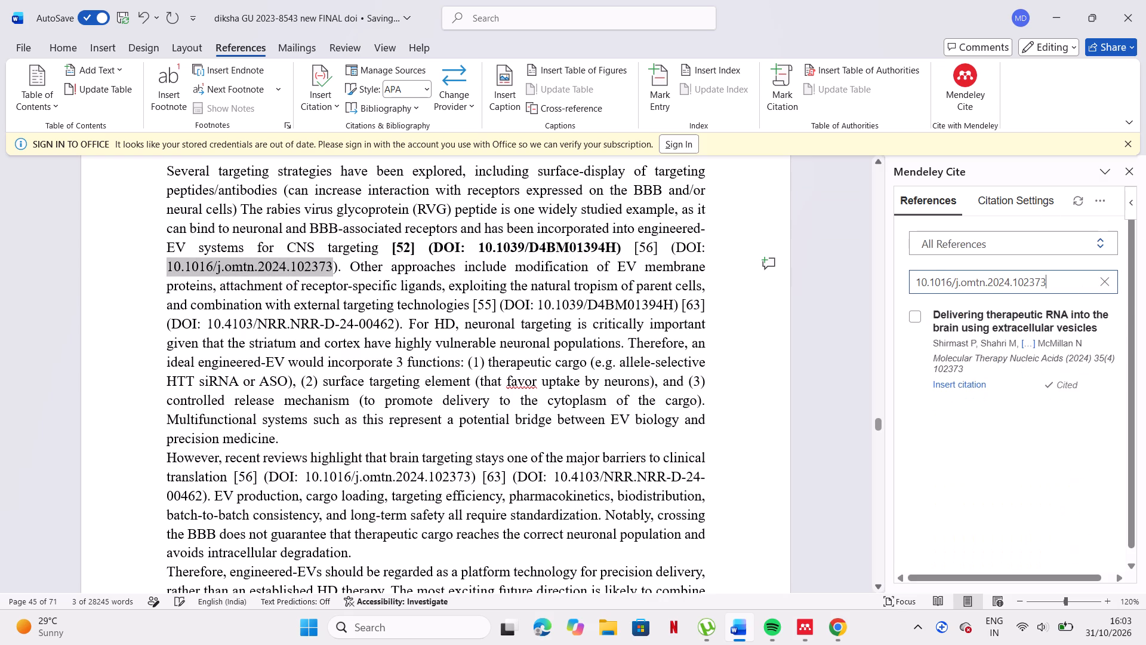
Replace [56] before that DOI with the Mendeley citation for "Delivering therapeutic RNA into the brain using extracellular vesicles".
click(671, 248)
key(BackSpace)
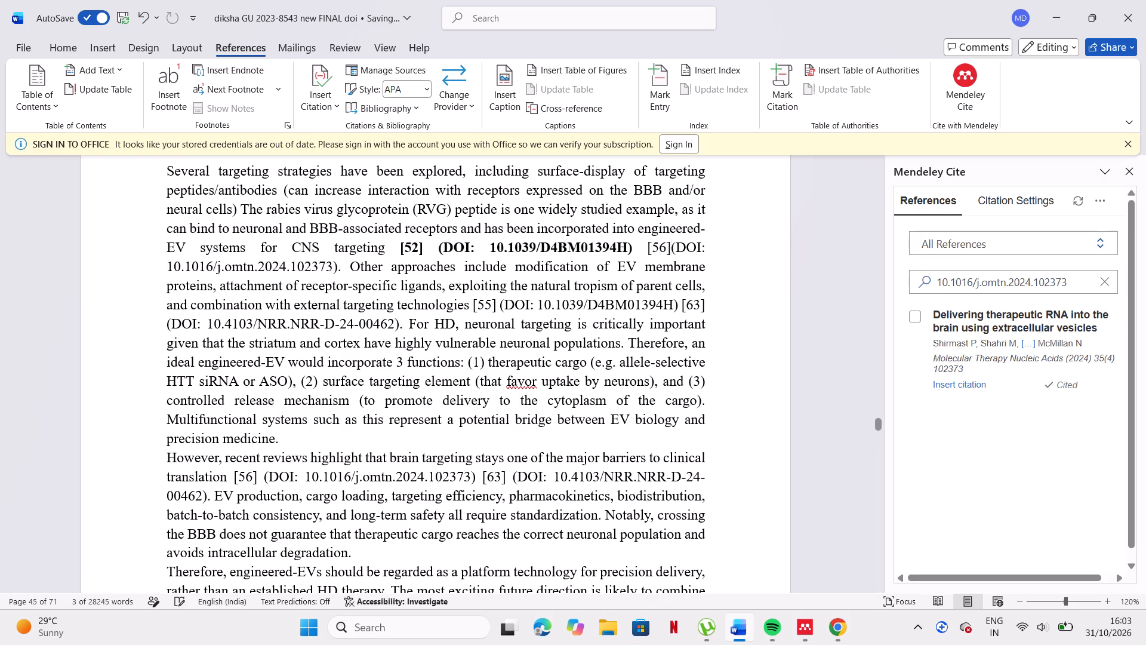
key(BackSpace)
key(BackSpace)
key(BackSpace)
key(BackSpace)
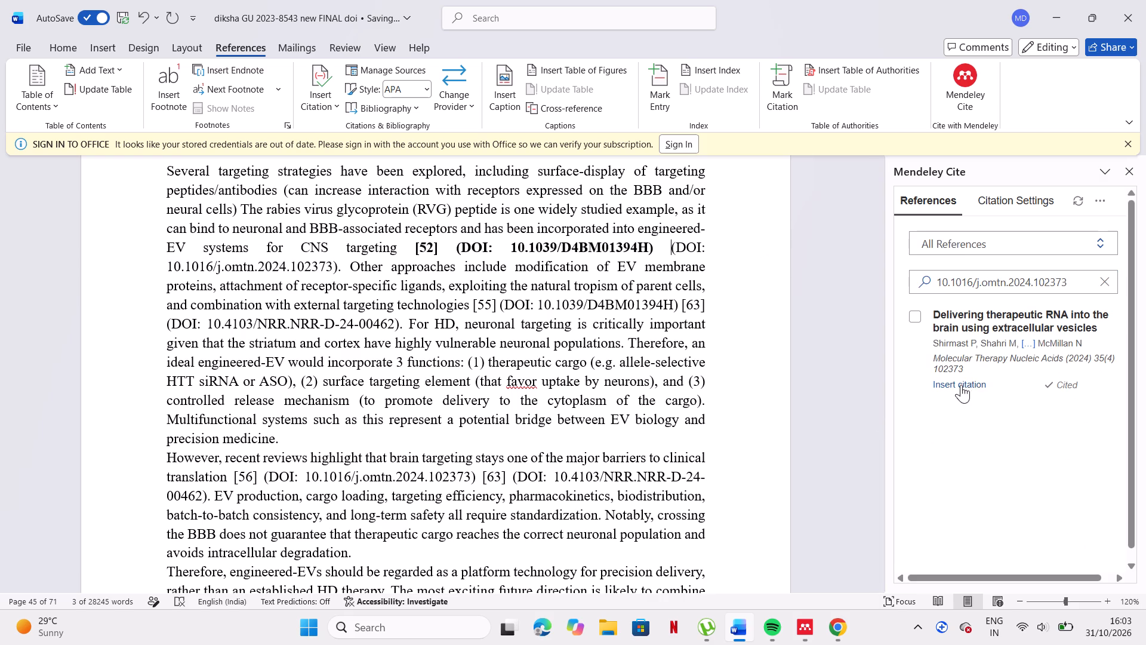
click(960, 385)
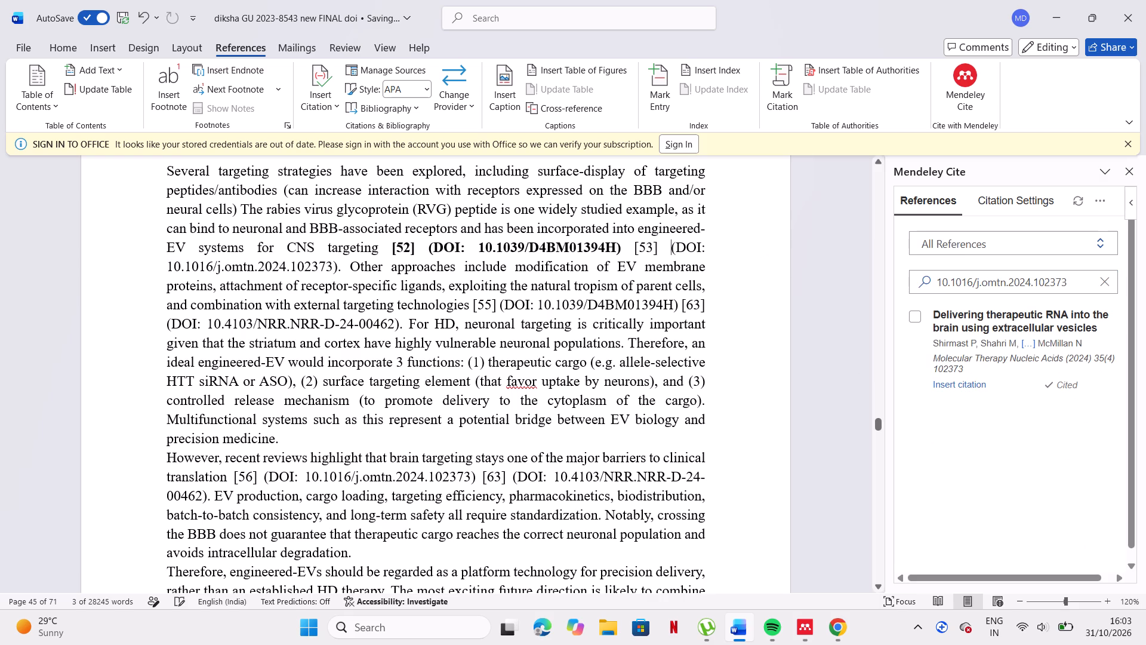
Bold the new citation before "Other approaches" together with its DOI 10.1016/j.omtn.2024.102373.
drag(634, 243, 372, 274)
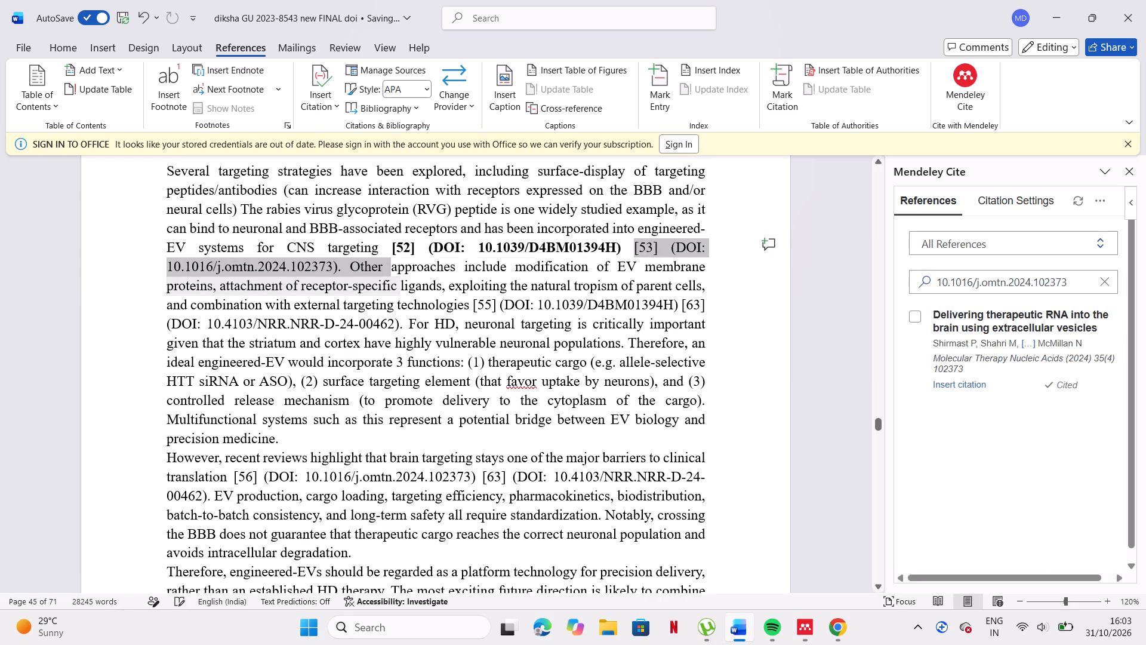
drag(372, 274, 341, 263)
click(354, 247)
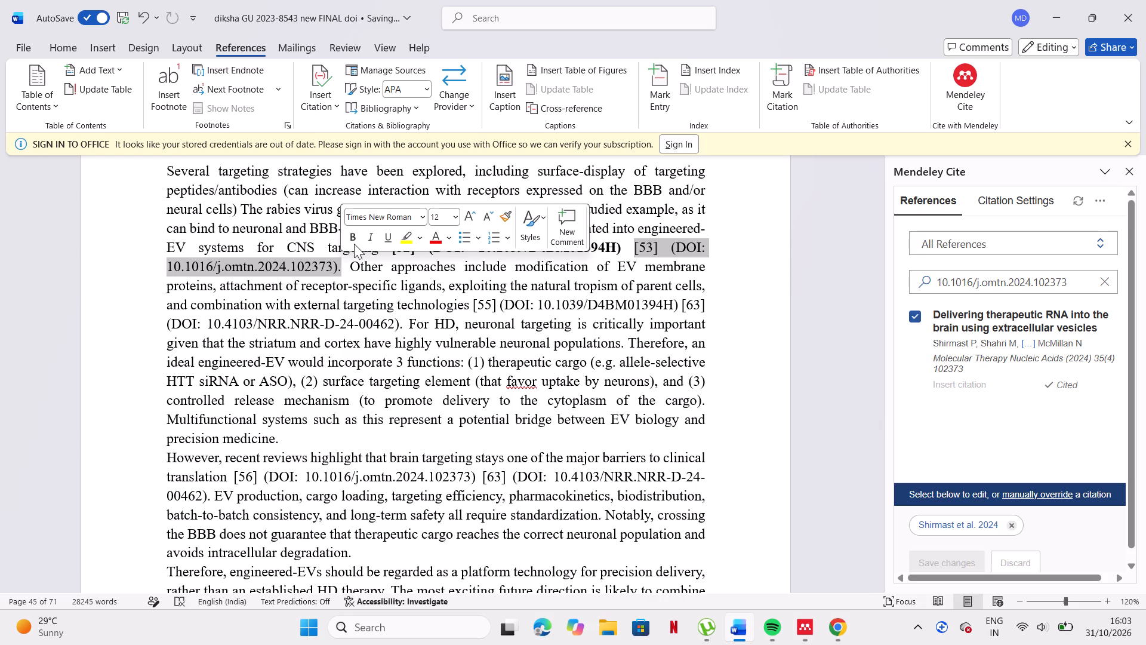
click(354, 240)
click(463, 391)
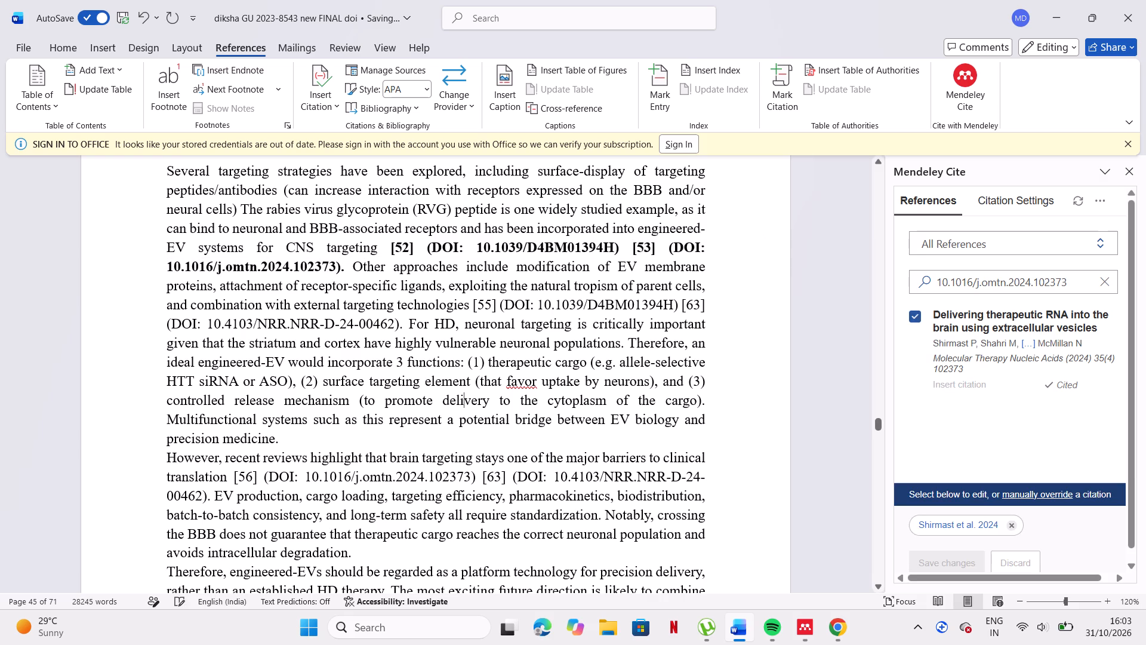
Delete the old reference number [55] after "external targeting technologies", keeping its DOI.
click(497, 304)
key(BackSpace)
key(BackSpace)
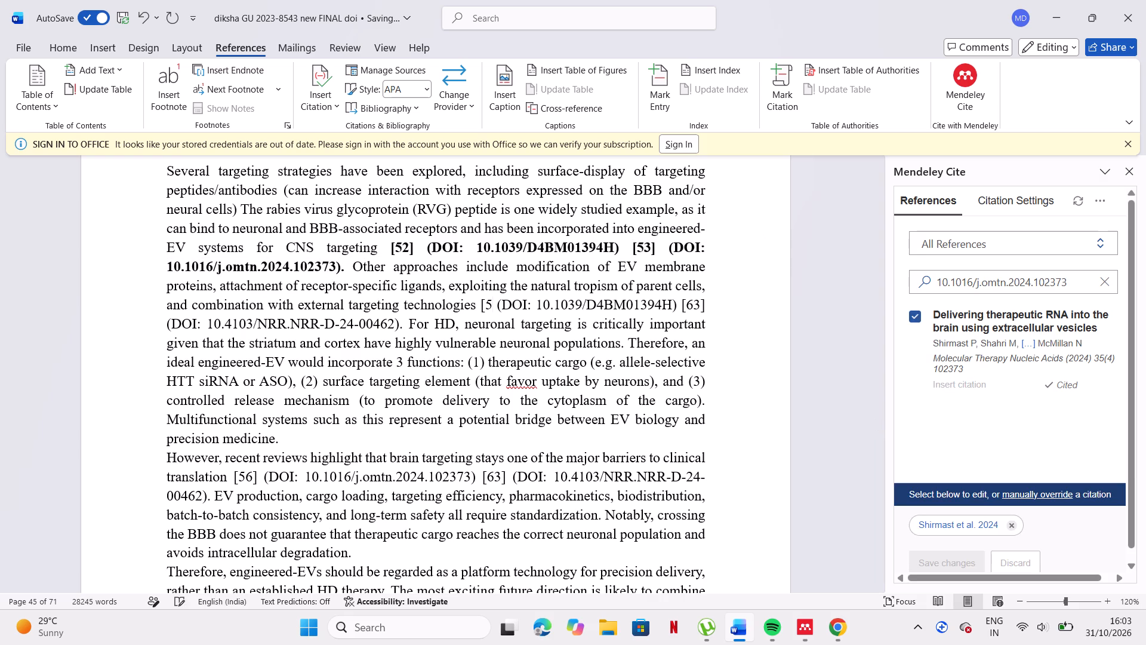
key(BackSpace)
key(BackSpace)
click(763, 334)
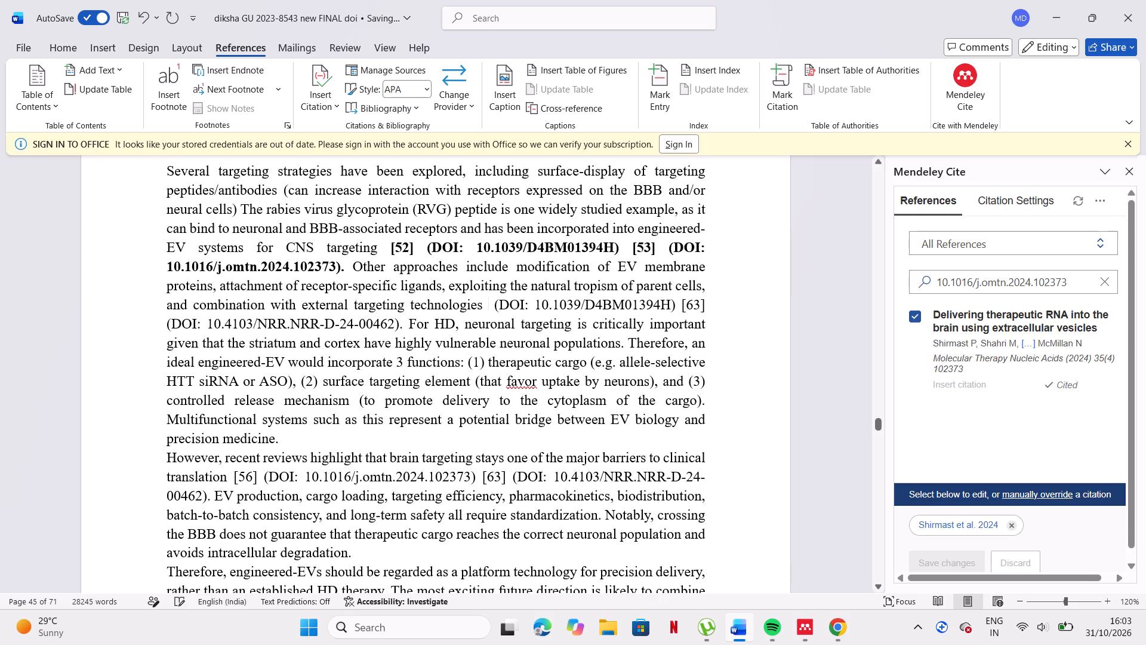
Copy the DOI 10.1039/D4BM01394H after "external targeting technologies" and search the Mendeley Cite references for it.
click(540, 304)
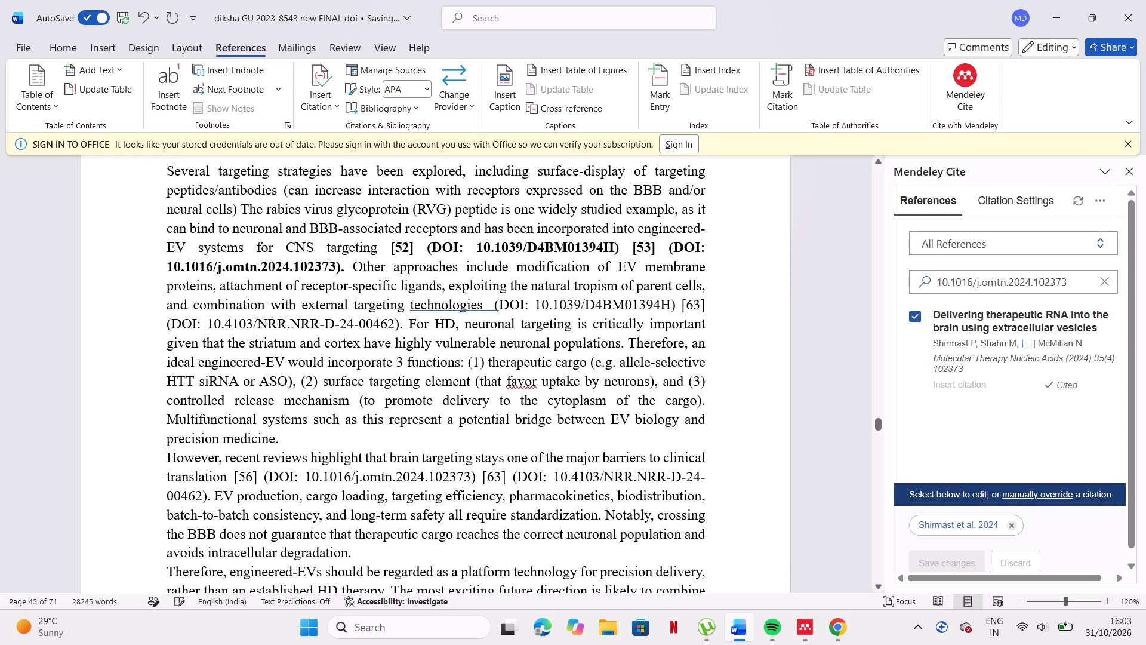
click(537, 305)
drag(537, 305, 651, 312)
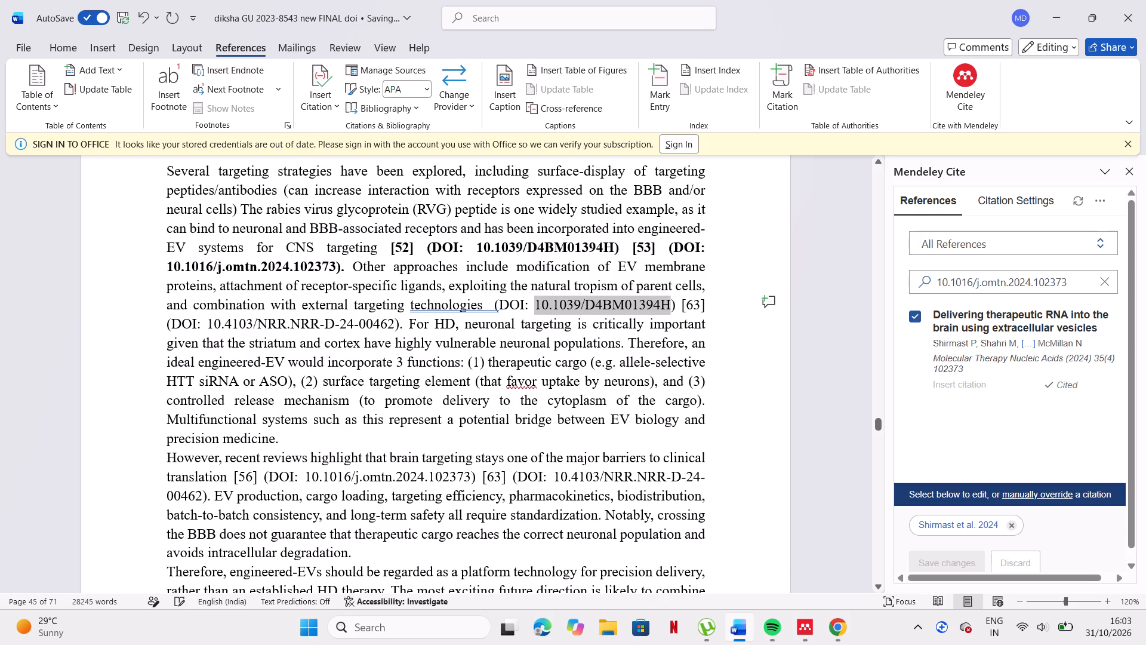
drag(651, 312, 655, 312)
key(ctrl+c)
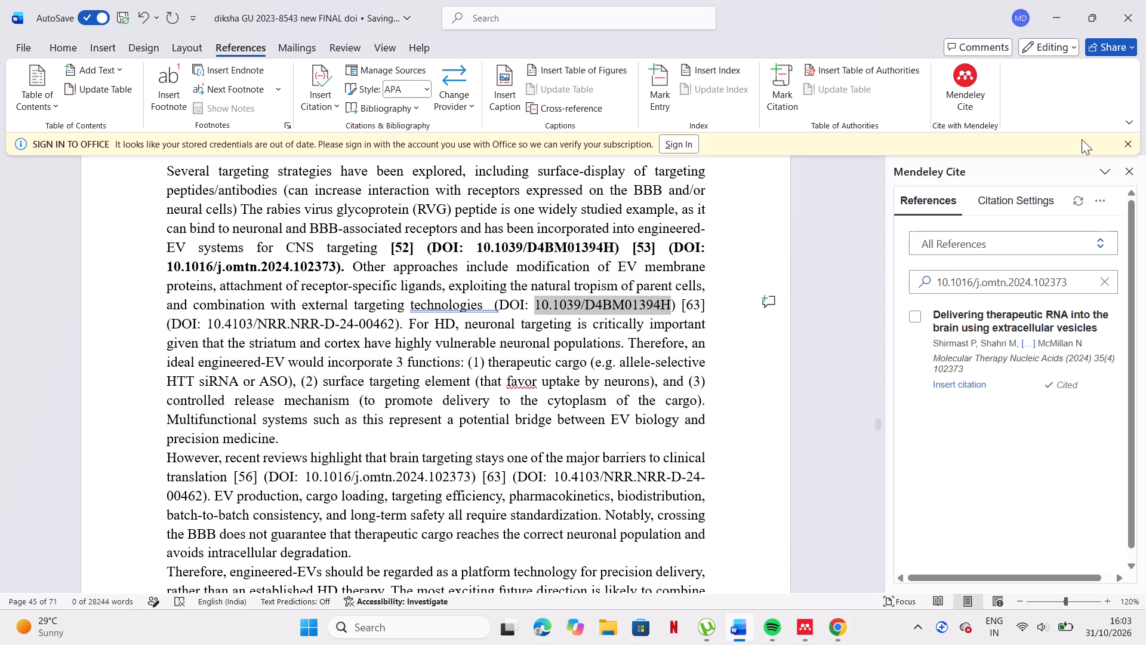
click(1105, 282)
click(1098, 282)
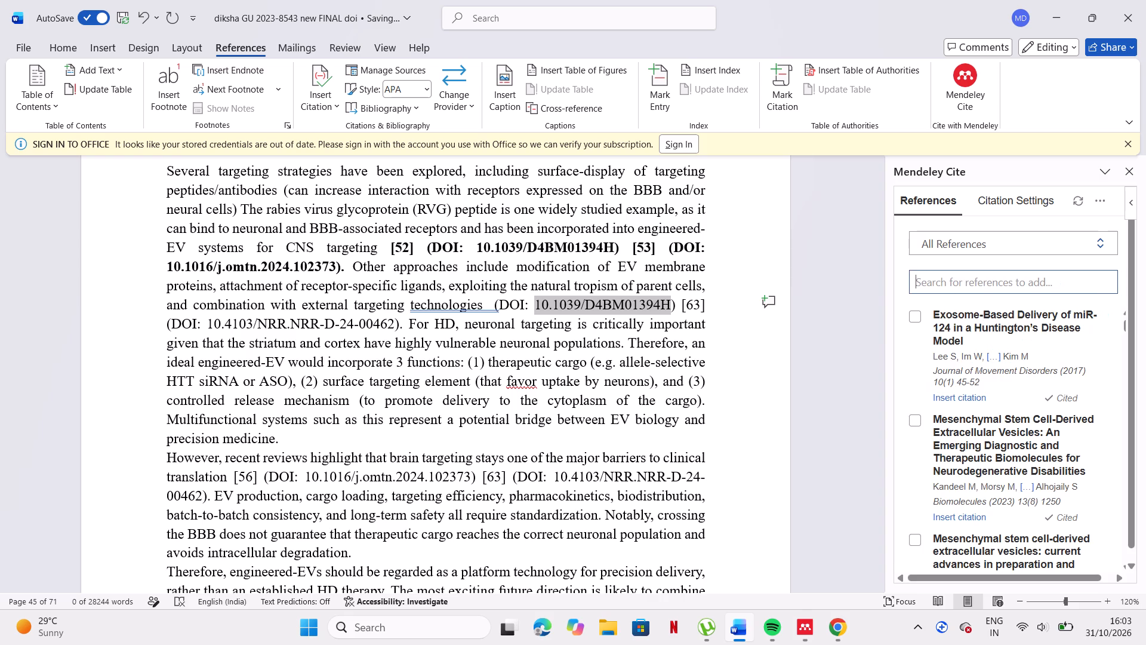
key(ctrl+v)
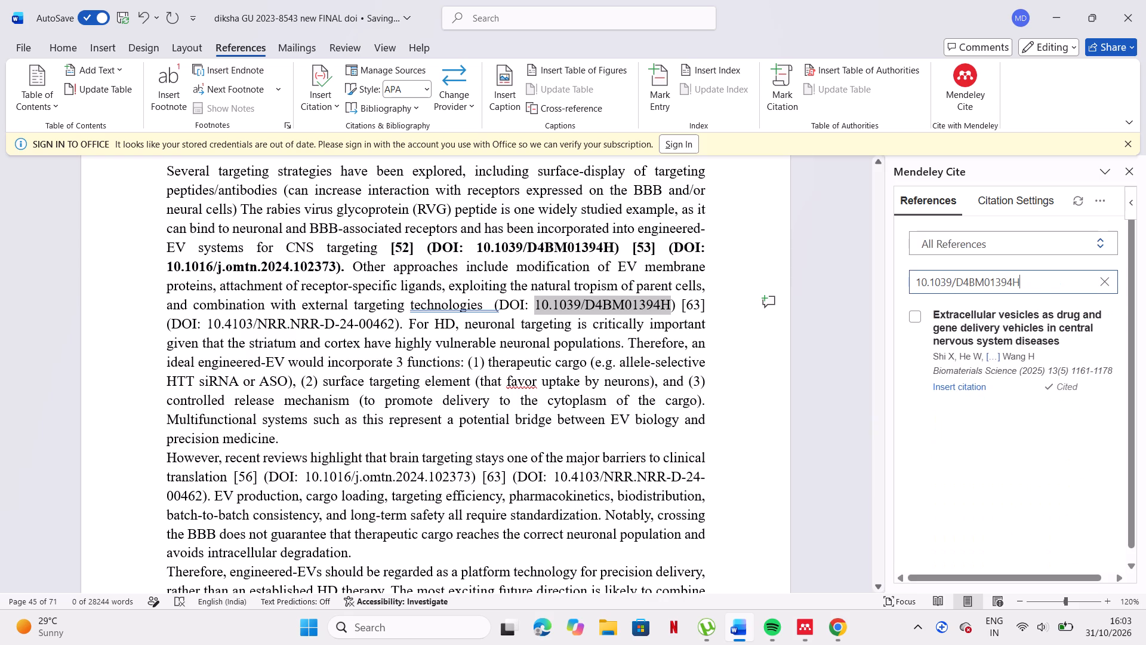
Apply the suggested grammar correction to the spacing between "technologies" and the opening bracket of its DOI.
click(492, 305)
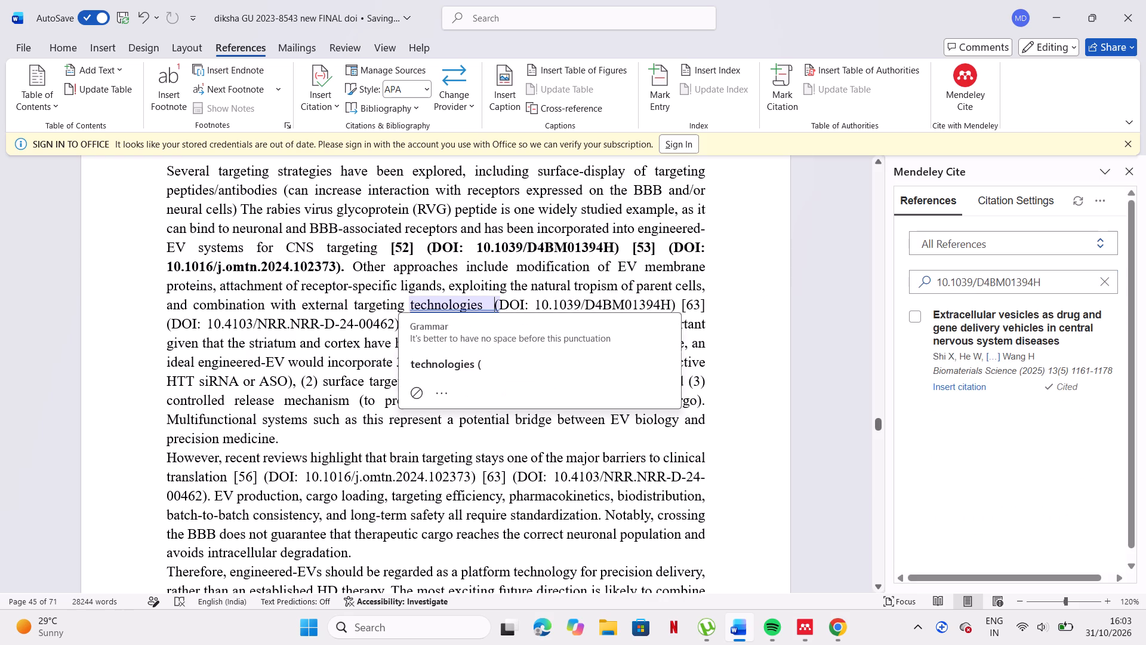
click(458, 374)
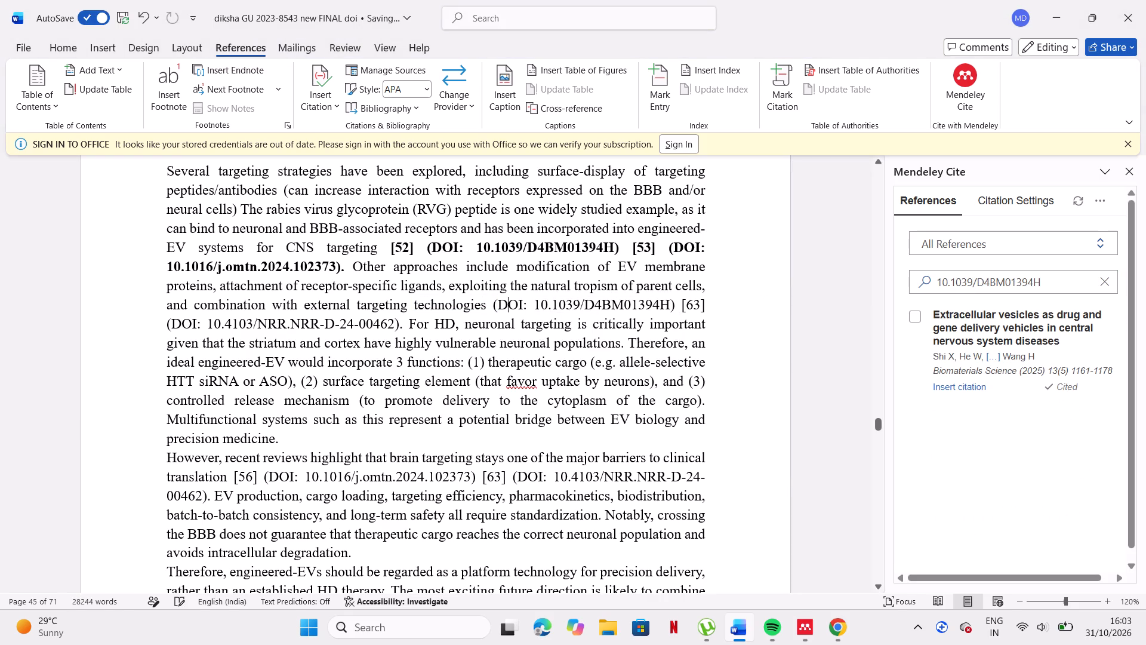
Insert the Mendeley citation for "Extracellular vesicles as drug and gene delivery vehicles in central nervous system diseases" before the DOI following "technologies".
click(494, 307)
click(492, 307)
click(967, 390)
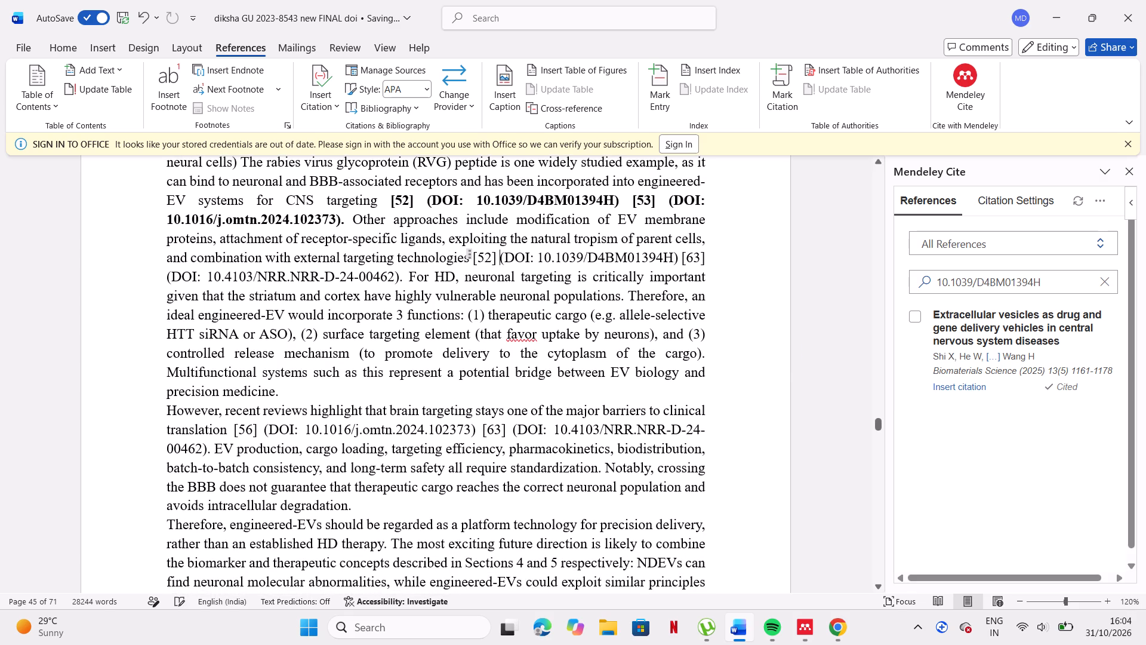
Bold the new citation after "external targeting technologies" together with its DOI 10.1039/D4BM01394H.
drag(470, 254, 631, 255)
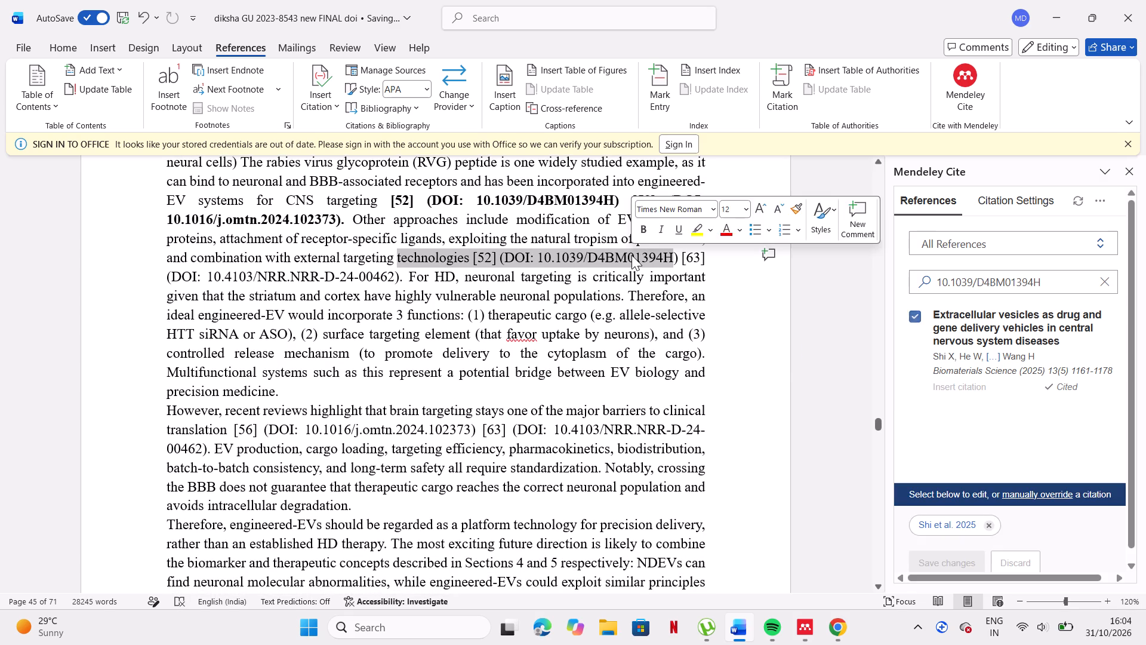
click(631, 255)
click(470, 255)
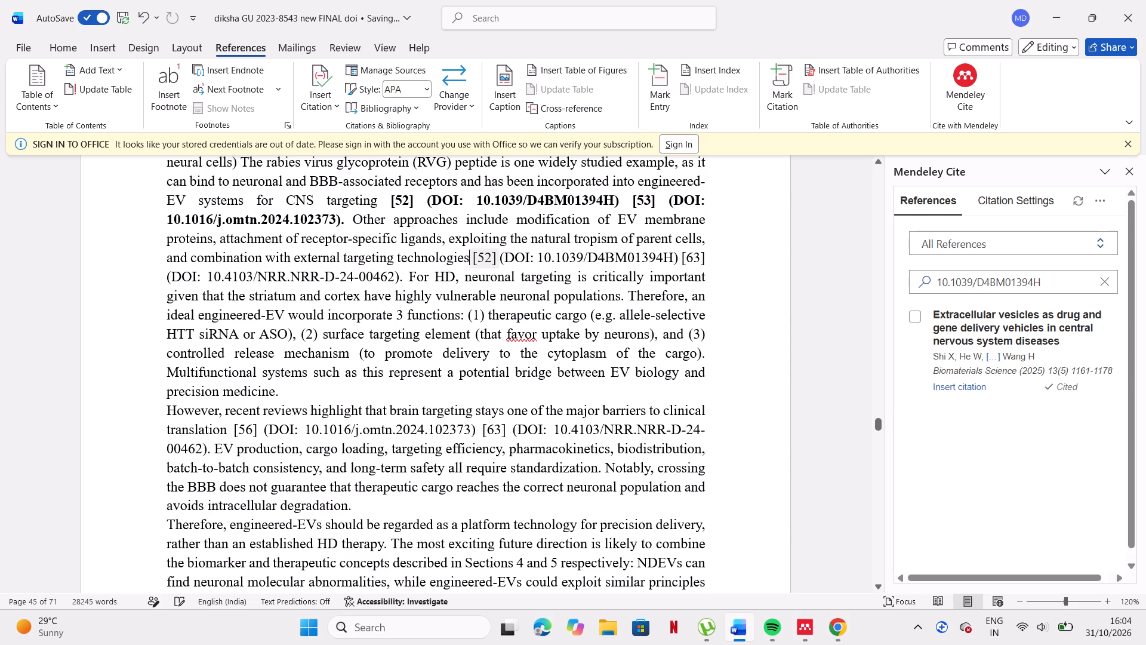
drag(470, 255, 645, 259)
click(645, 259)
drag(473, 257, 584, 249)
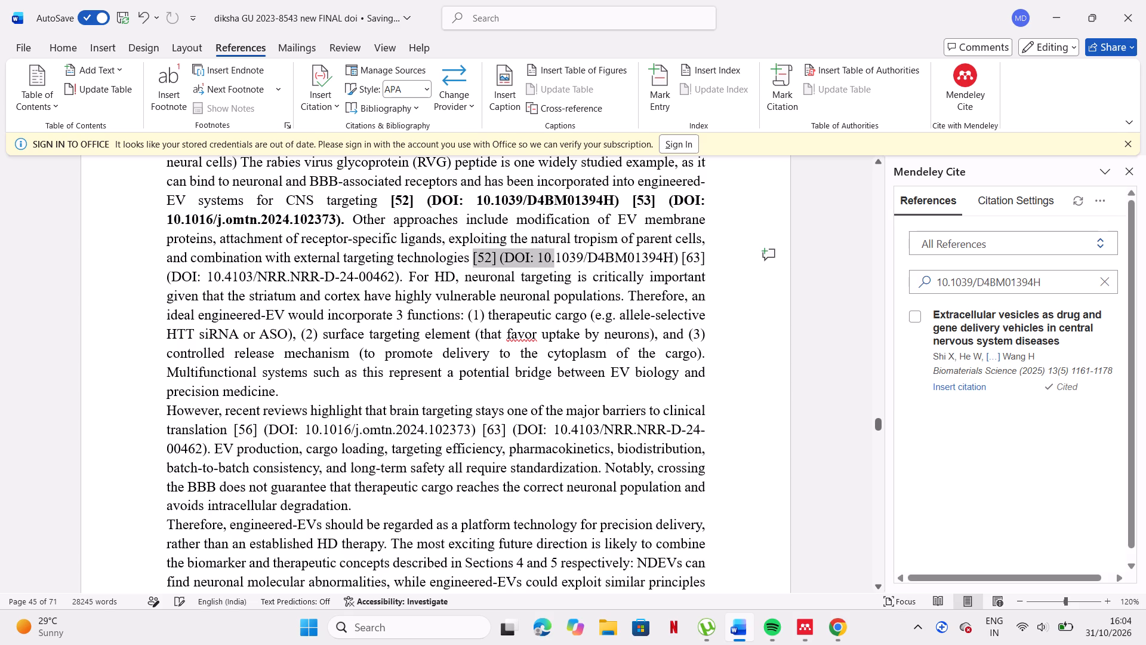
drag(584, 249, 645, 258)
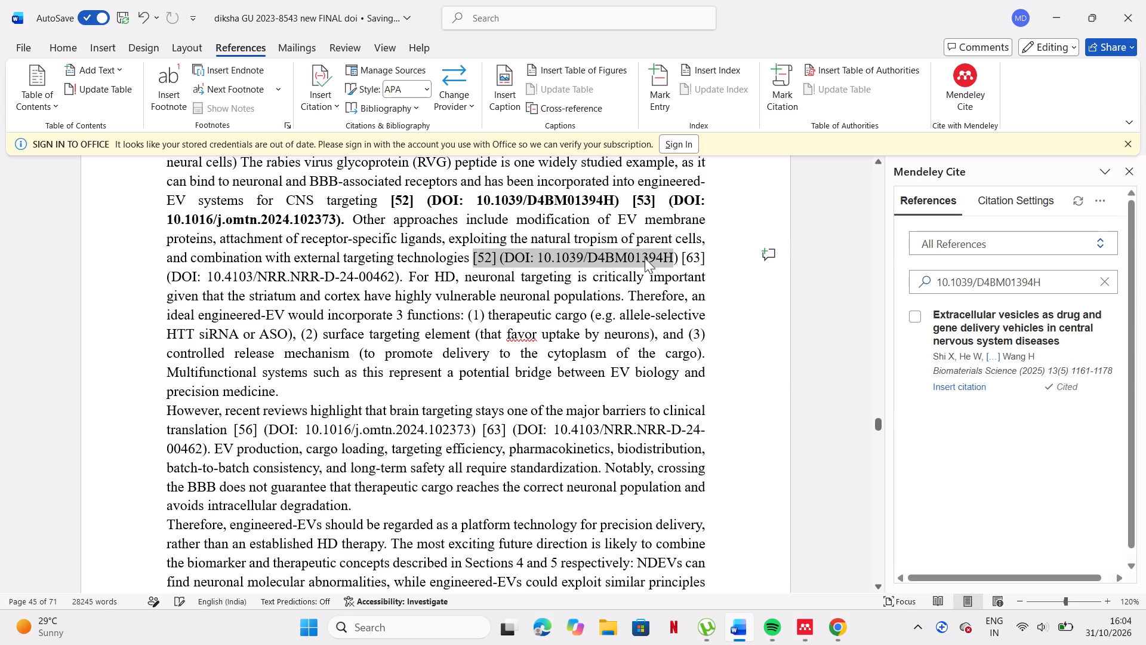
key(ctrl+b)
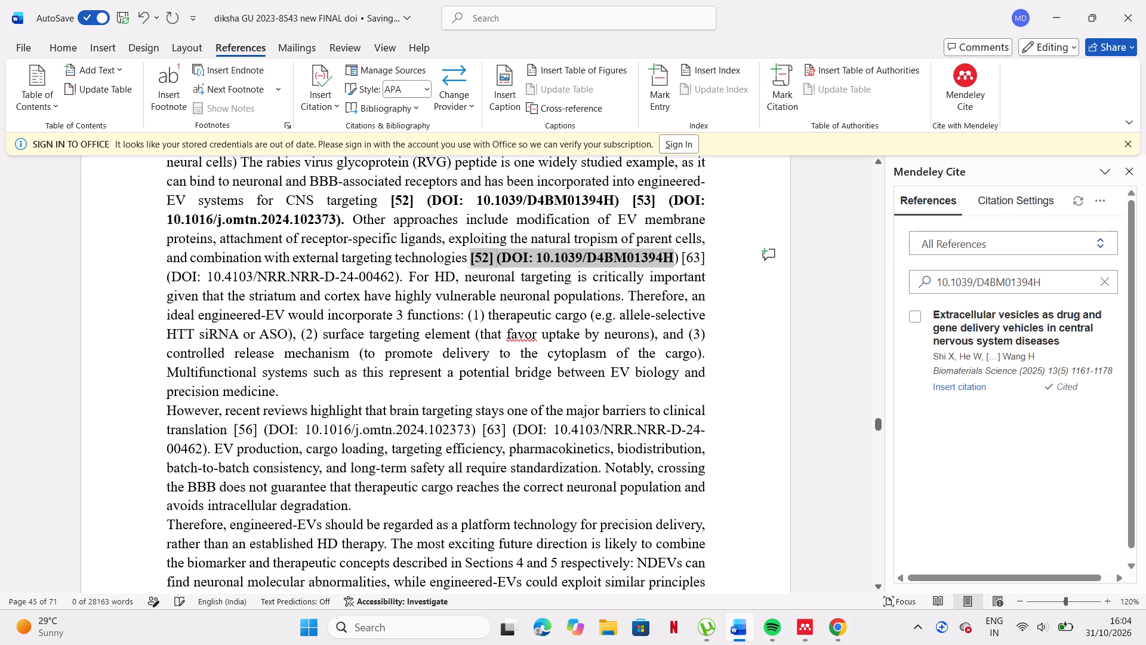
Copy the DOI 10.4103/NRR.NRR-D-24-00462 before "For HD, neuronal targeting" and search the Mendeley Cite references for it.
drag(212, 275, 319, 278)
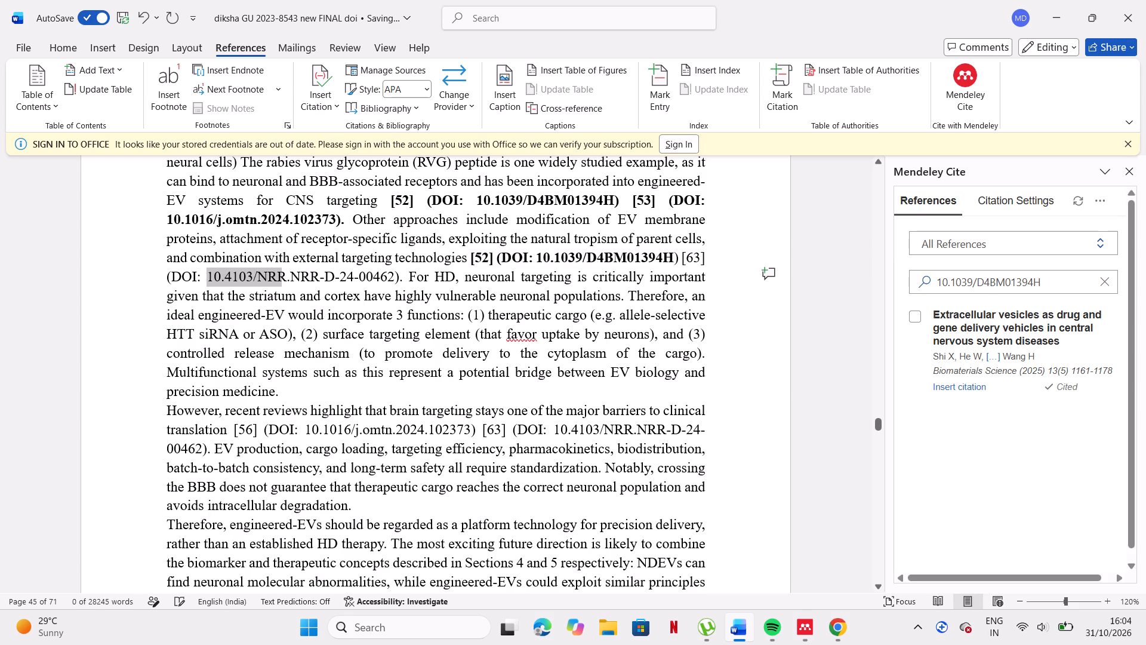
drag(319, 278, 392, 281)
key(ctrl+c)
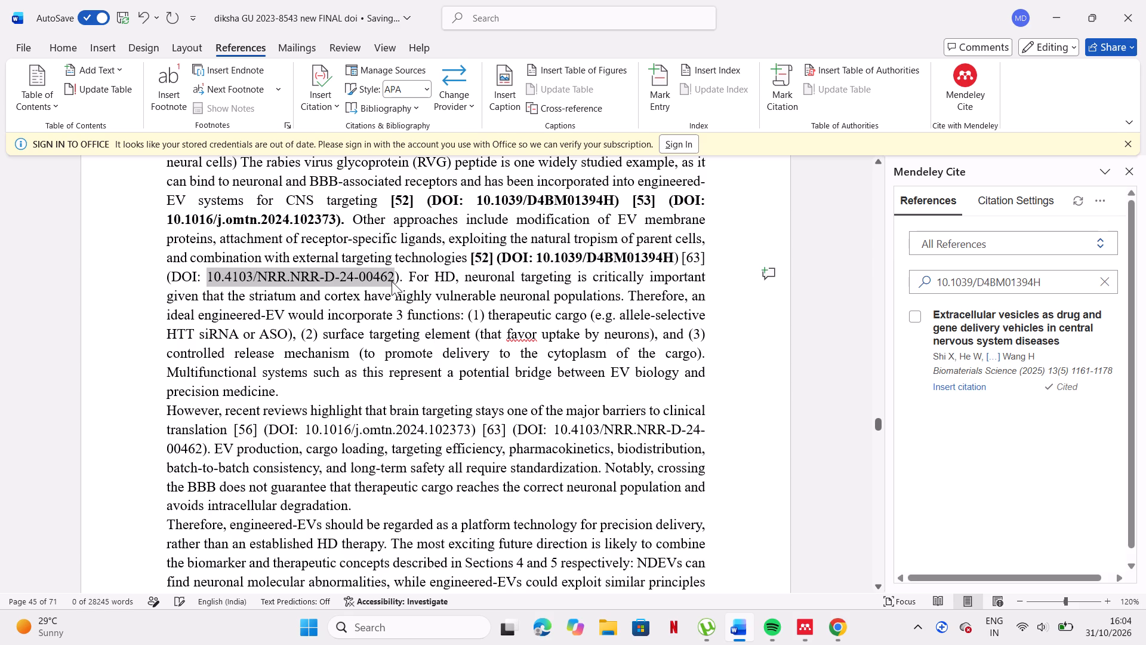
drag(1111, 281, 1086, 281)
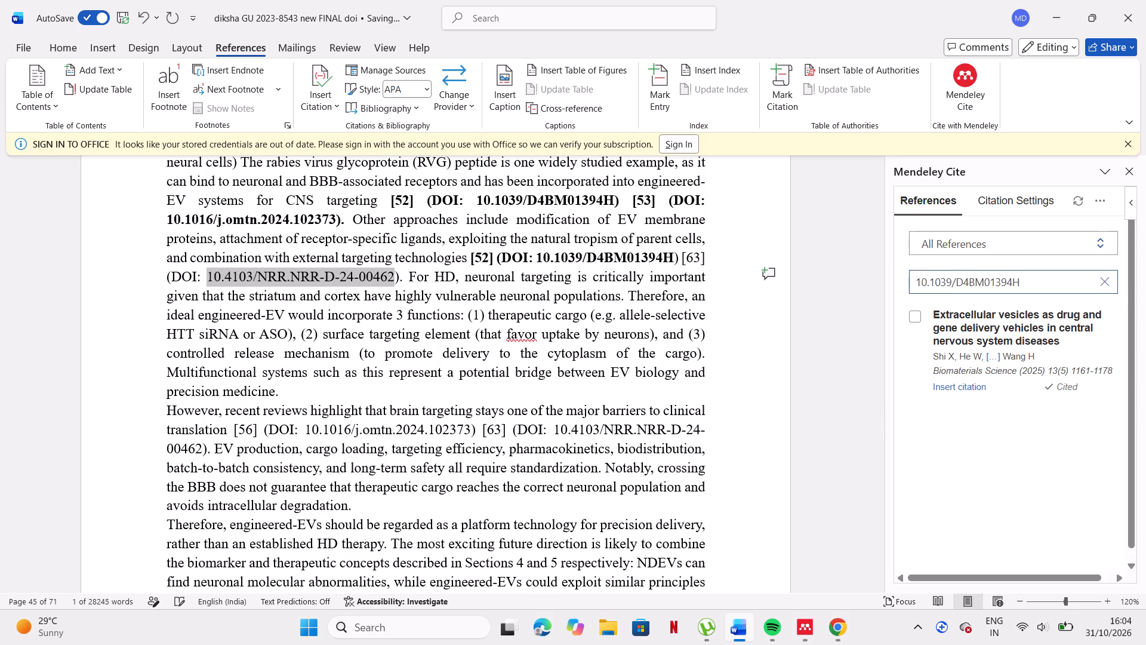
drag(1086, 281, 1067, 281)
drag(1067, 281, 1100, 282)
click(1100, 282)
click(1085, 283)
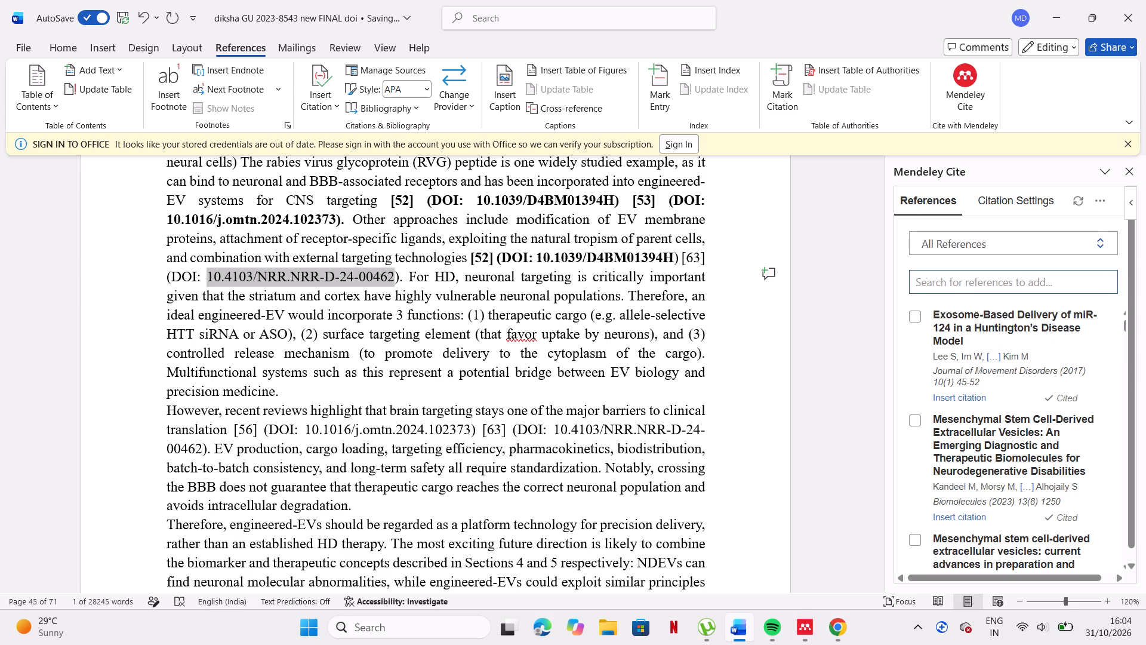
key(ctrl+v)
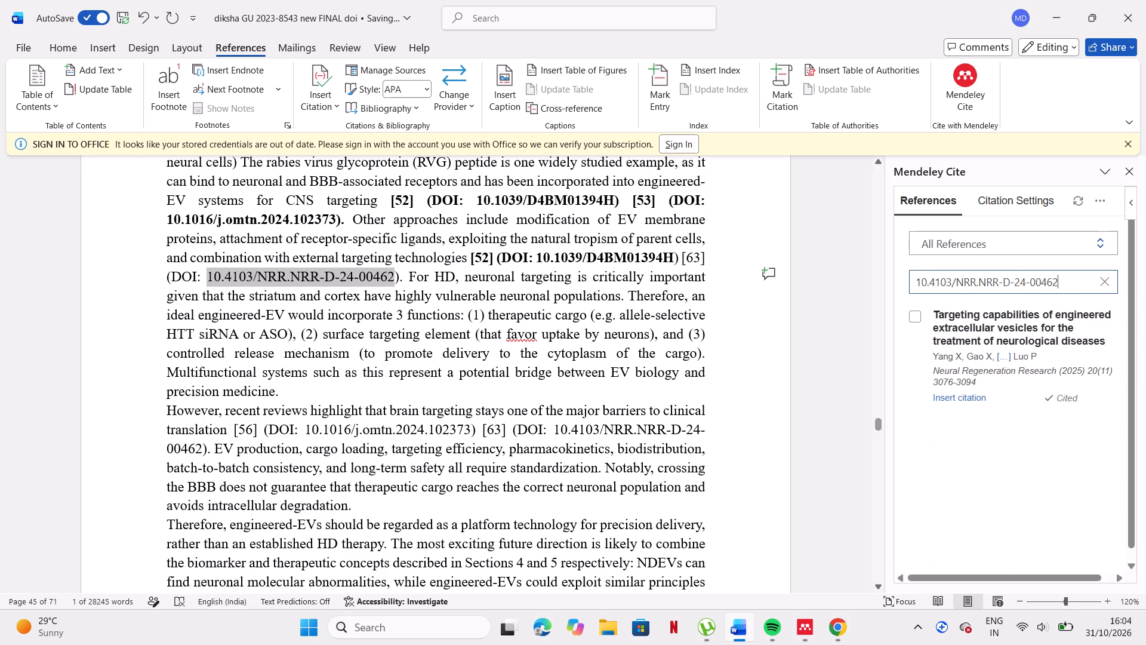
Replace [63] before that DOI with the Mendeley citation for "Targeting capabilities of engineered extracellular vesicles for the treatment of neurological diseases".
click(734, 261)
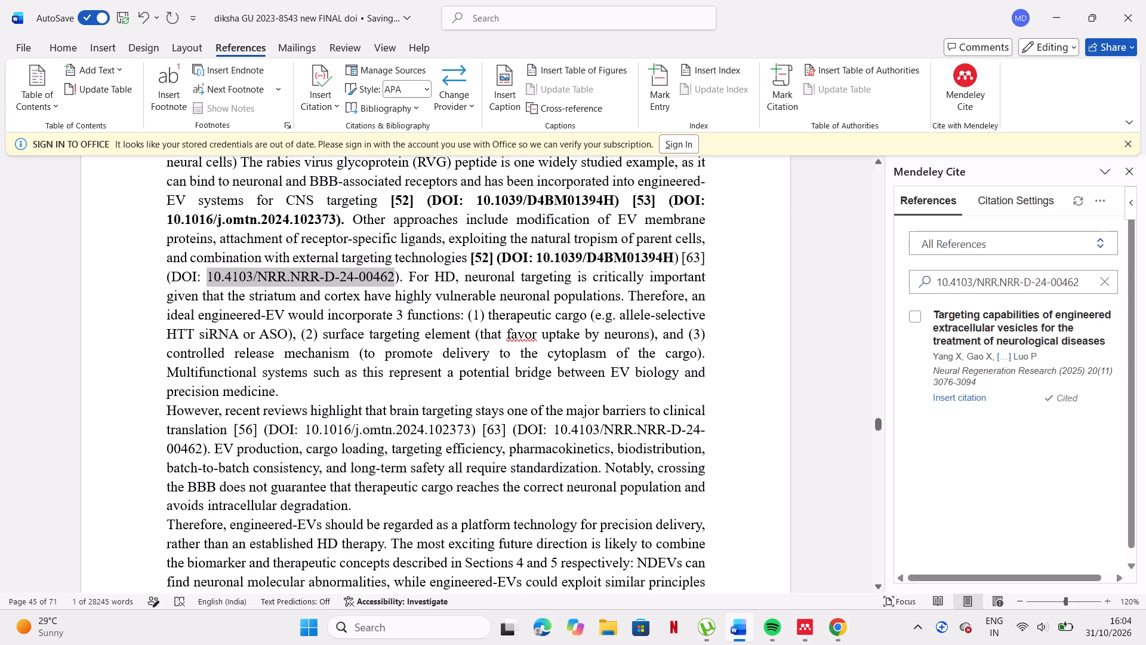
key(BackSpace)
key(BackSpace)
key(BackSpace)
key(BackSpace)
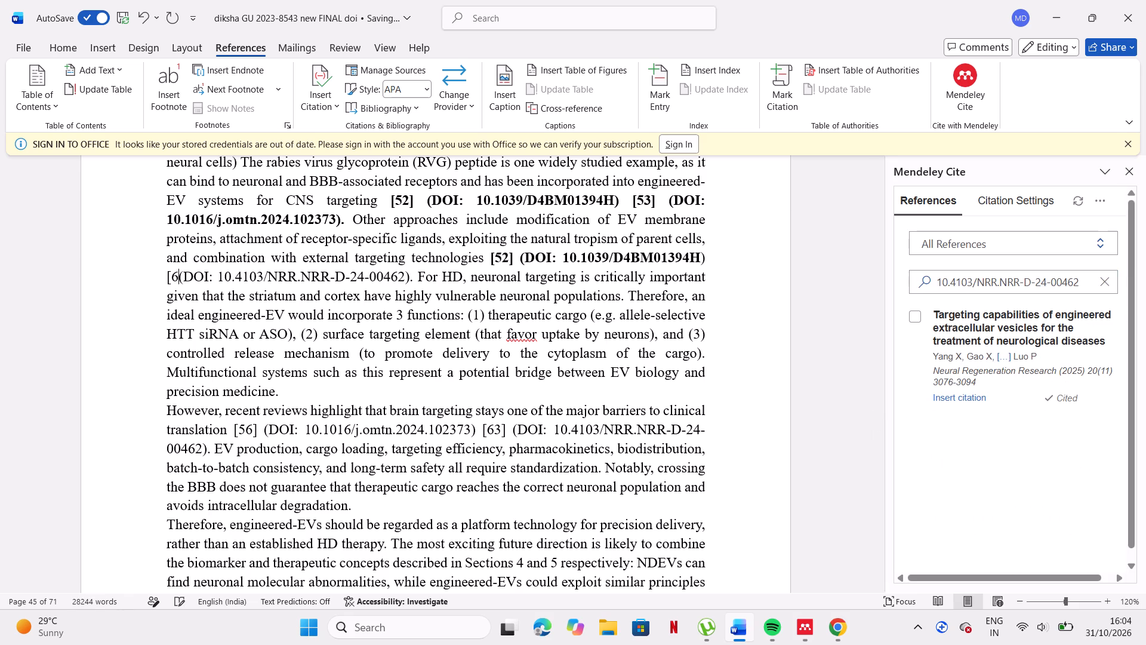
key(BackSpace)
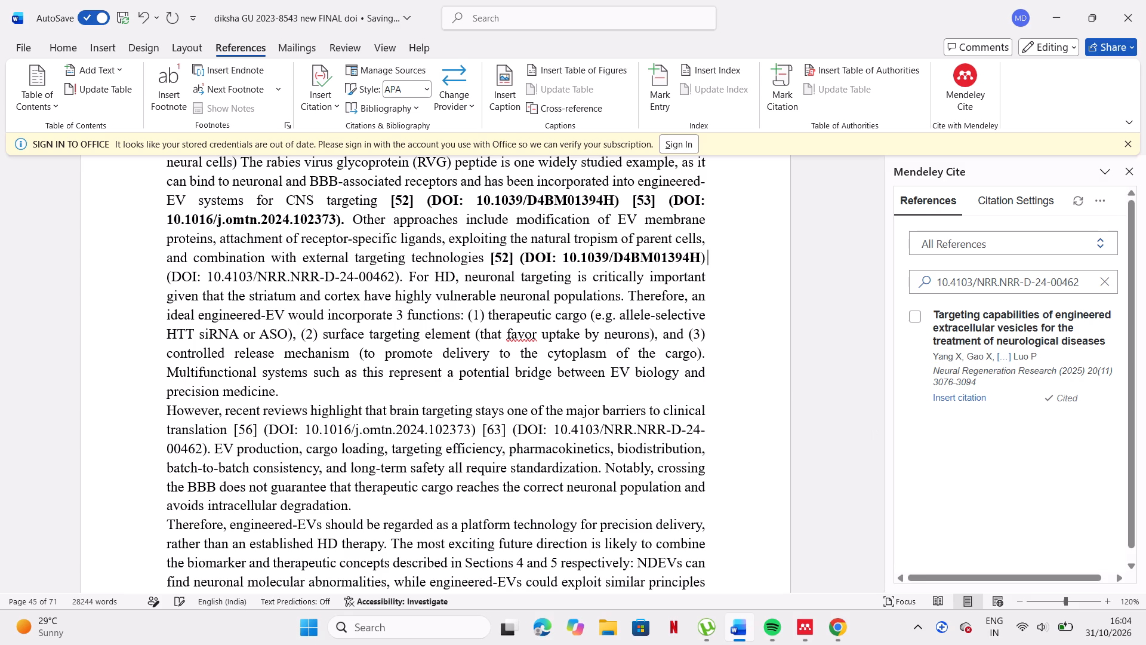
click(954, 395)
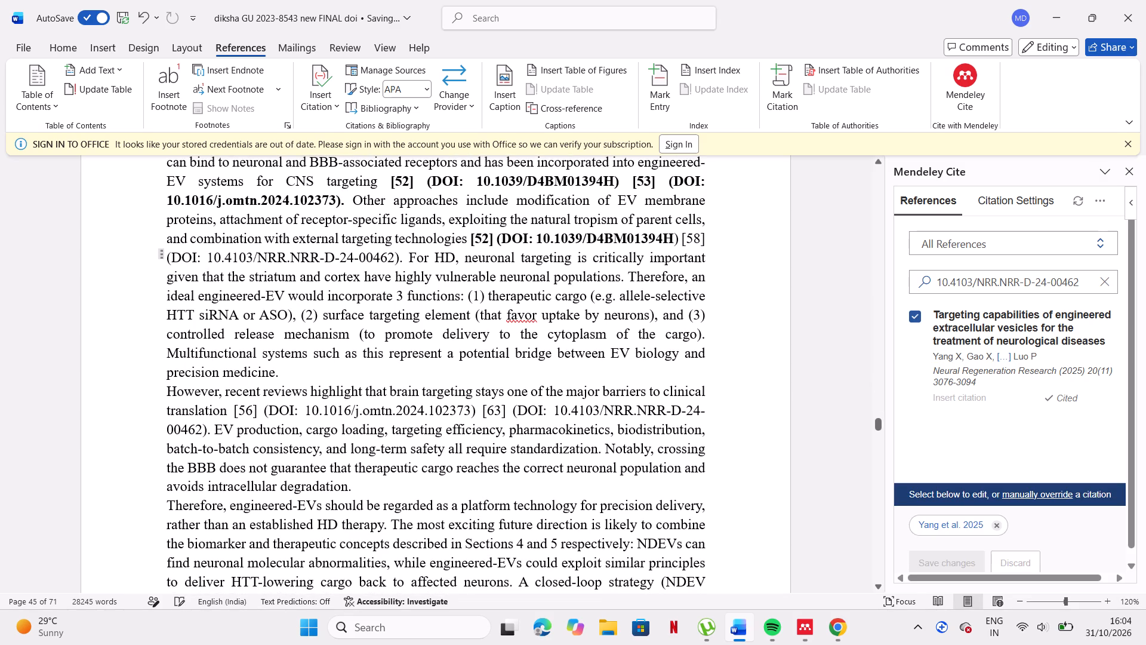
Bold the new citation before "For HD, neuronal targeting" together with its DOI 10.4103/NRR.NRR-D-24-00462.
drag(682, 239, 398, 259)
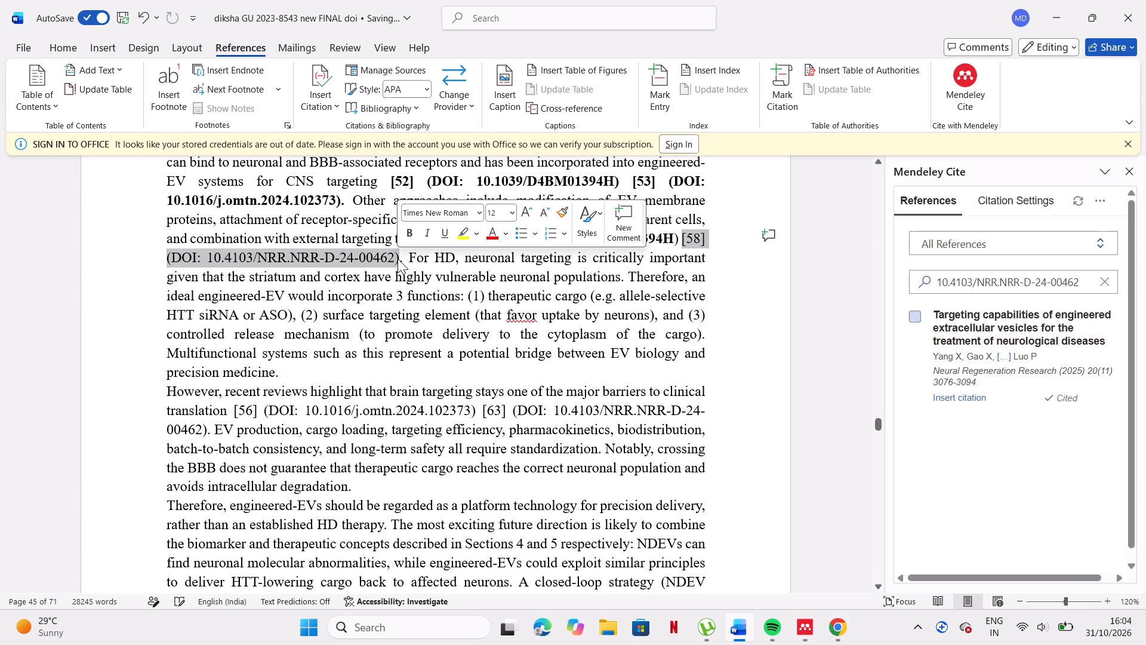
click(409, 236)
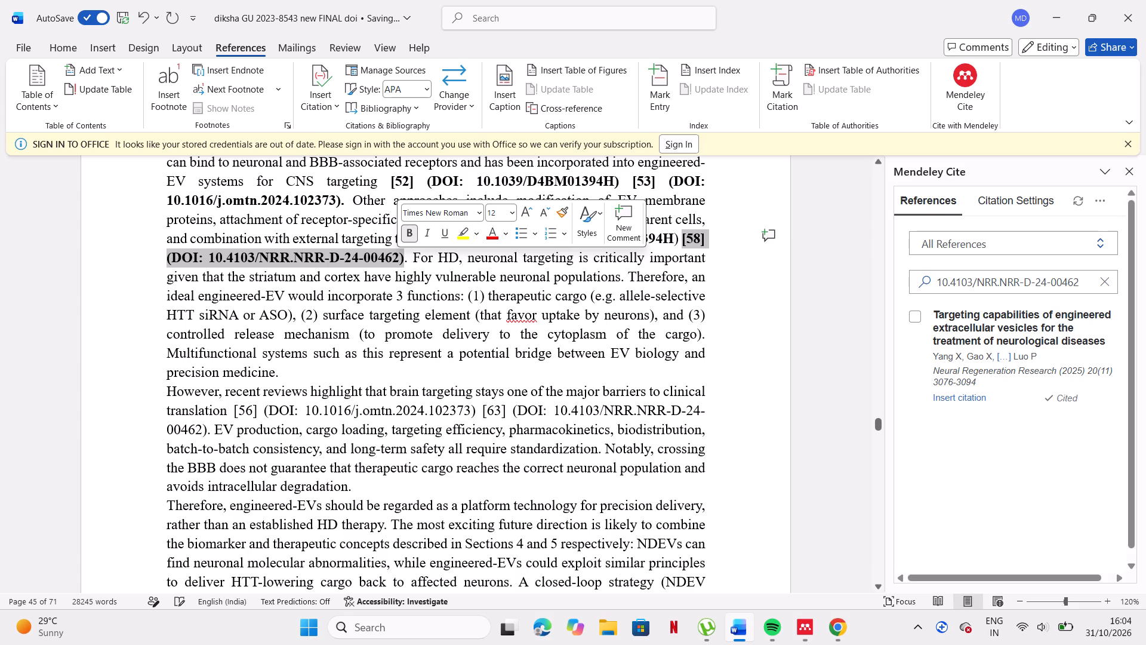
Start a new paragraph at "(1) therapeutic cargo", after "would incorporate 3 functions:".
click(468, 296)
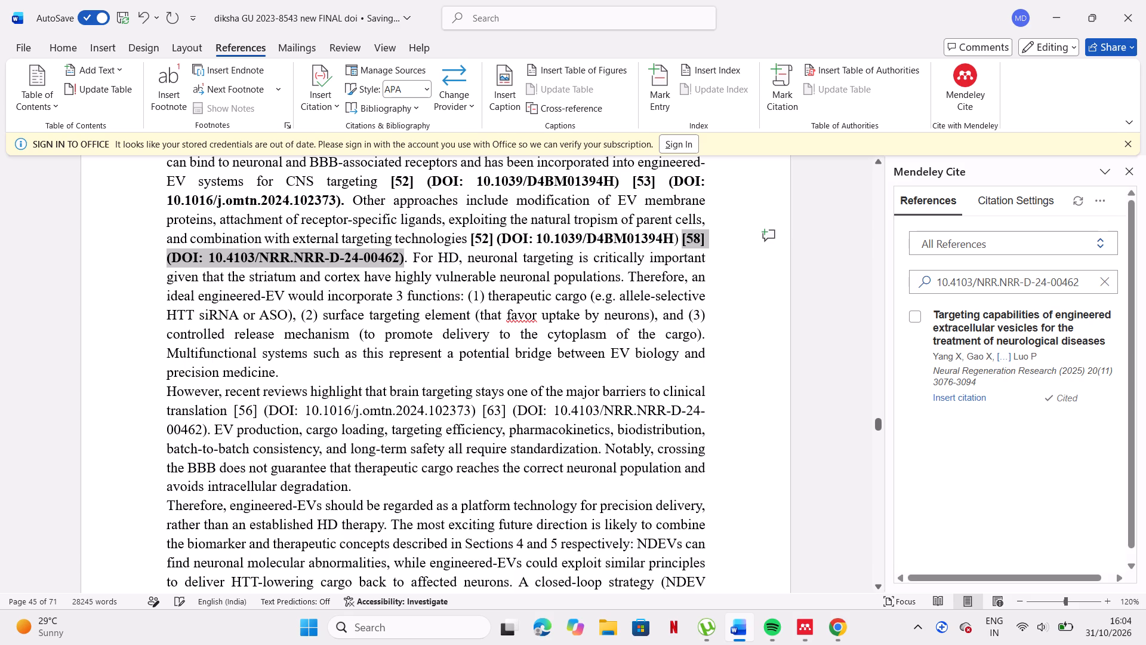
click(466, 297)
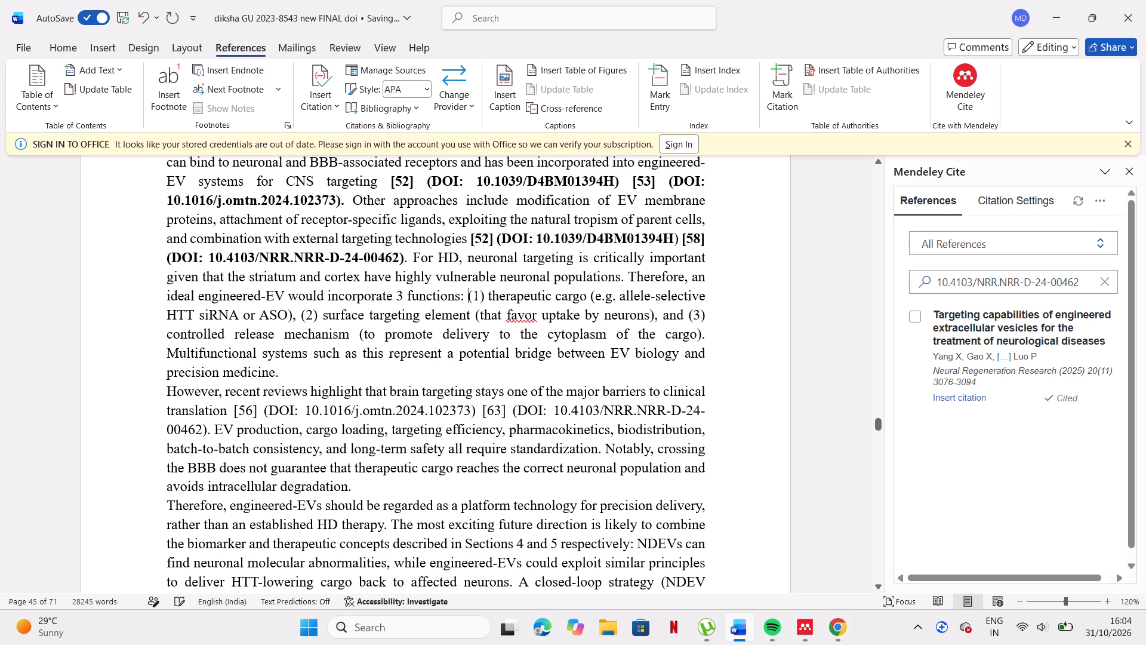
key(Return)
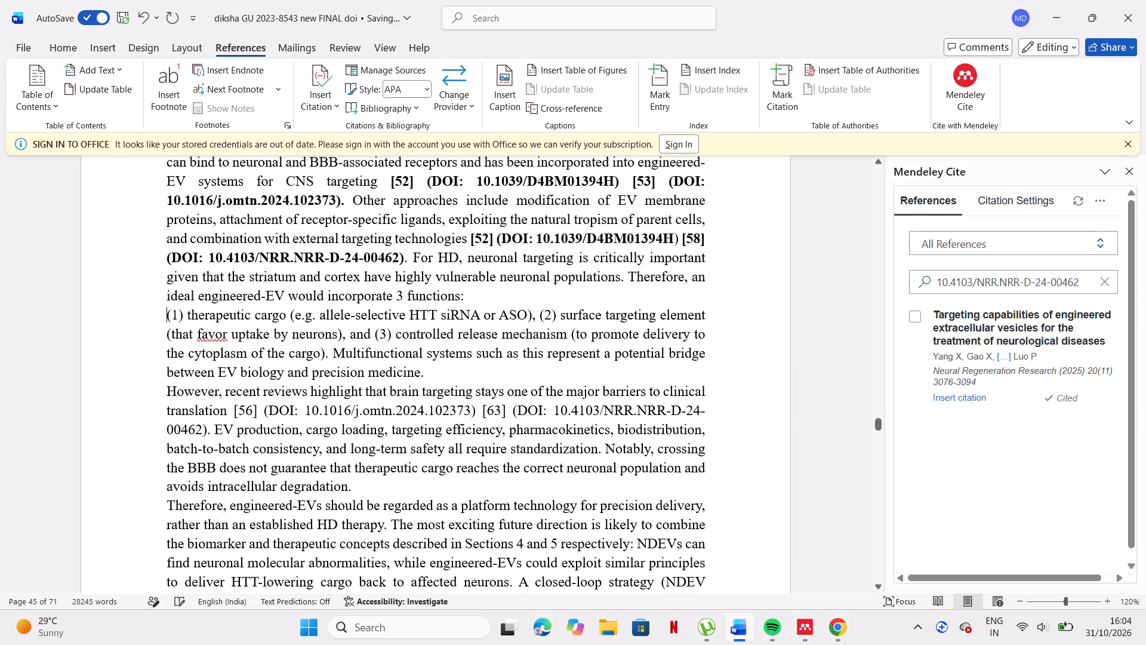
Copy the DOI 10.1016/j.omtn.2024.102373 after "major barriers to clinical translation" and search the Mendeley Cite references for it.
scroll(403, 435, down, 1)
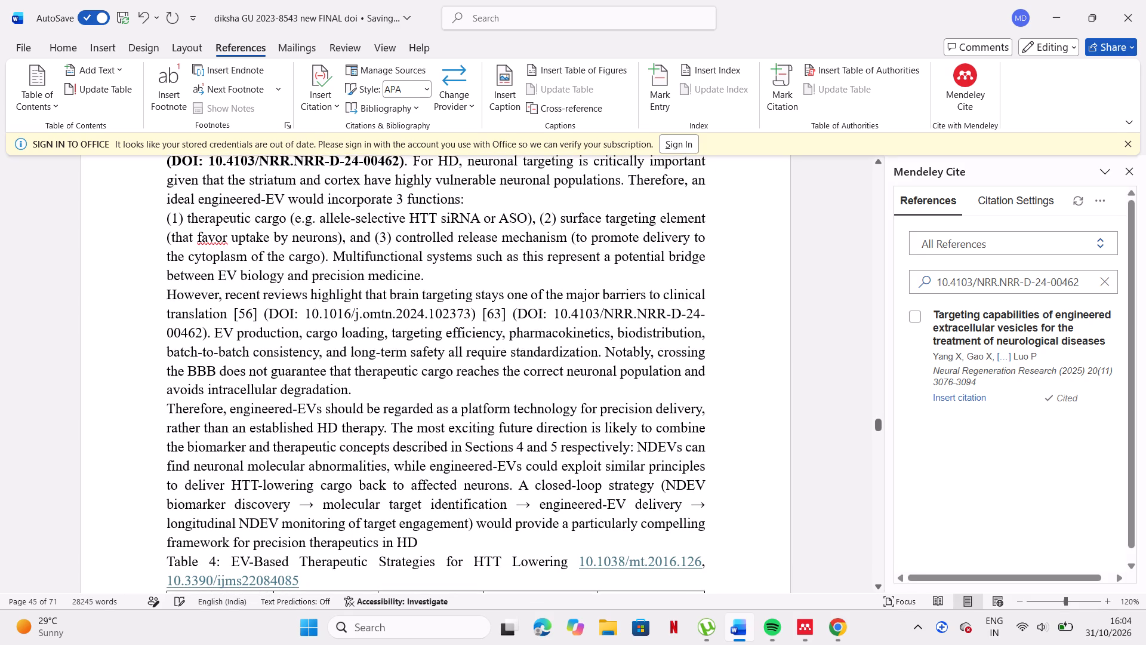
click(304, 314)
drag(303, 312, 472, 318)
key(ctrl+c)
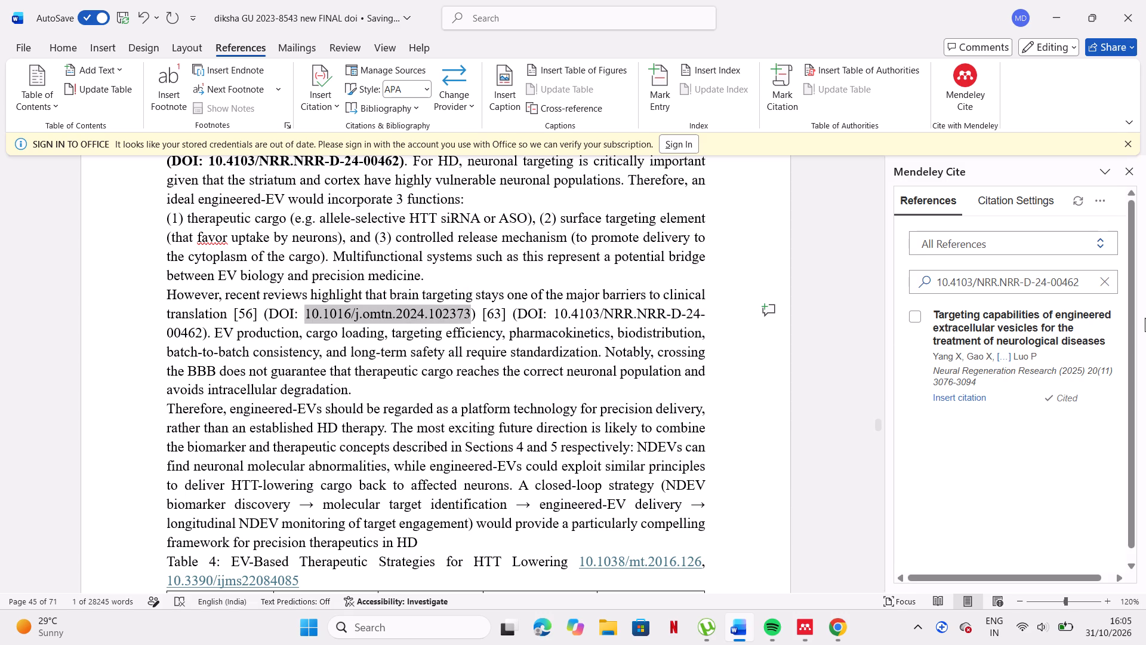
click(1111, 281)
click(1085, 282)
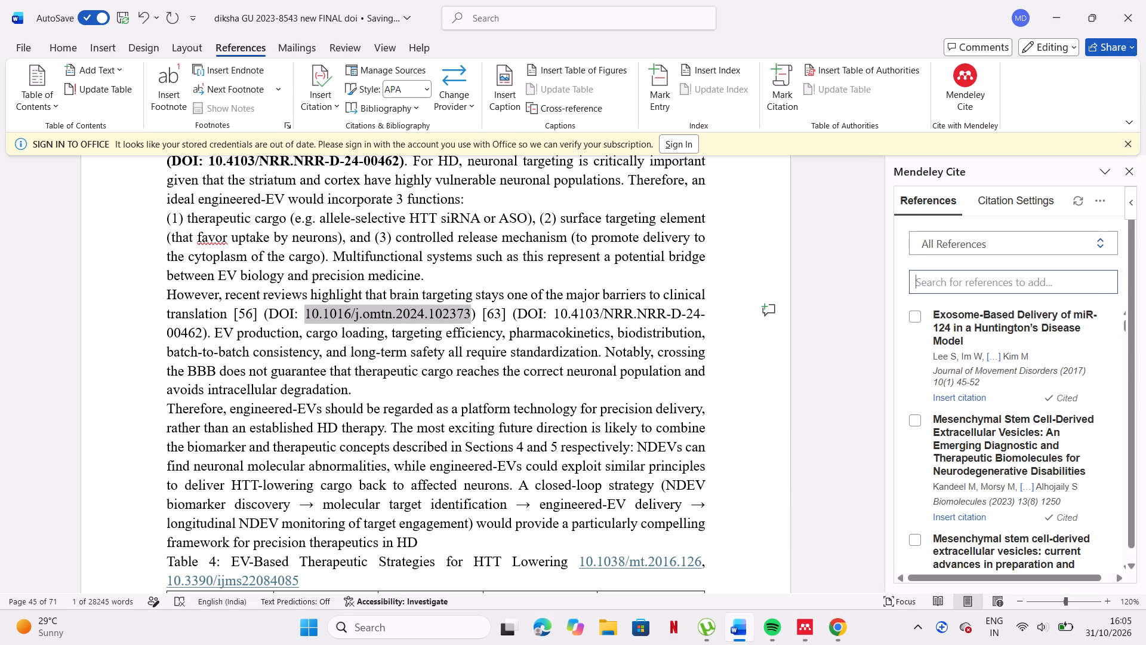
key(ctrl+v)
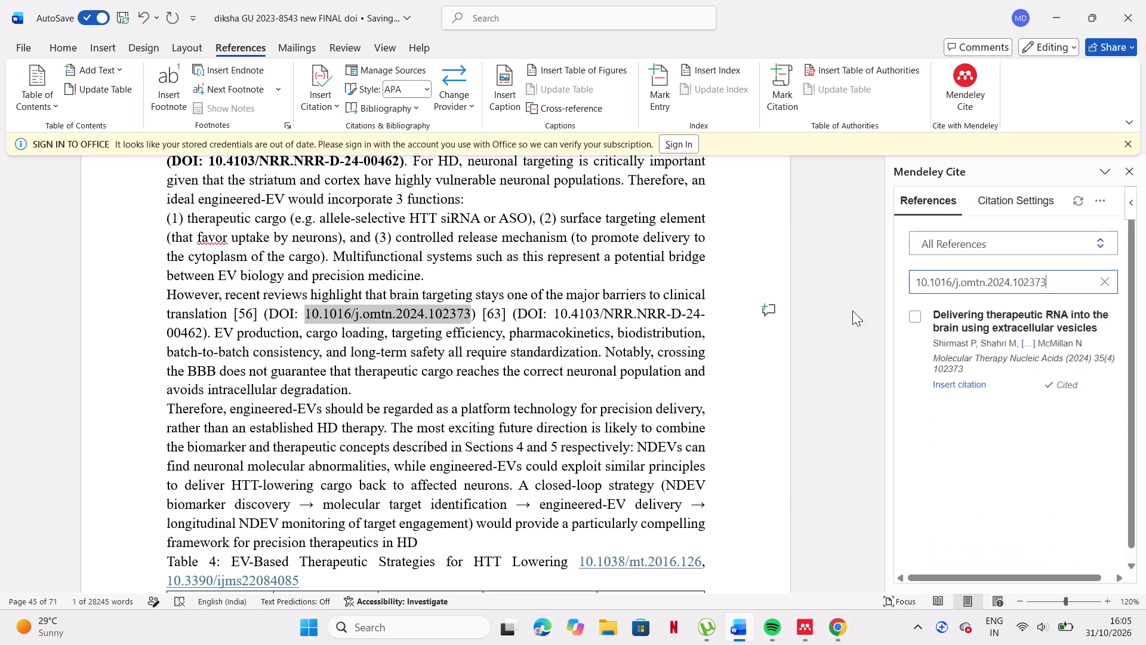
Replace [56] after "clinical translation" with the Mendeley citation for "Delivering therapeutic RNA into the brain using extracellular vesicles".
click(257, 315)
key(BackSpace)
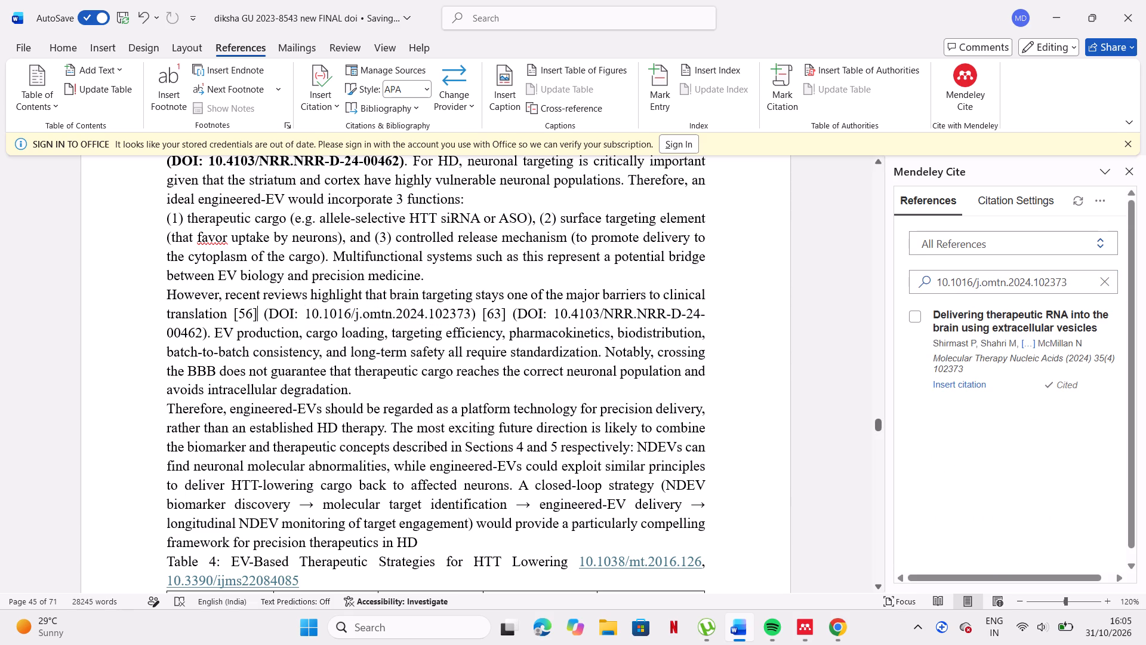
key(BackSpace)
key(BackSpace)
key(BackSpace)
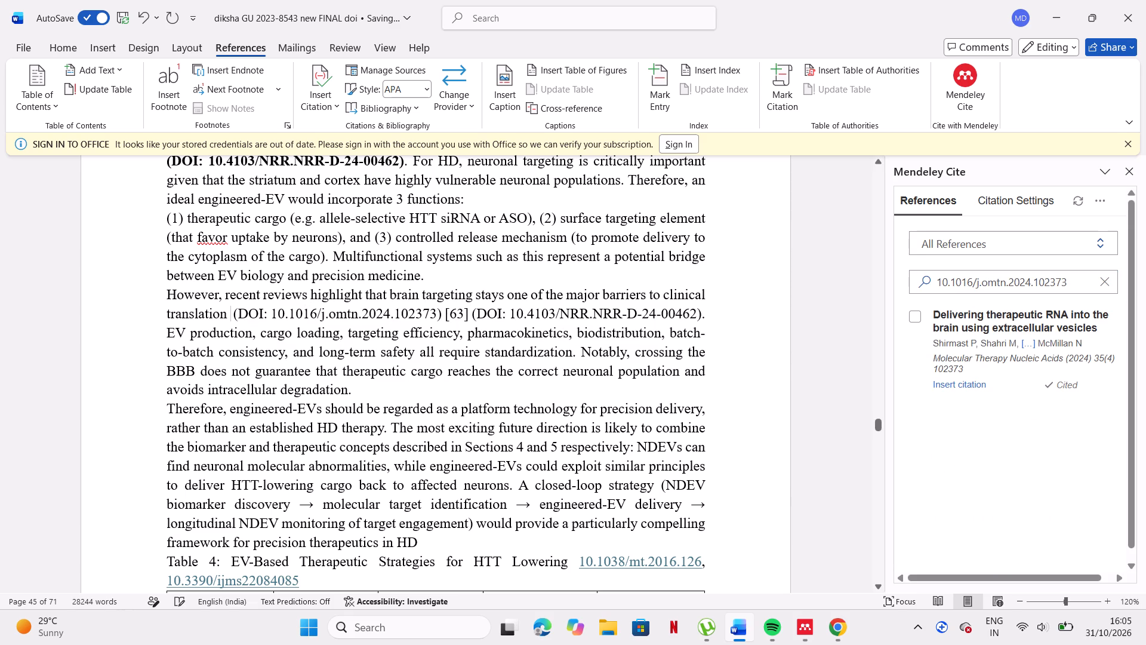
click(977, 383)
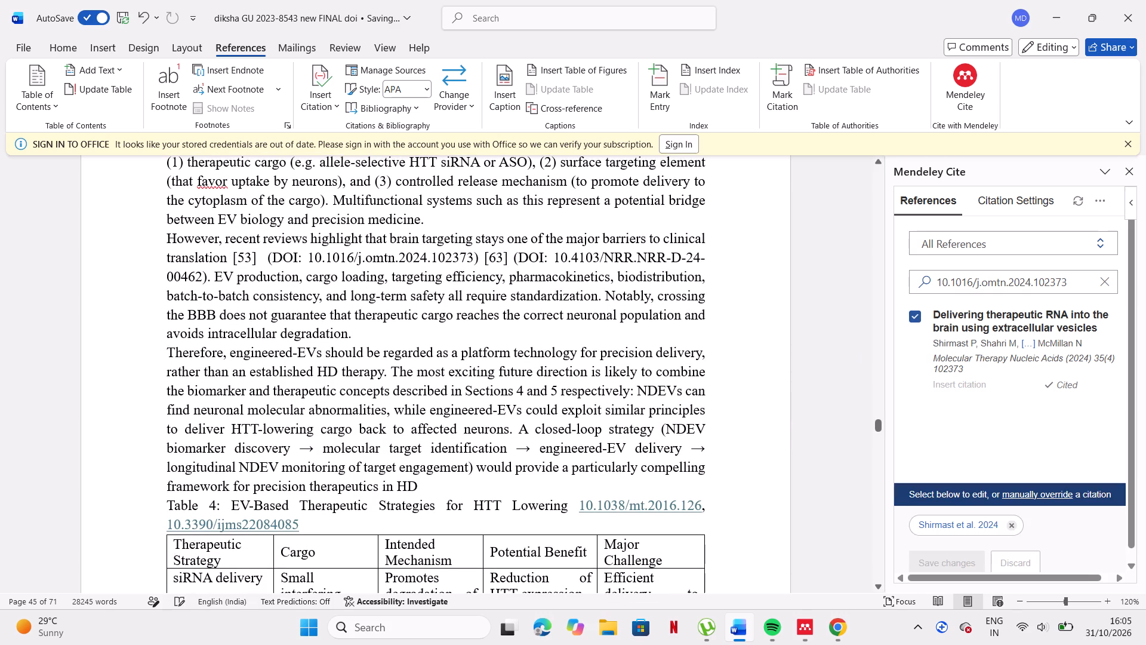
Copy the DOI 10.4103/NRR.NRR-D-24-00462 before "EV production, cargo loading" and search the Mendeley Cite references for it.
drag(556, 257, 199, 277)
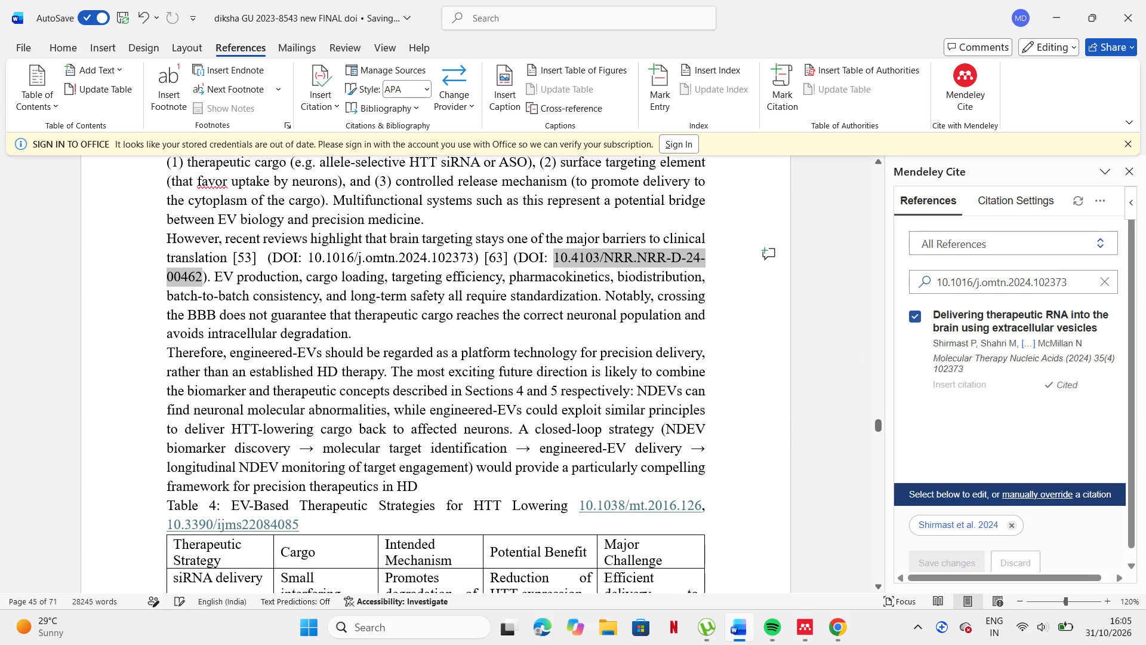
drag(199, 277, 199, 276)
key(ctrl+c)
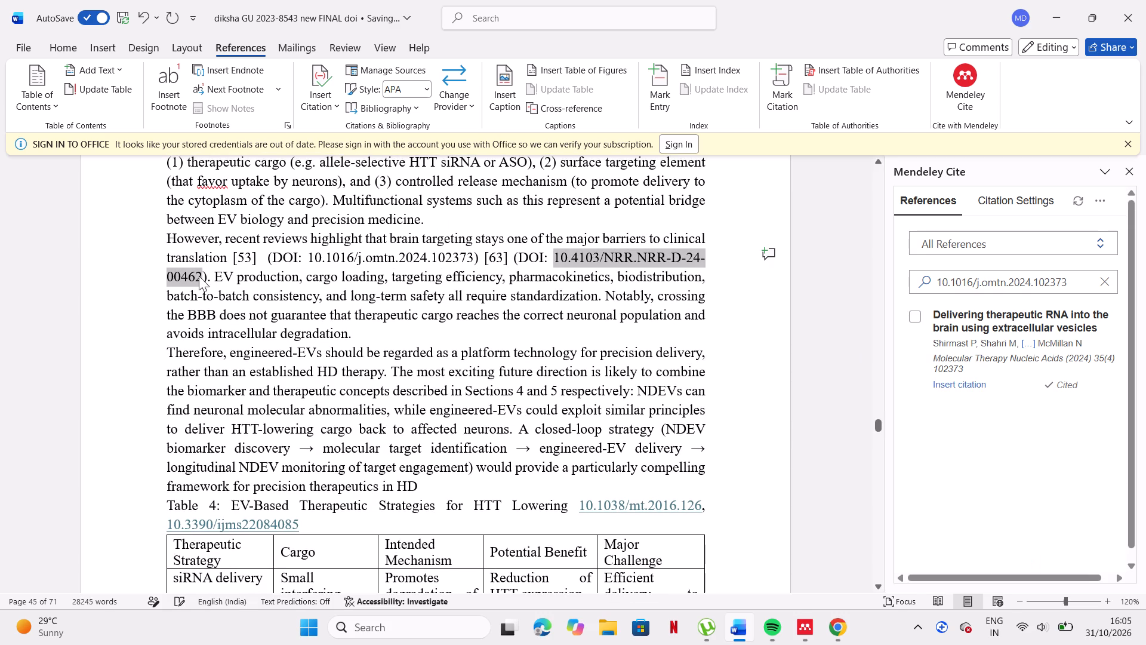
click(1109, 281)
click(1093, 279)
key(ctrl+v)
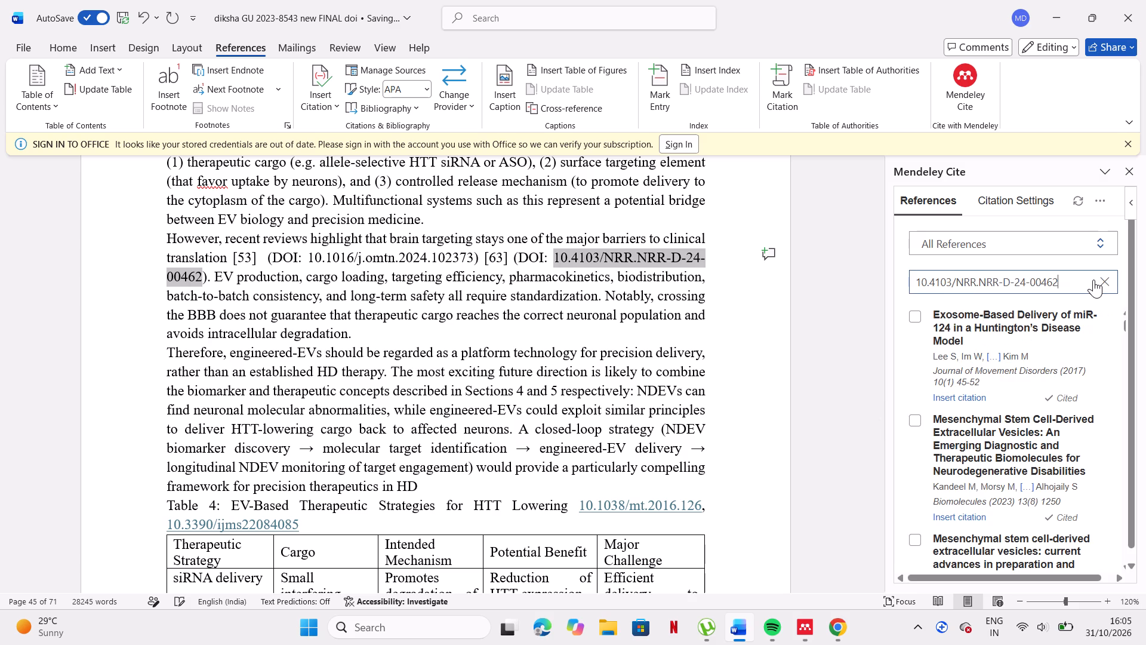
Replace [63] before DOI 10.4103/NRR.NRR-D-24-00462 with the Mendeley citation for "Targeting capabilities of engineered extracellular vesicles for the treatment of neurological diseases".
click(507, 256)
key(BackSpace)
key(BackSpace)
key(BackSpace)
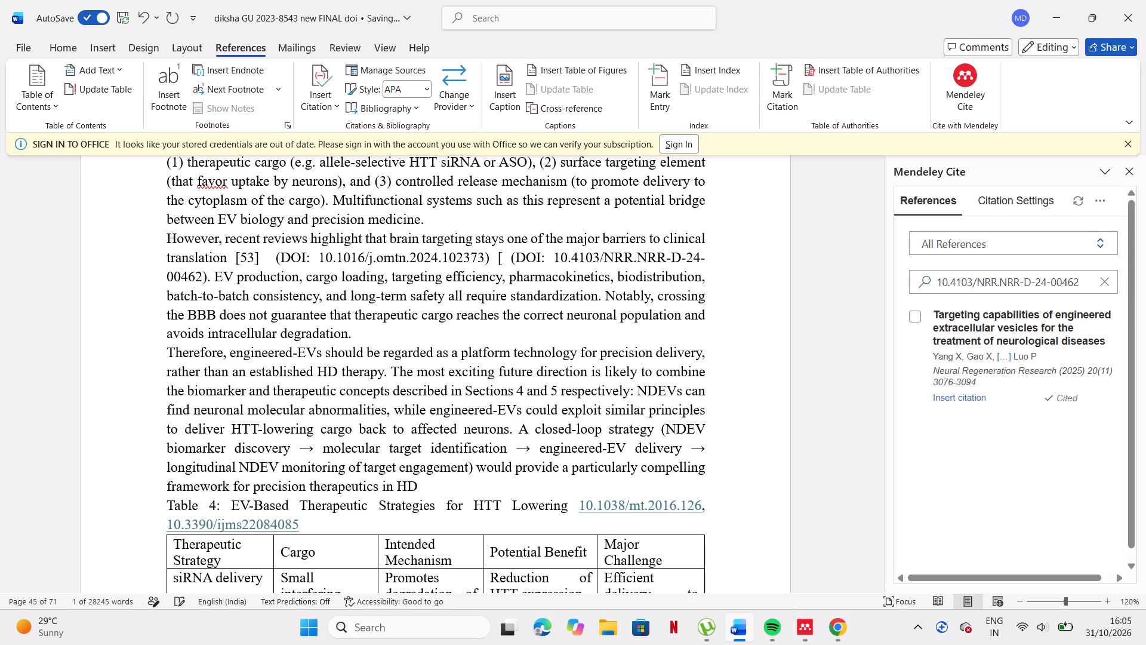
key(BackSpace)
key(BackSpace)
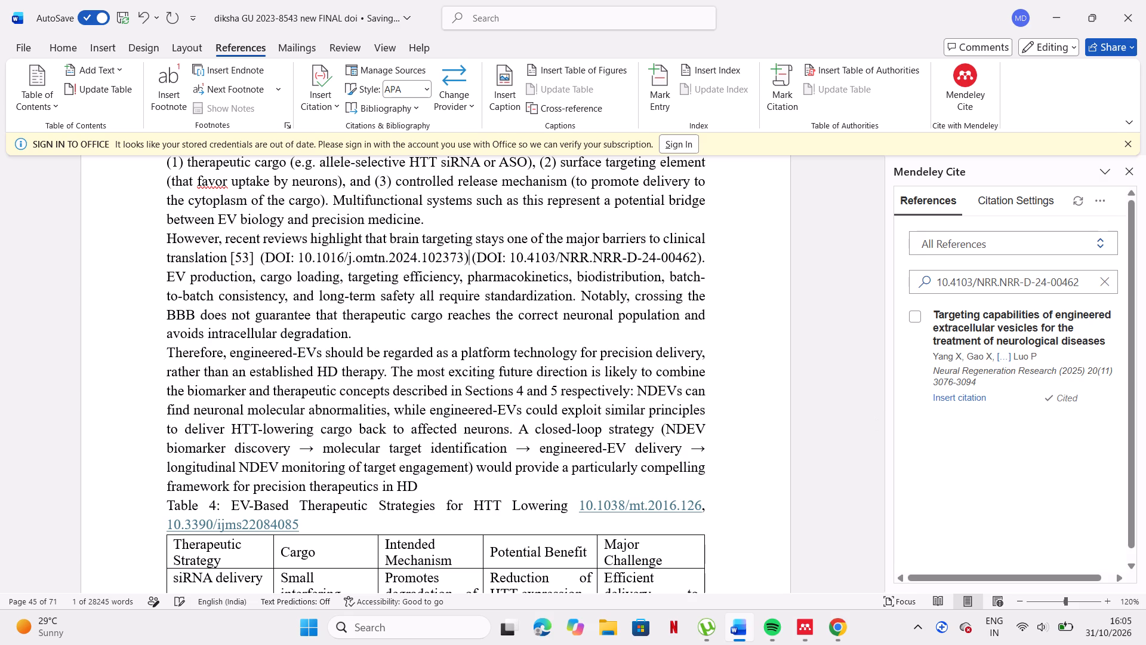
key(space)
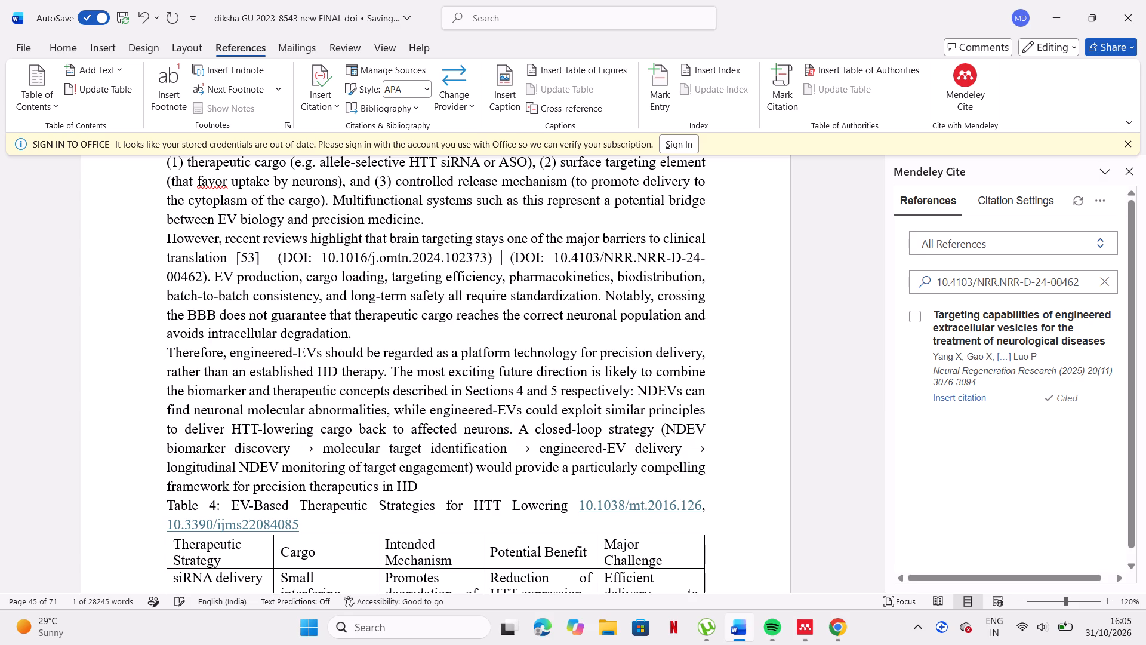
click(952, 394)
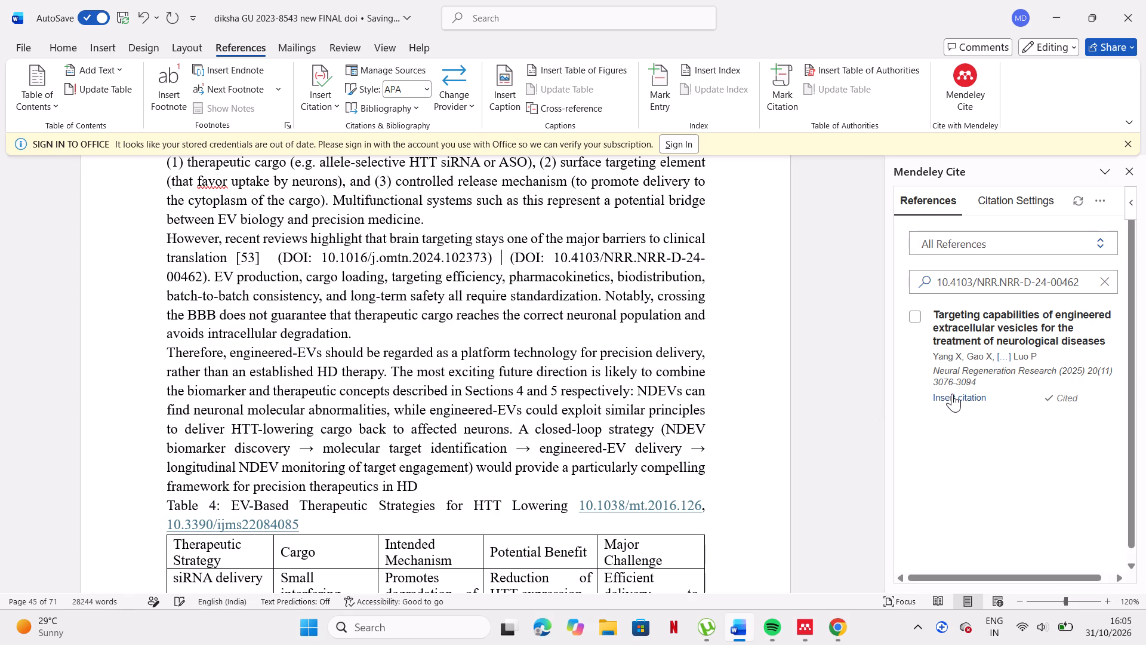
drag(952, 394, 562, 344)
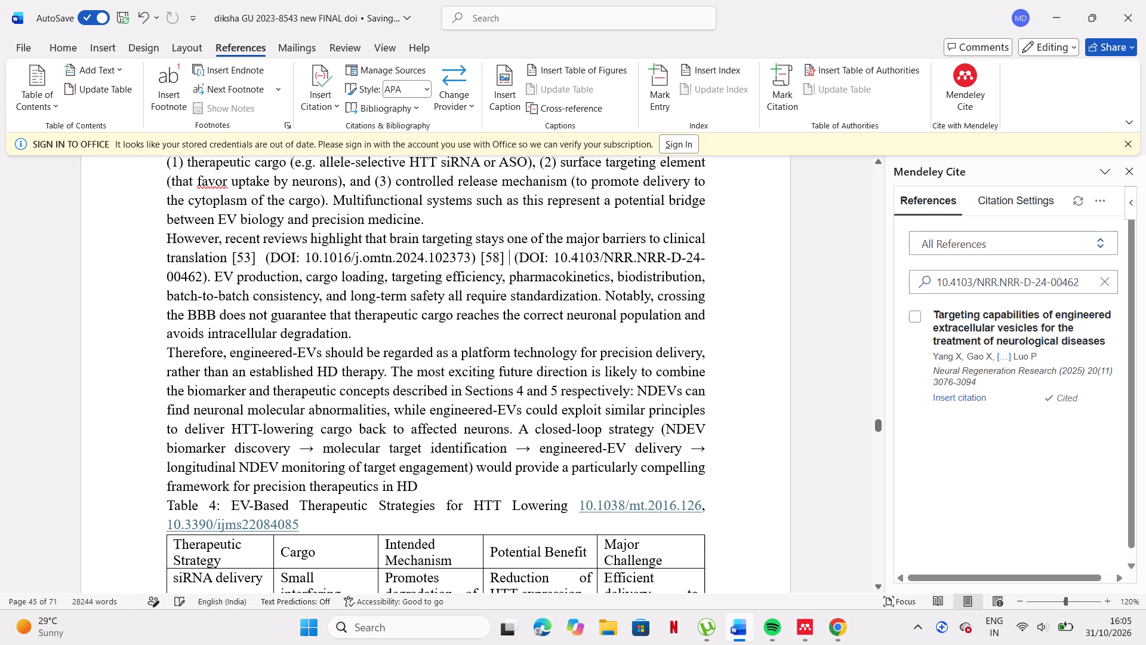
Bold both citations and their DOIs after "major barriers to clinical translation".
drag(234, 254, 207, 285)
click(217, 258)
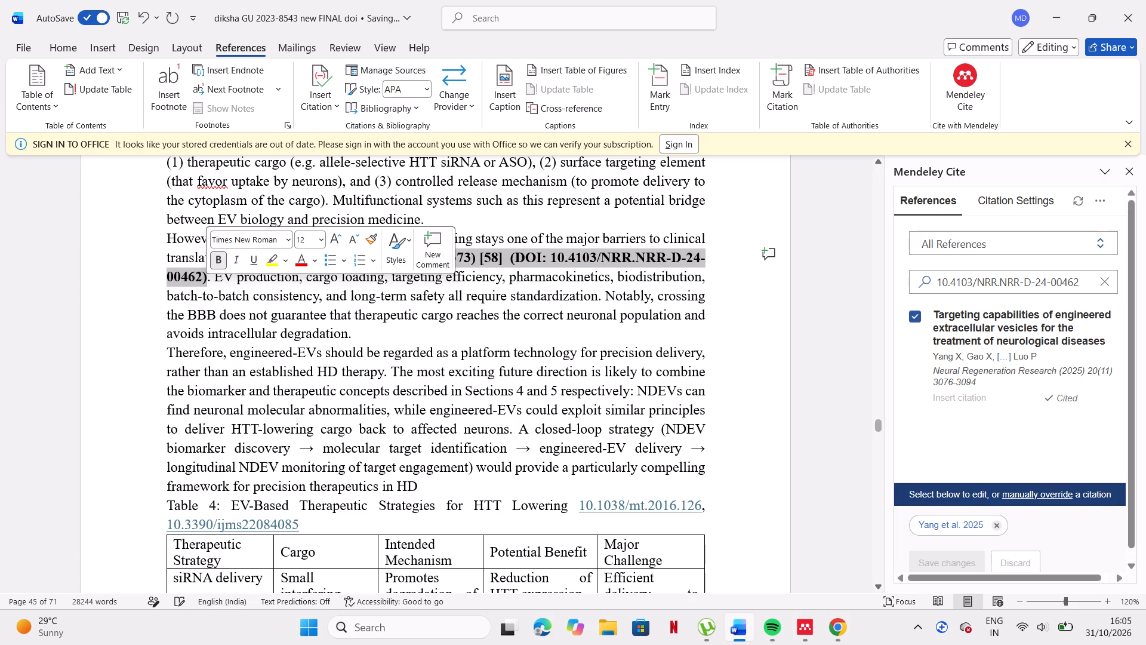
click(389, 443)
Find 10.1038/mt.2016.126 in the Mendeley Cite references and insert its citation before that DOI in the Table 4 caption.
scroll(389, 443, down, 1)
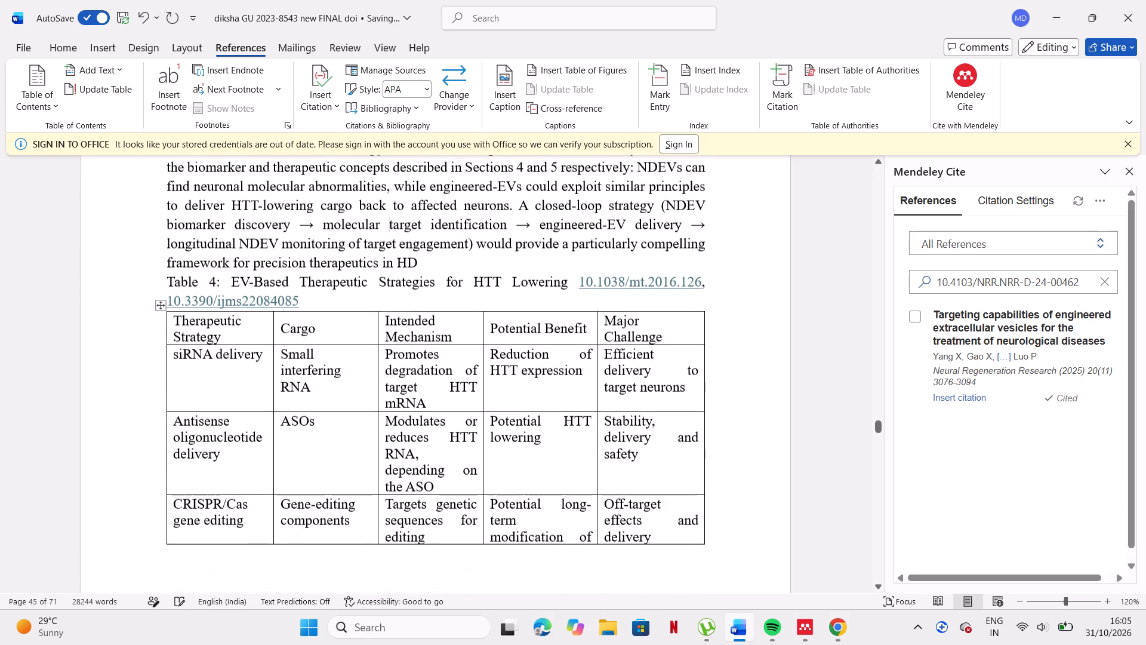
scroll(389, 443, down, 1)
drag(574, 276, 574, 287)
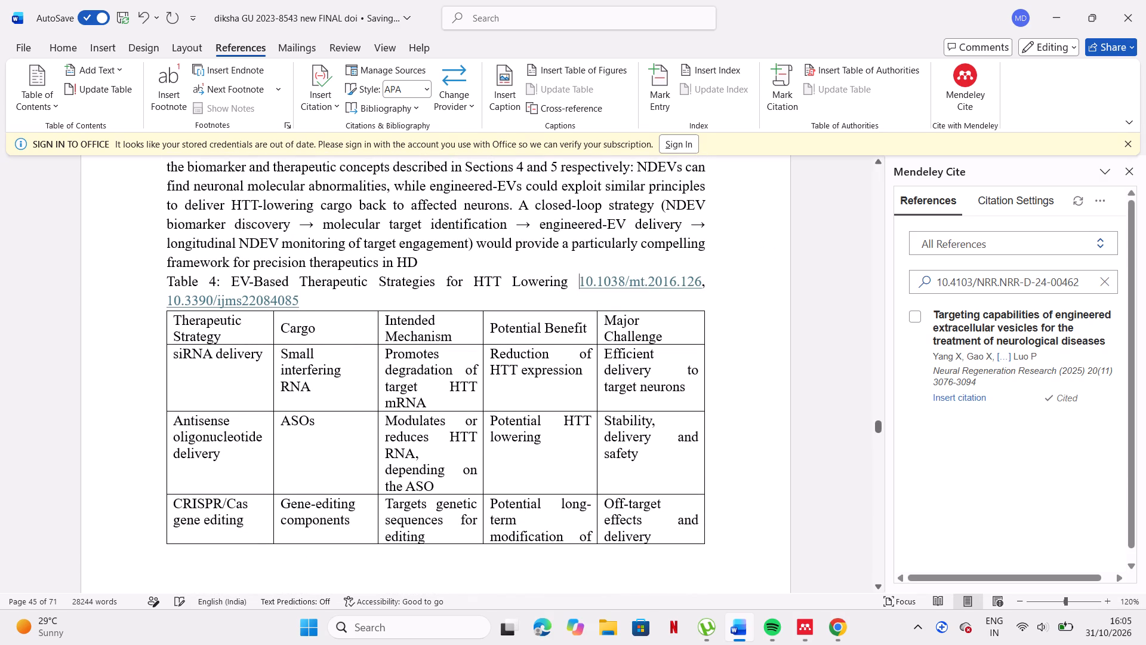
drag(574, 287, 567, 289)
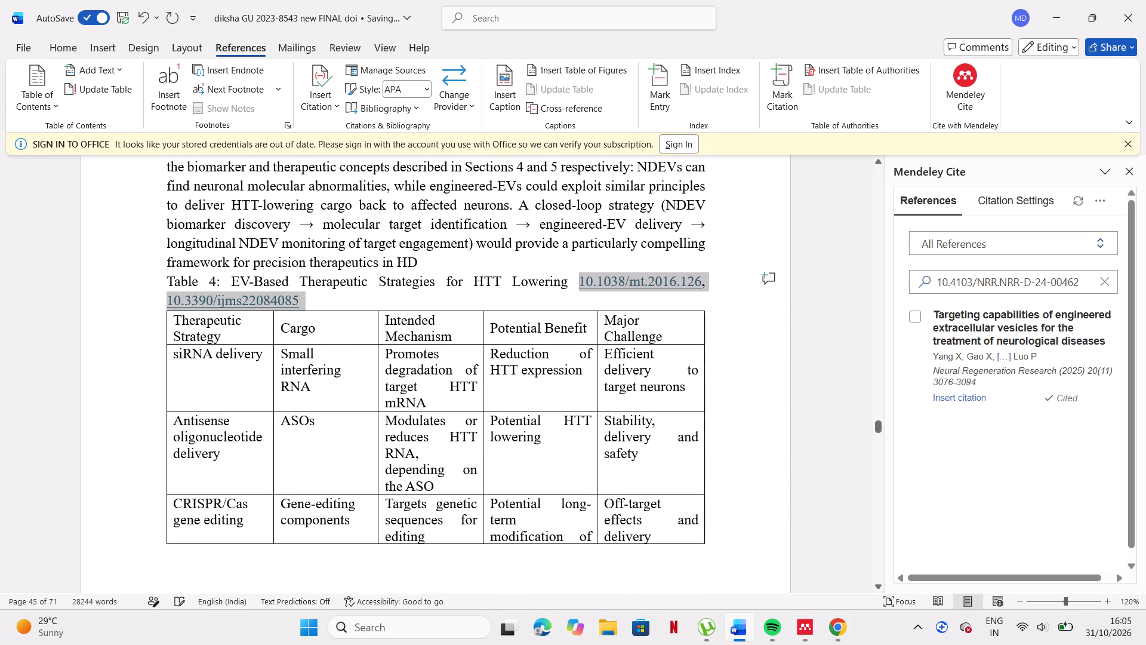
drag(567, 289, 701, 287)
key(ctrl+c)
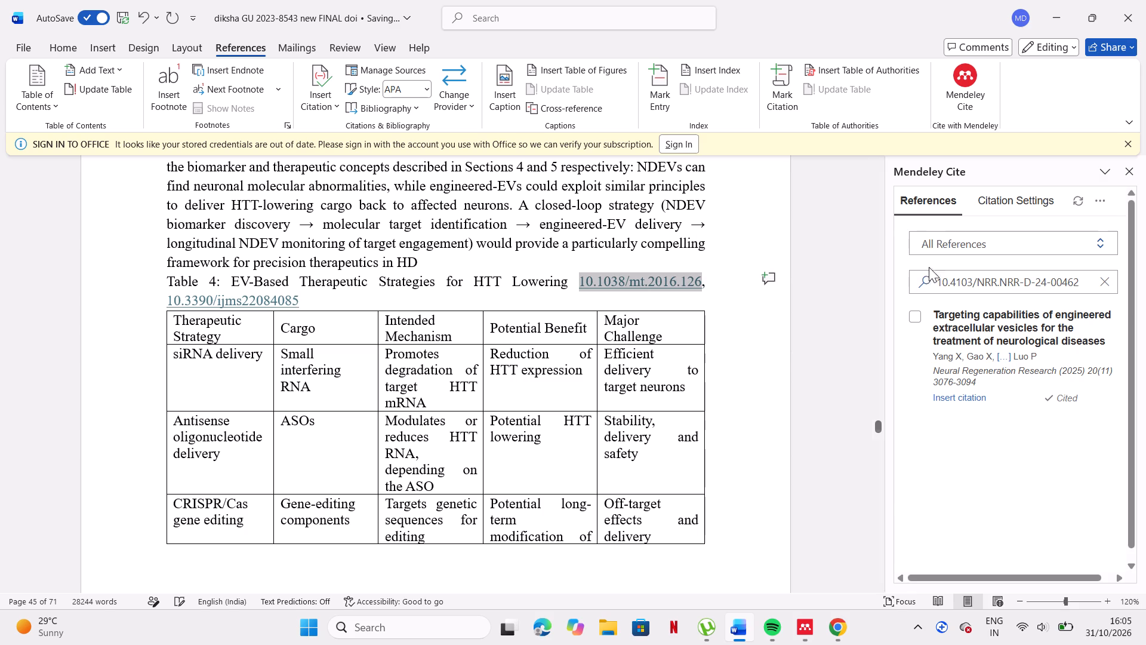
click(1105, 282)
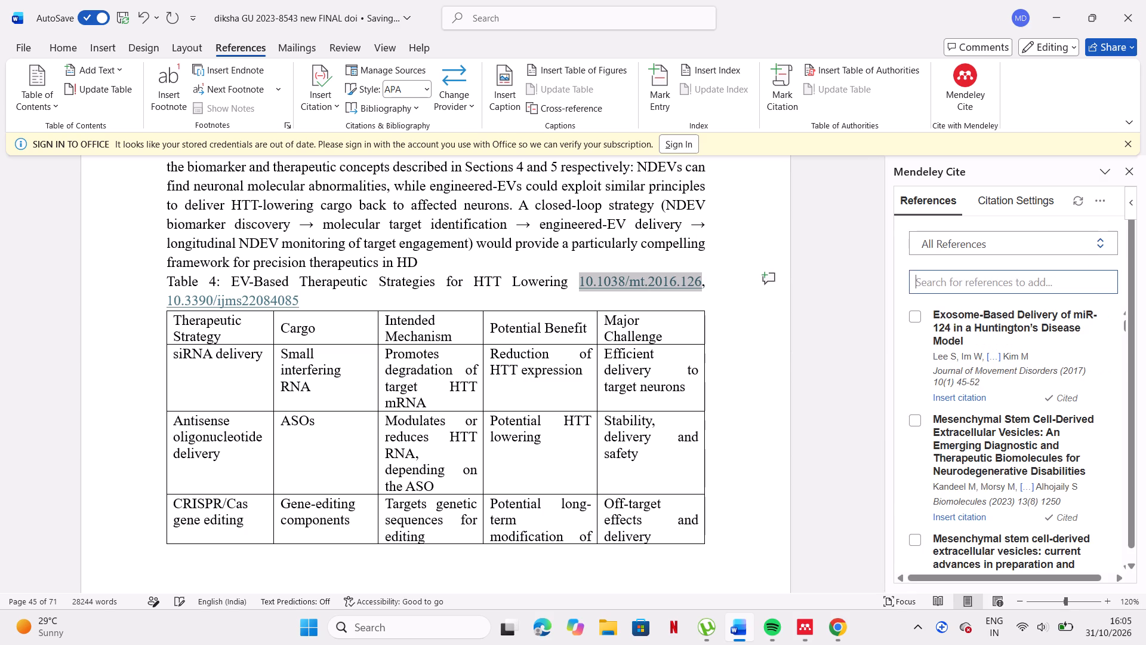
click(1092, 280)
key(ctrl+v)
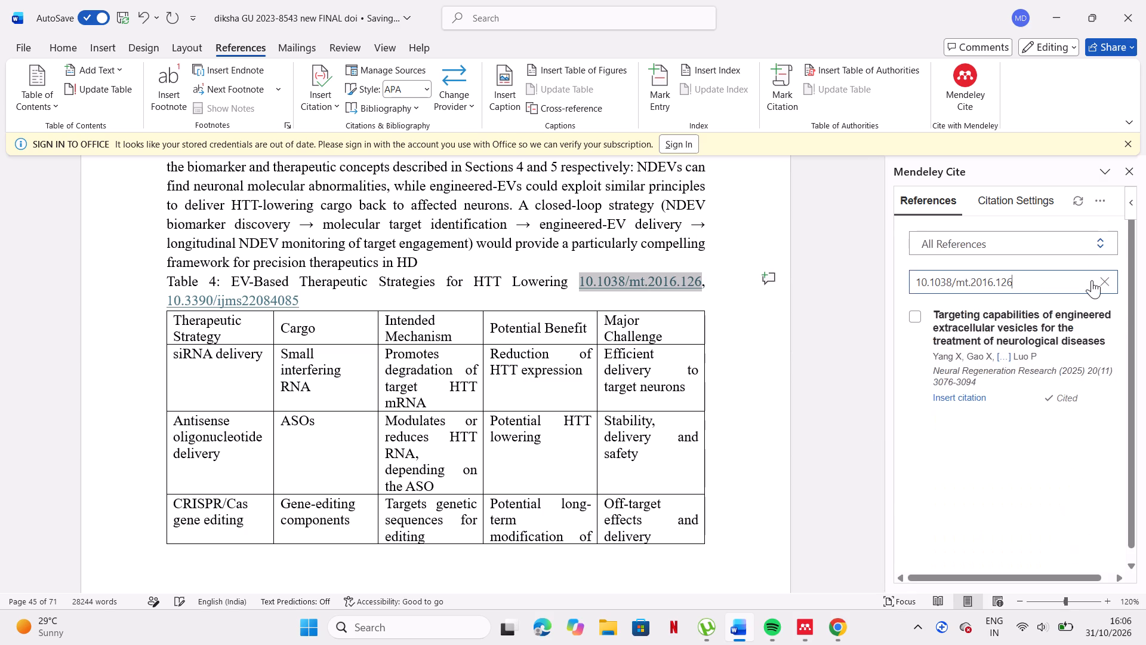
click(575, 284)
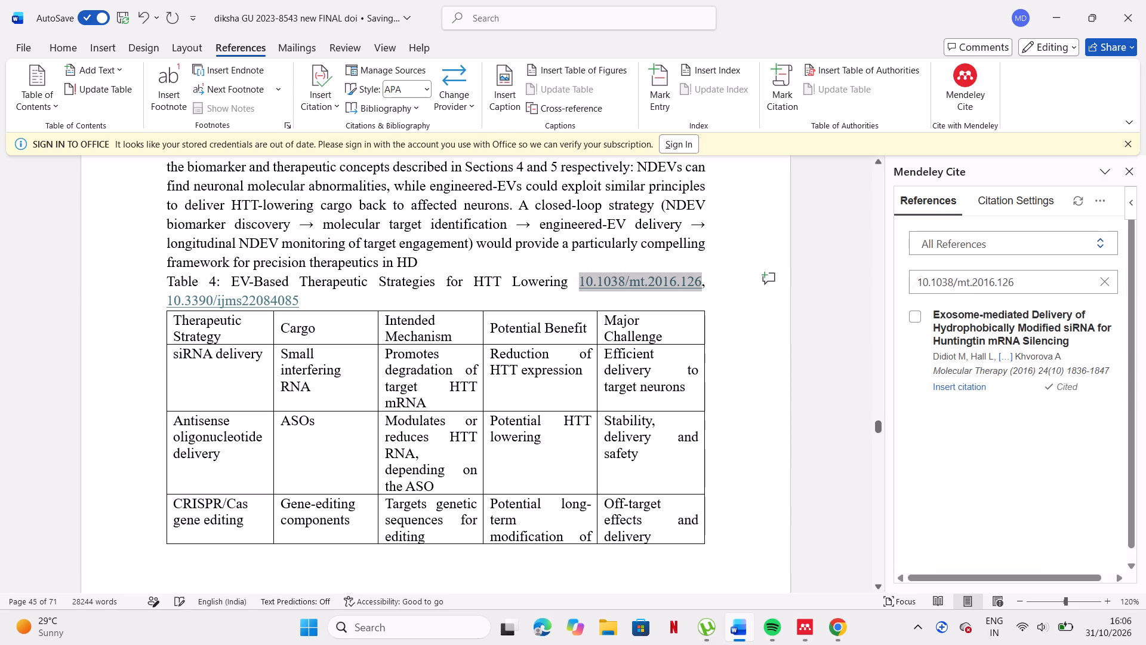
click(946, 384)
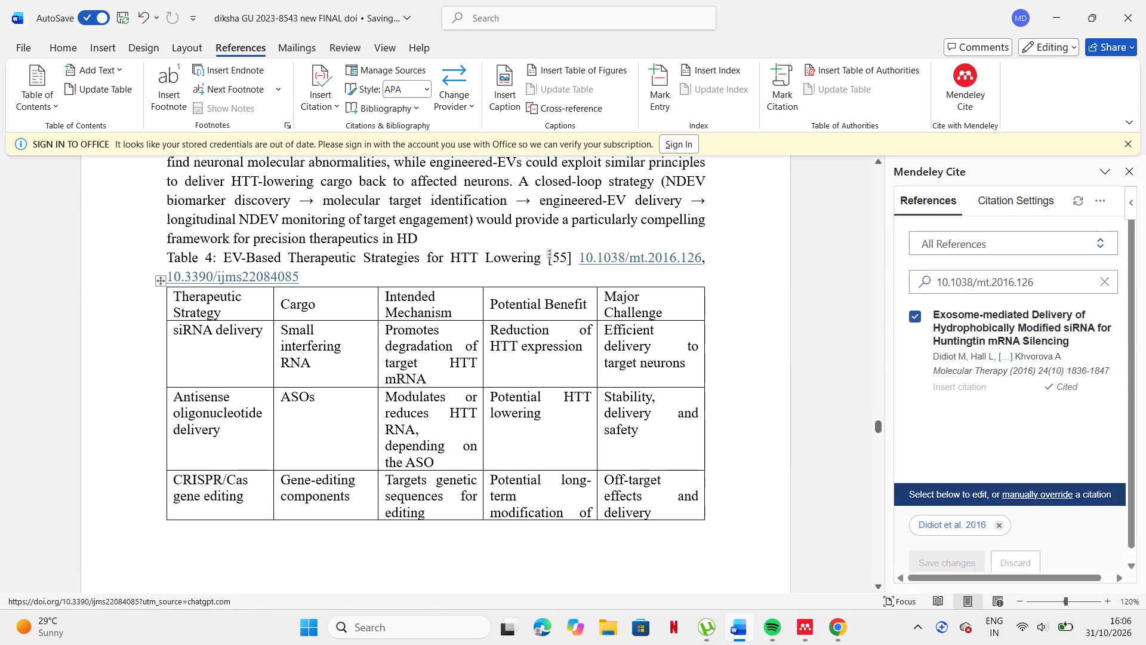
Copy the DOI 10.3390/ijms22084085 from the Table 4 caption and search the Mendeley Cite references for it.
drag(168, 277, 333, 287)
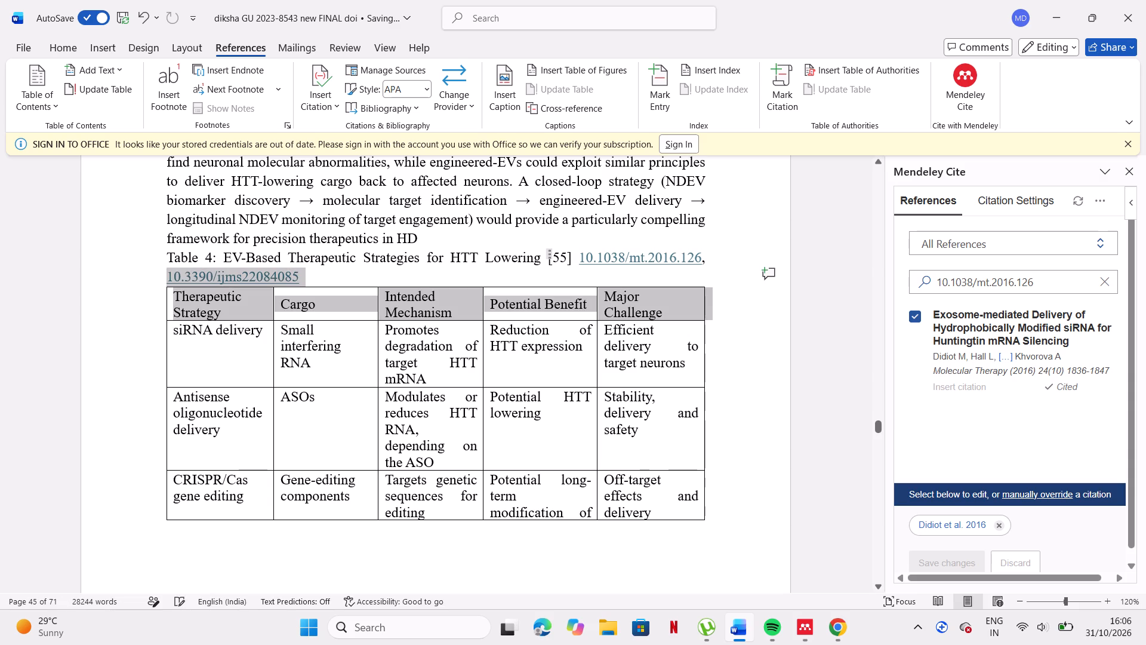
drag(333, 287, 334, 287)
click(334, 287)
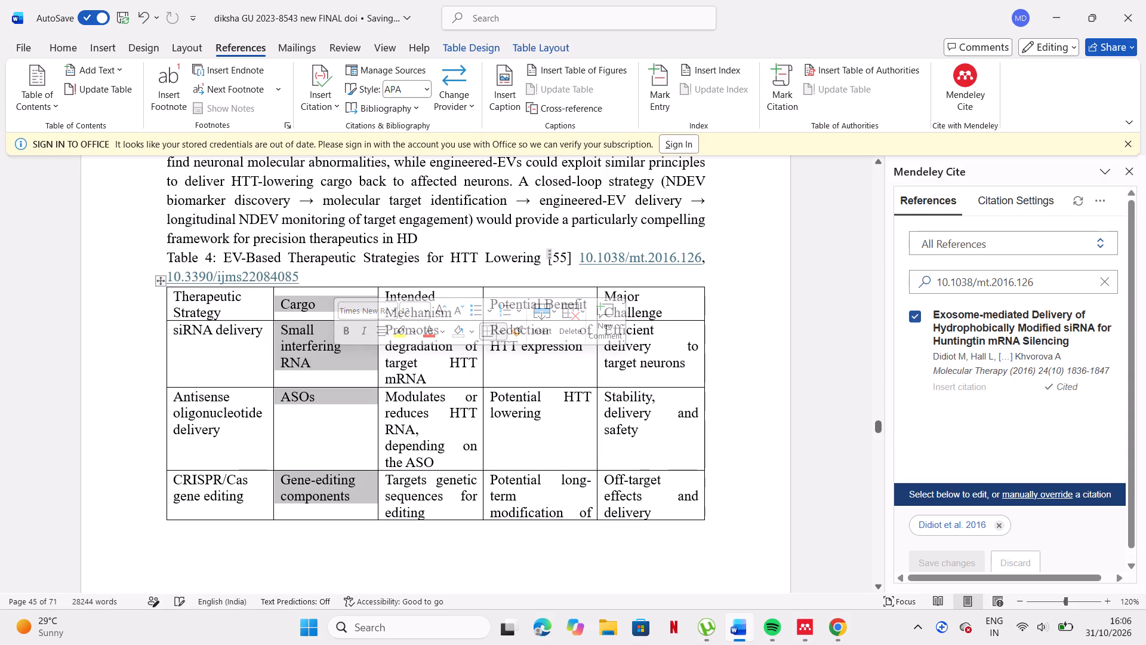
click(301, 277)
drag(301, 277, 162, 281)
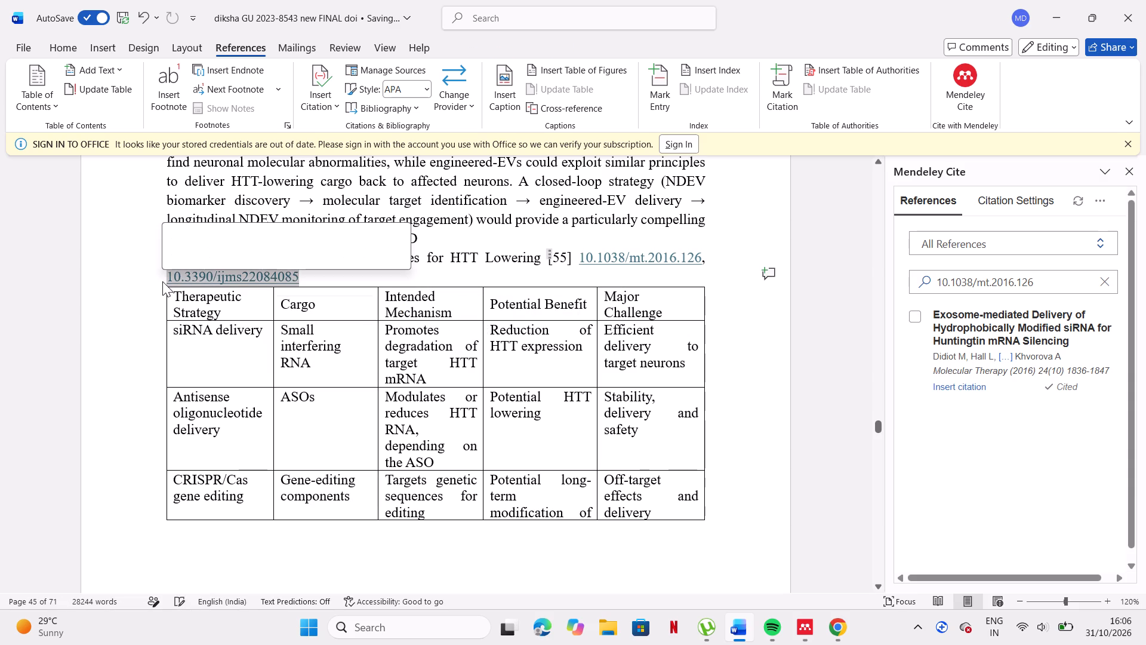
key(ctrl+c)
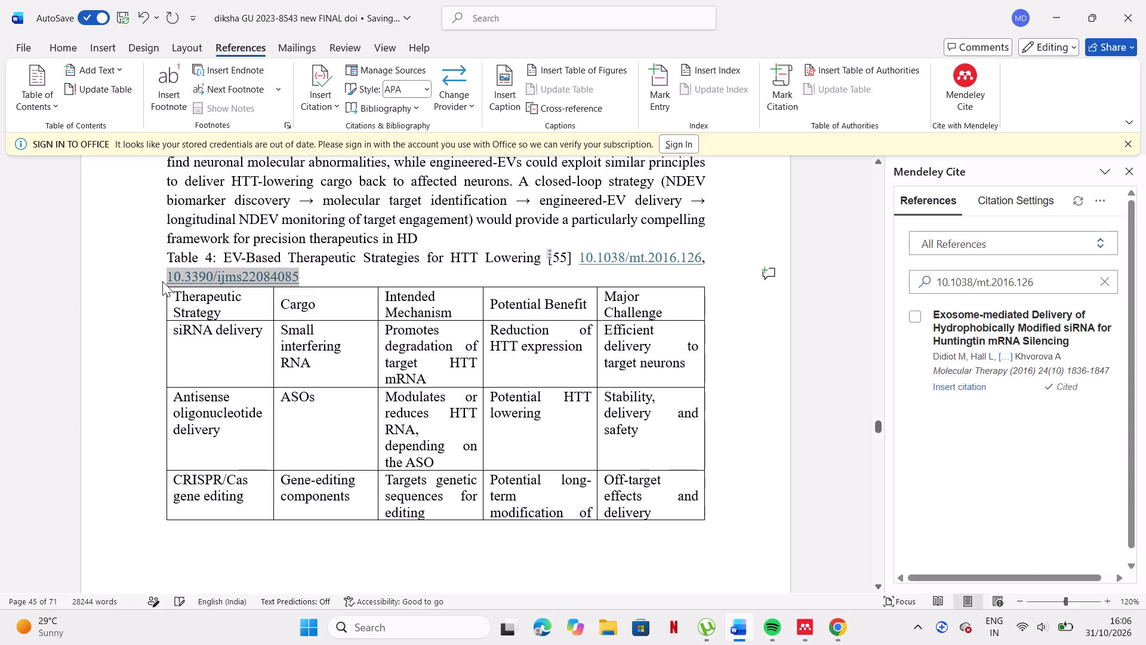
click(1102, 277)
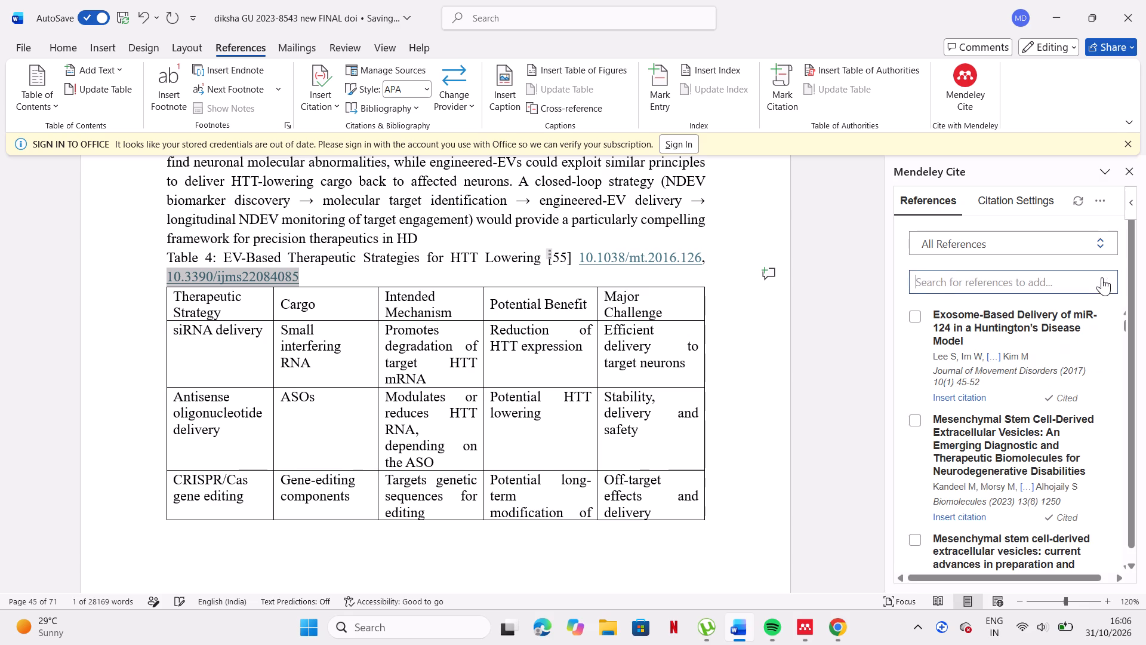
click(1078, 277)
key(ctrl+c)
key(ctrl+v)
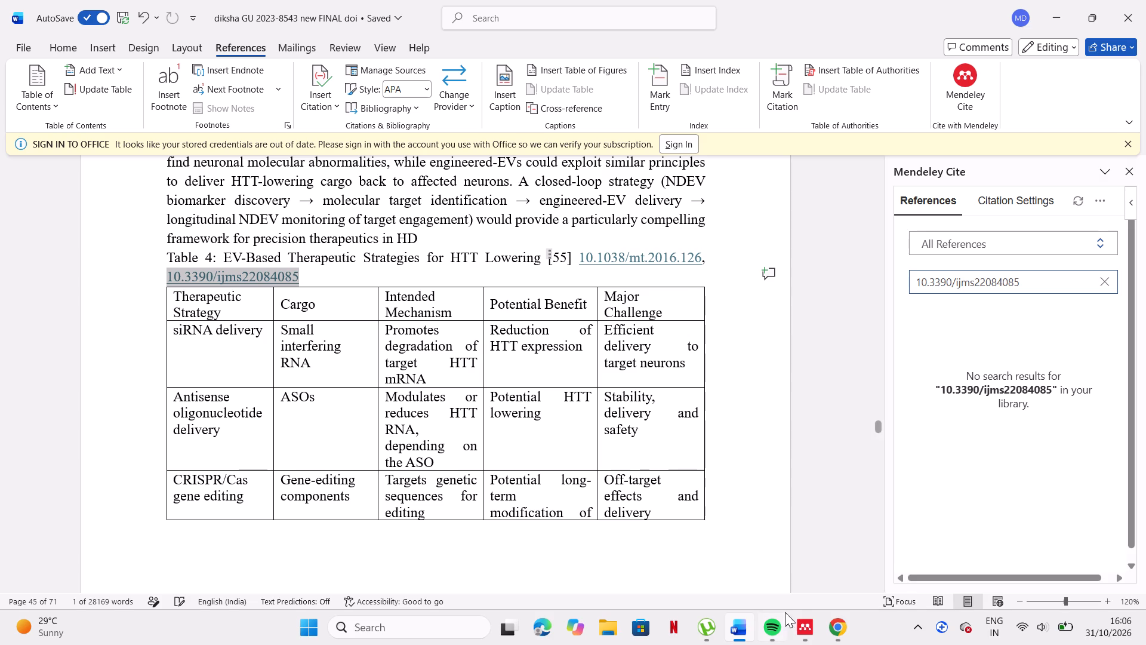
In Mendeley Reference Manager, manually add a reference by looking up the DOI 10.3390/ijms22084085.
click(798, 628)
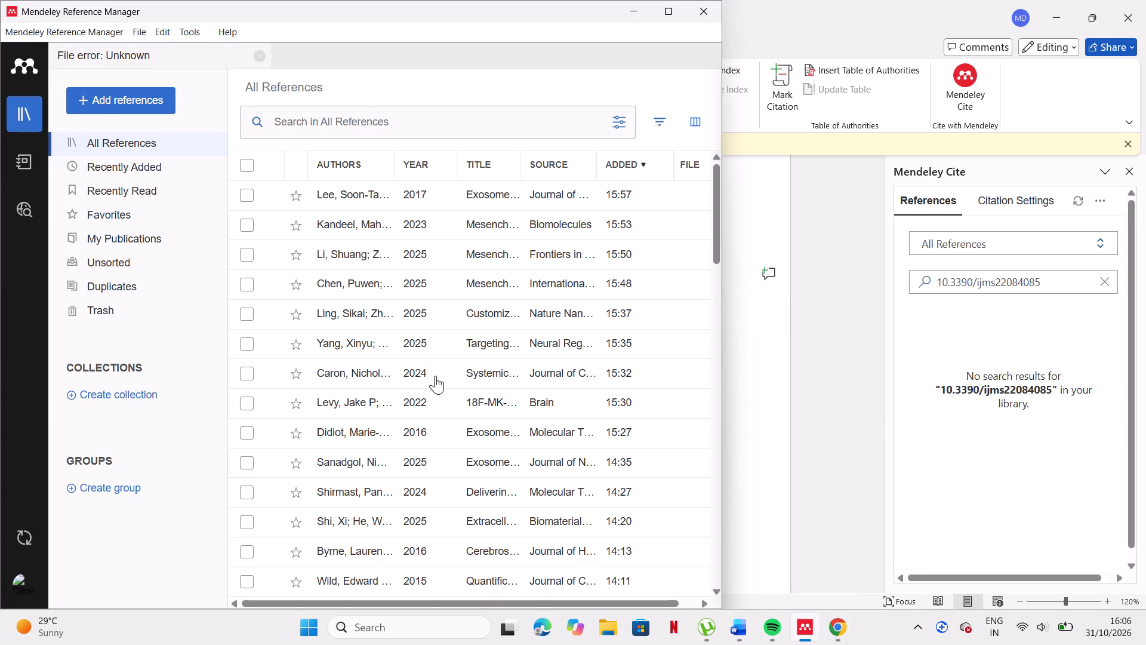
click(150, 93)
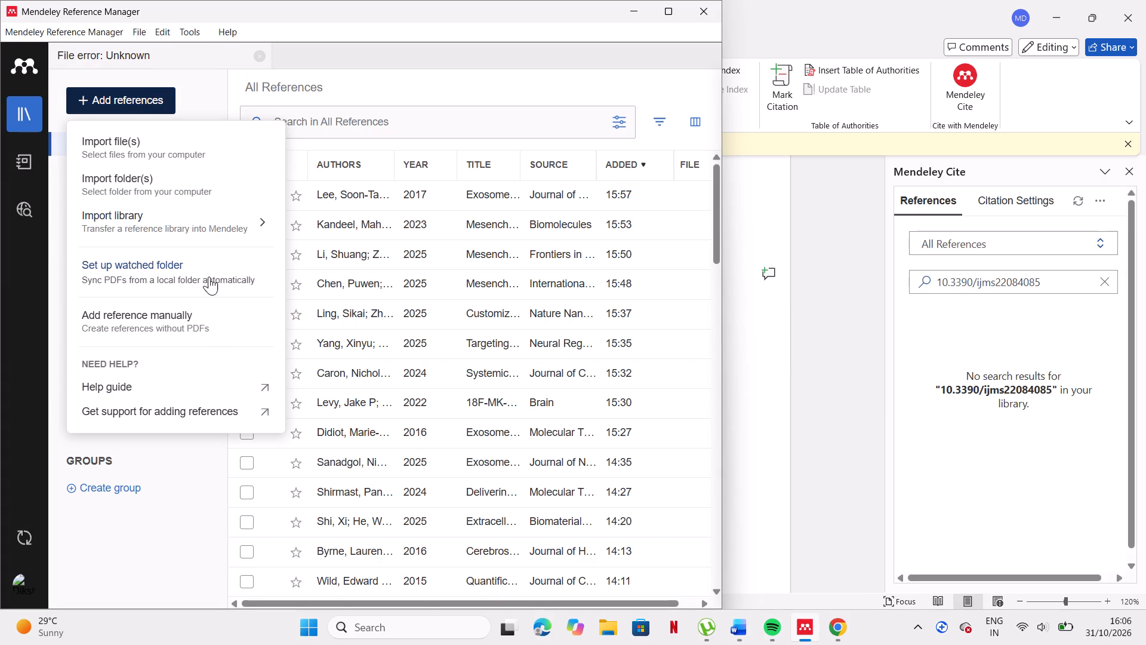
click(214, 315)
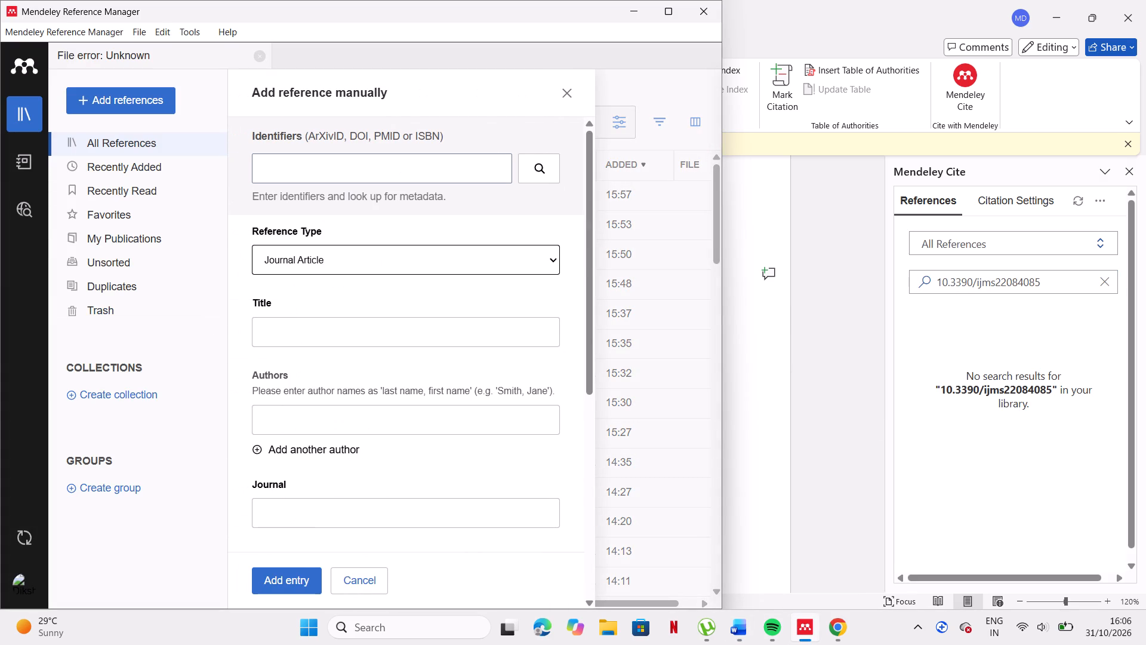
click(366, 166)
key(ctrl+v)
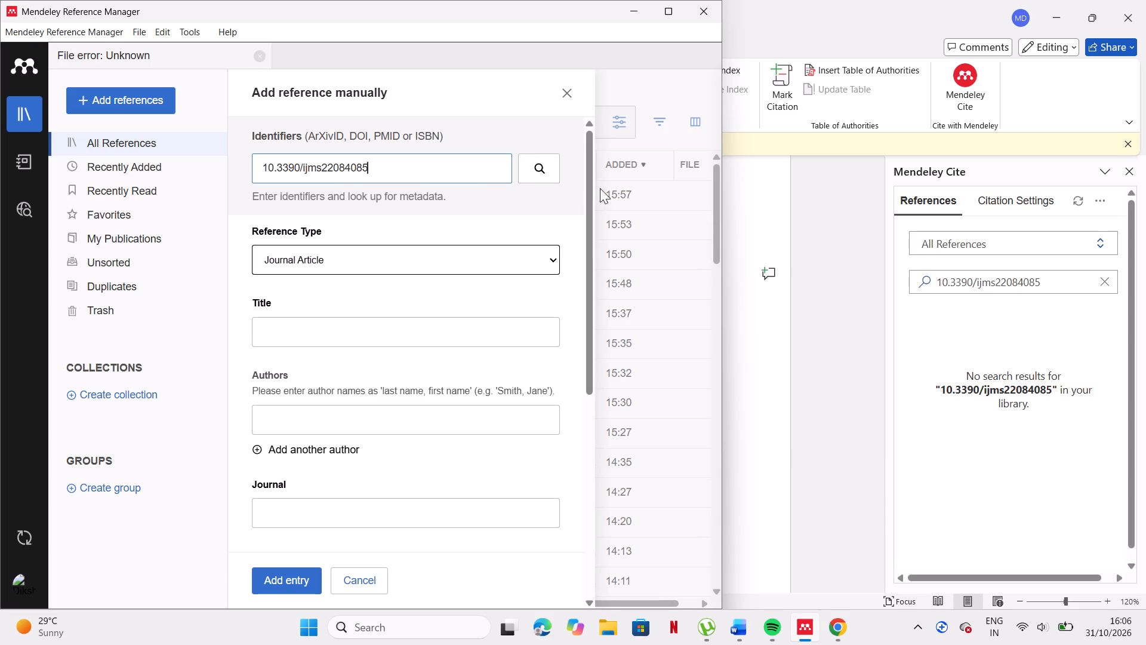
click(546, 176)
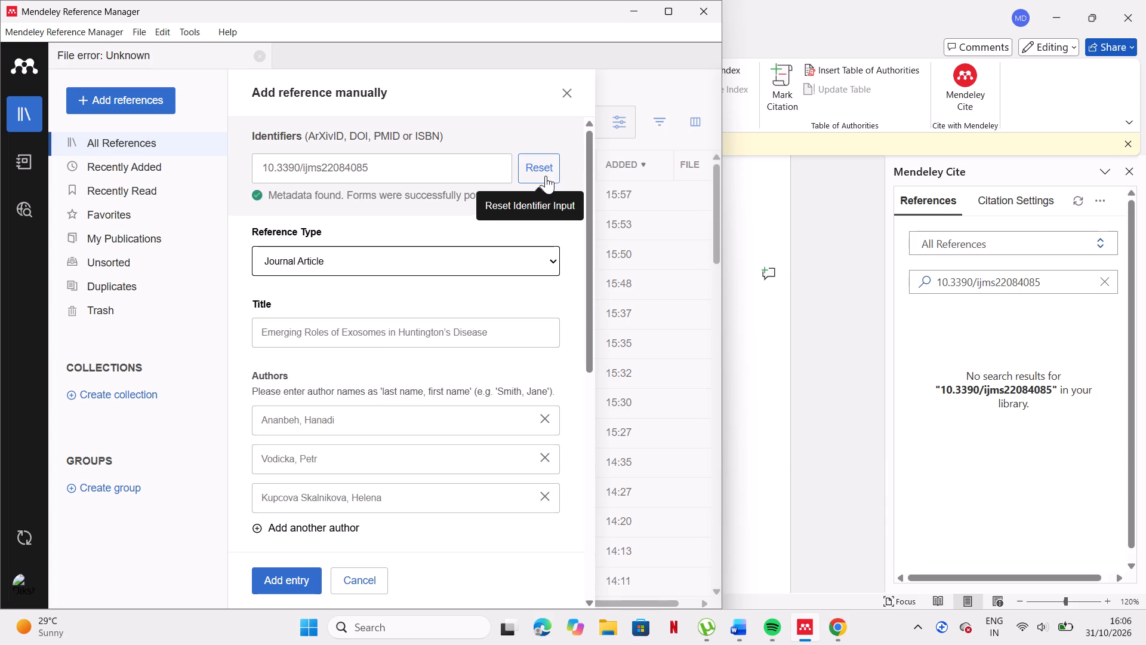
click(285, 582)
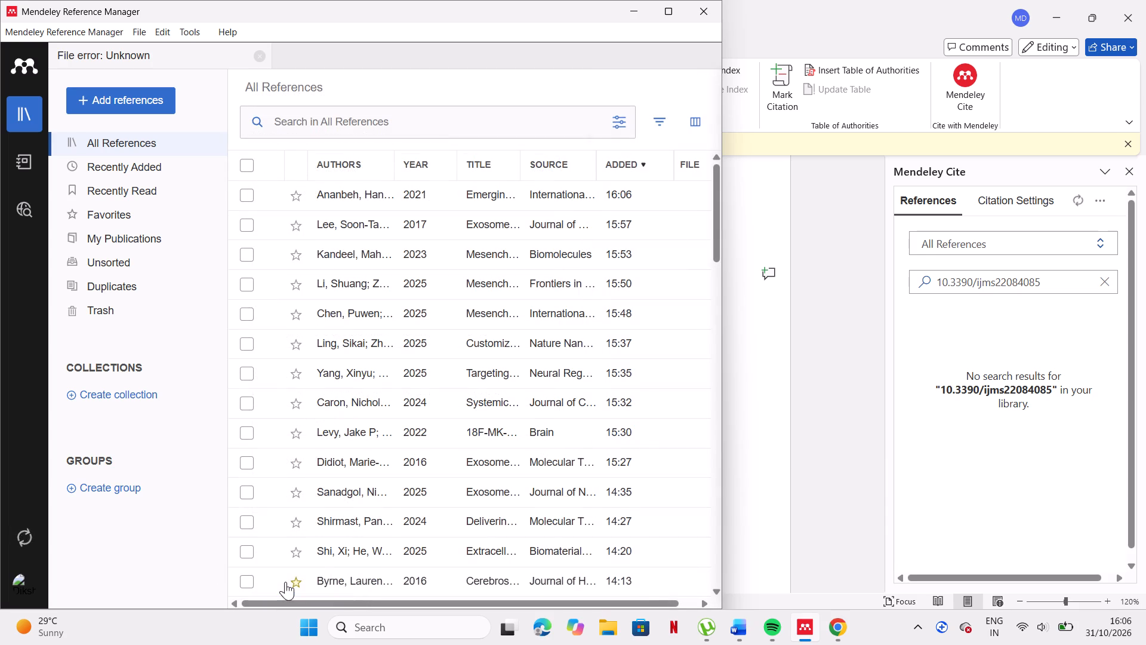
Back in Word, insert the Mendeley citation for "Emerging Roles of Exosomes in Huntington's Disease" before 10.3390/ijms22084085 in the Table 4 caption.
click(789, 512)
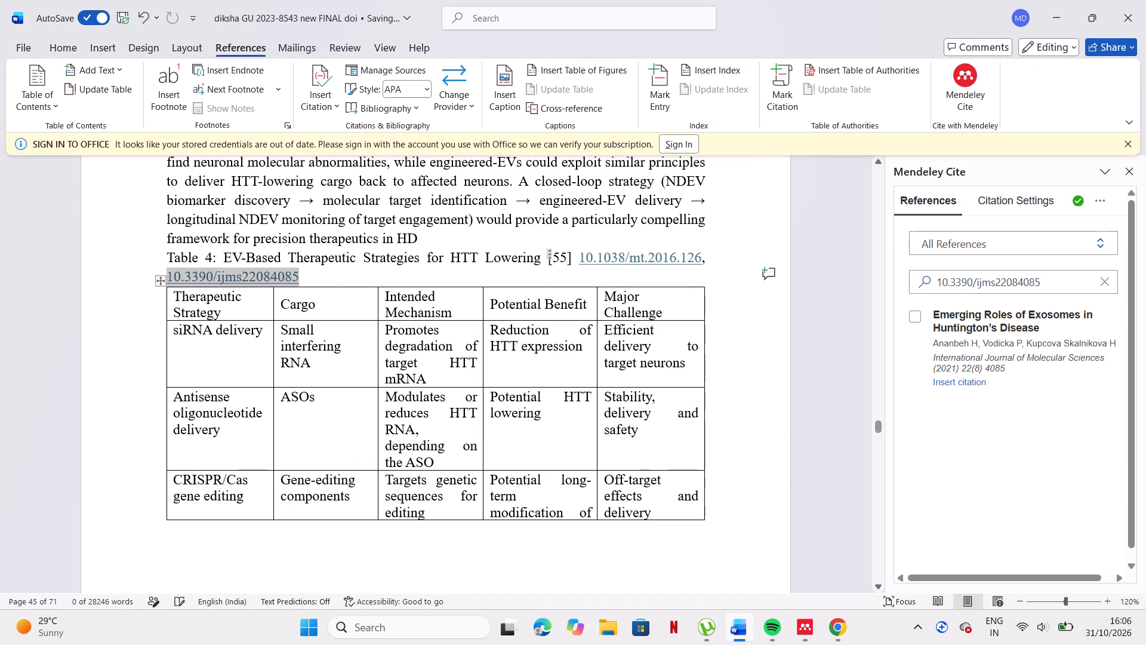
click(164, 269)
click(956, 383)
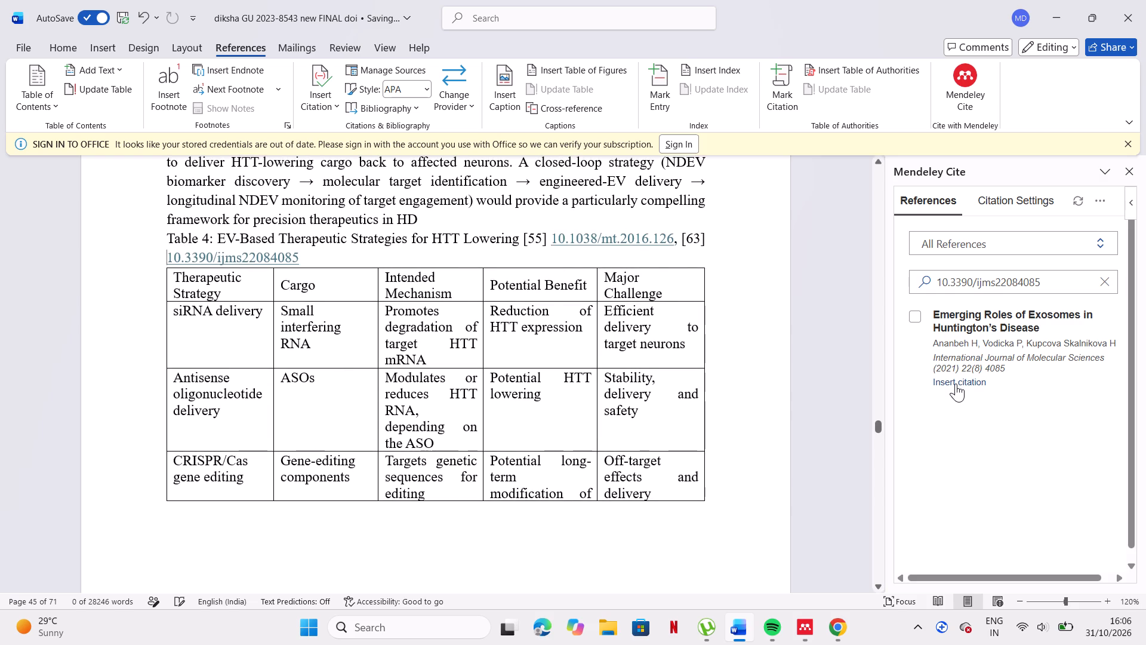
Bold the two citations and their DOIs at the end of the Table 4 caption.
drag(523, 234, 526, 250)
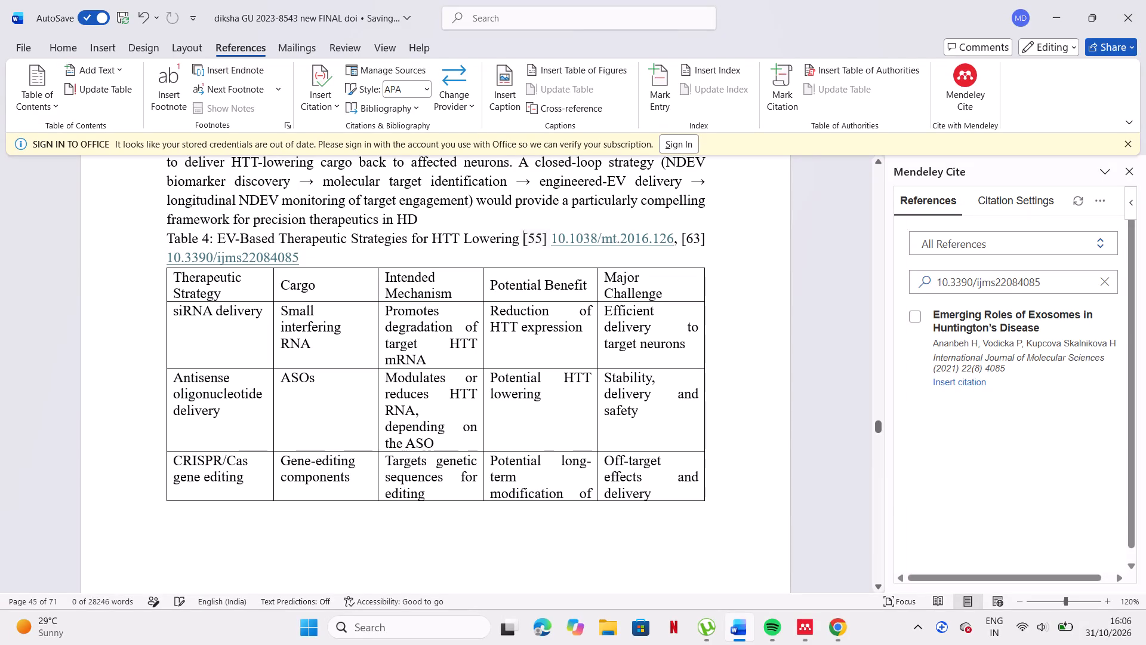
drag(526, 250, 524, 256)
click(535, 229)
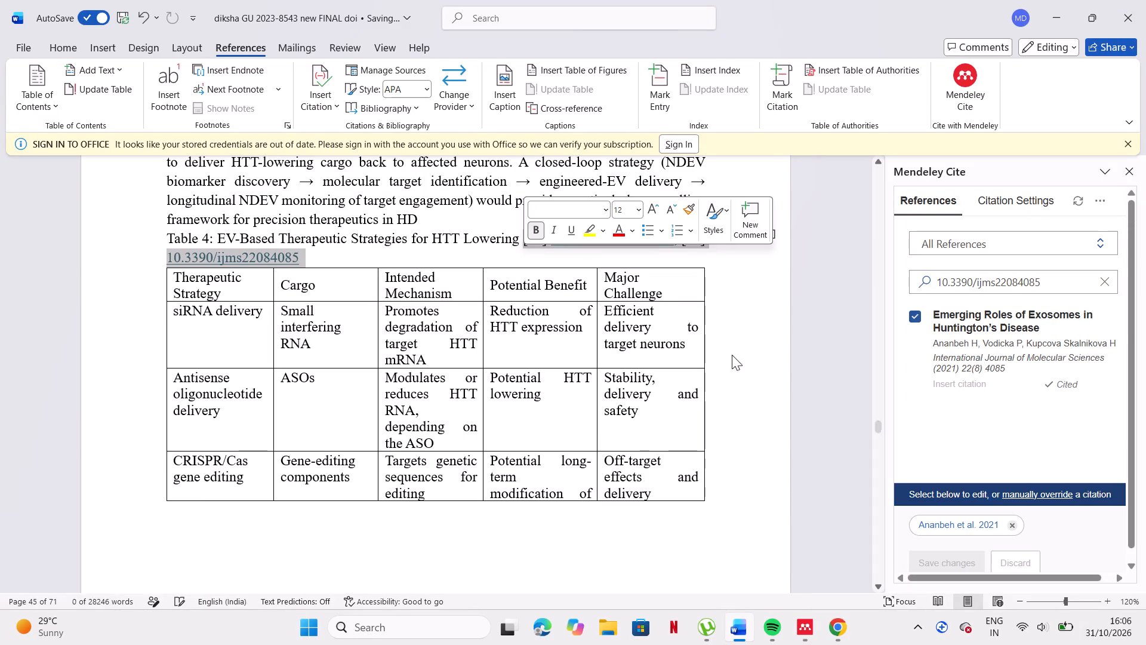
click(787, 425)
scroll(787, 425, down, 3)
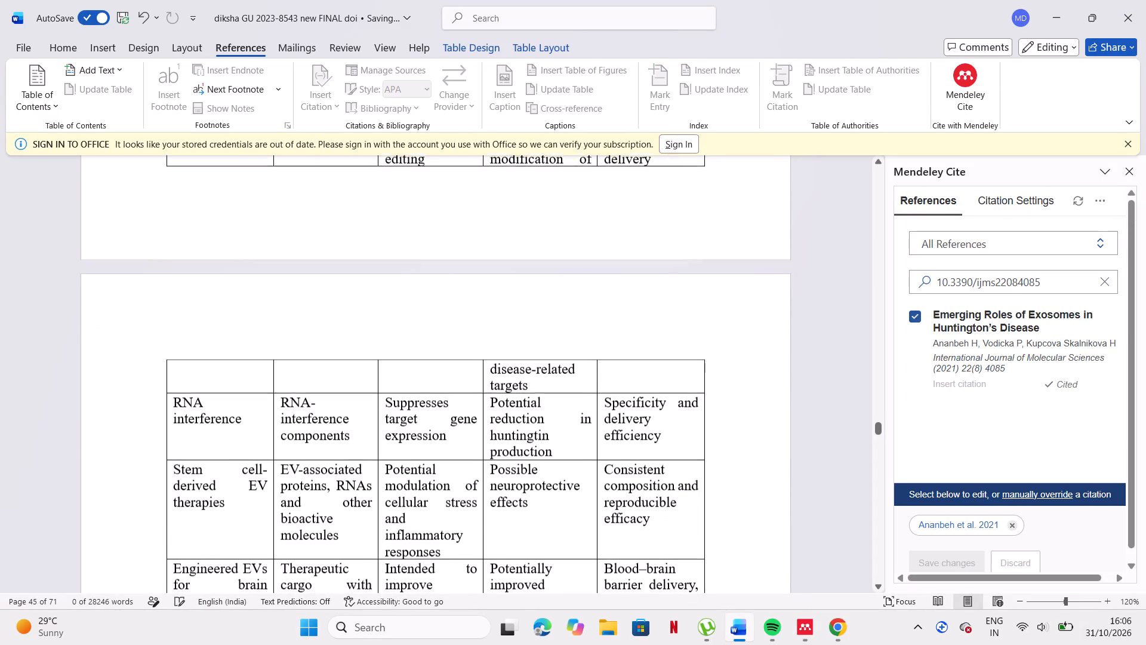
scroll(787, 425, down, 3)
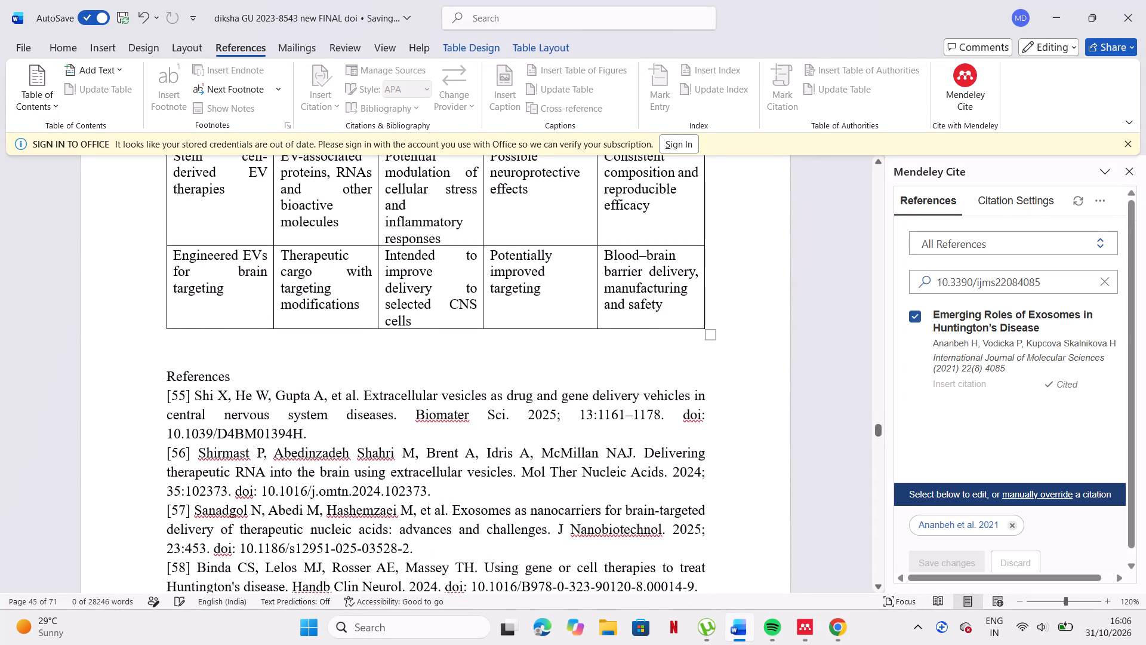
Copy the DOI 10.3390/biology14020129 from the first paragraph of section 8.1 and search the Mendeley Cite references for it.
scroll(787, 425, down, 5)
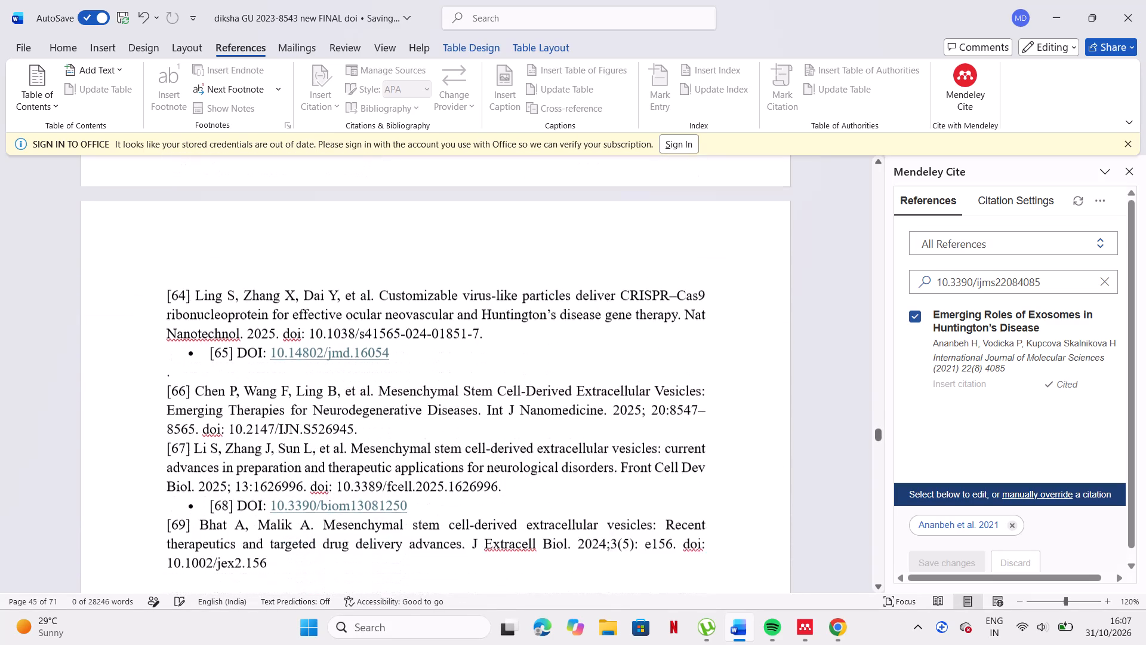
scroll(787, 425, down, 3)
scroll(787, 425, up, 1)
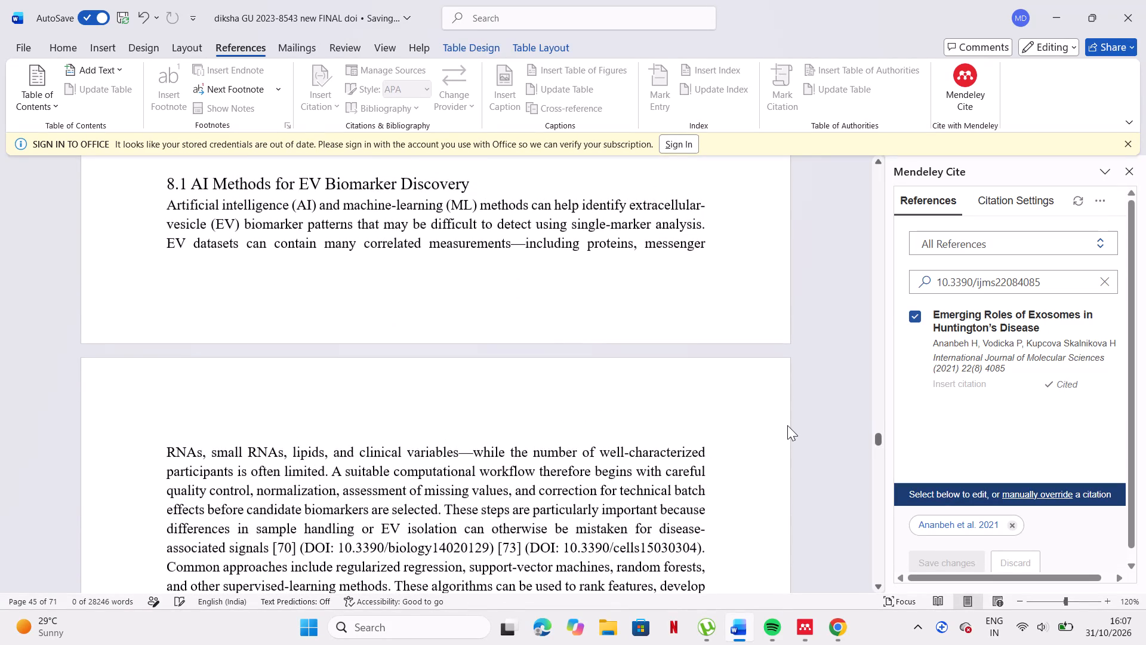
scroll(787, 425, down, 1)
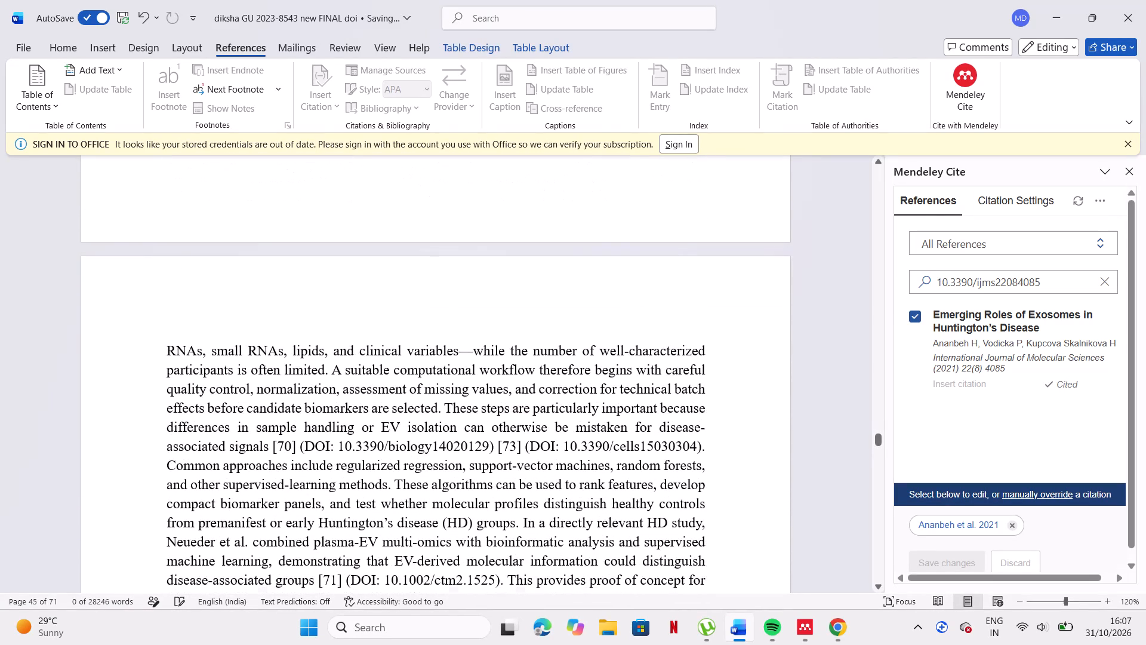
drag(303, 424, 457, 419)
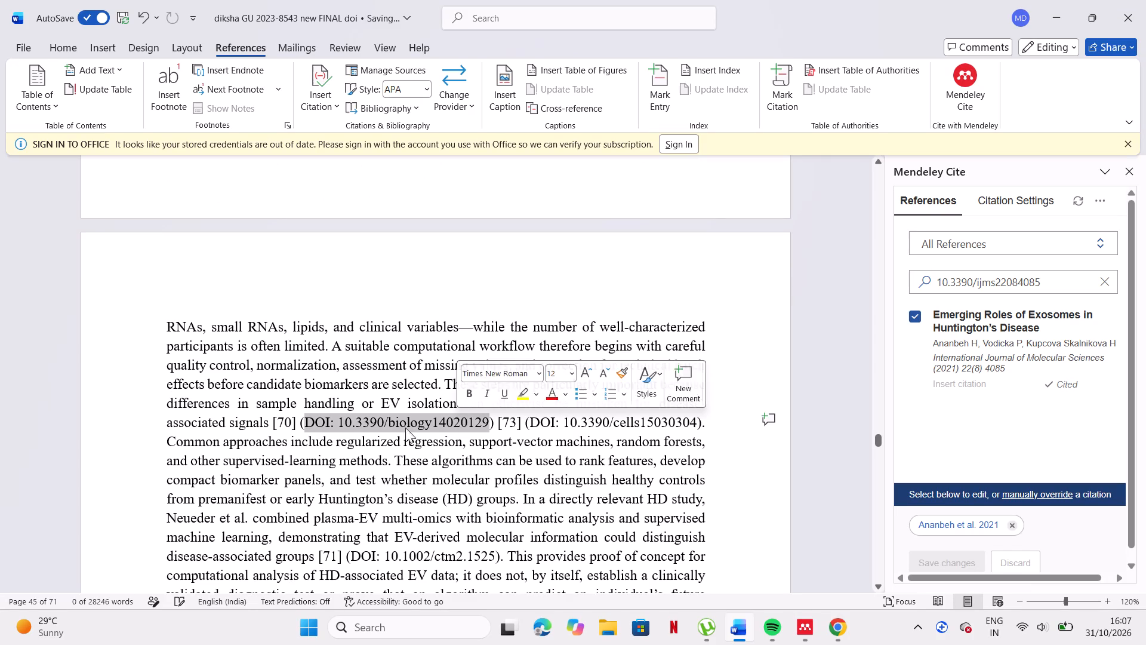
click(334, 417)
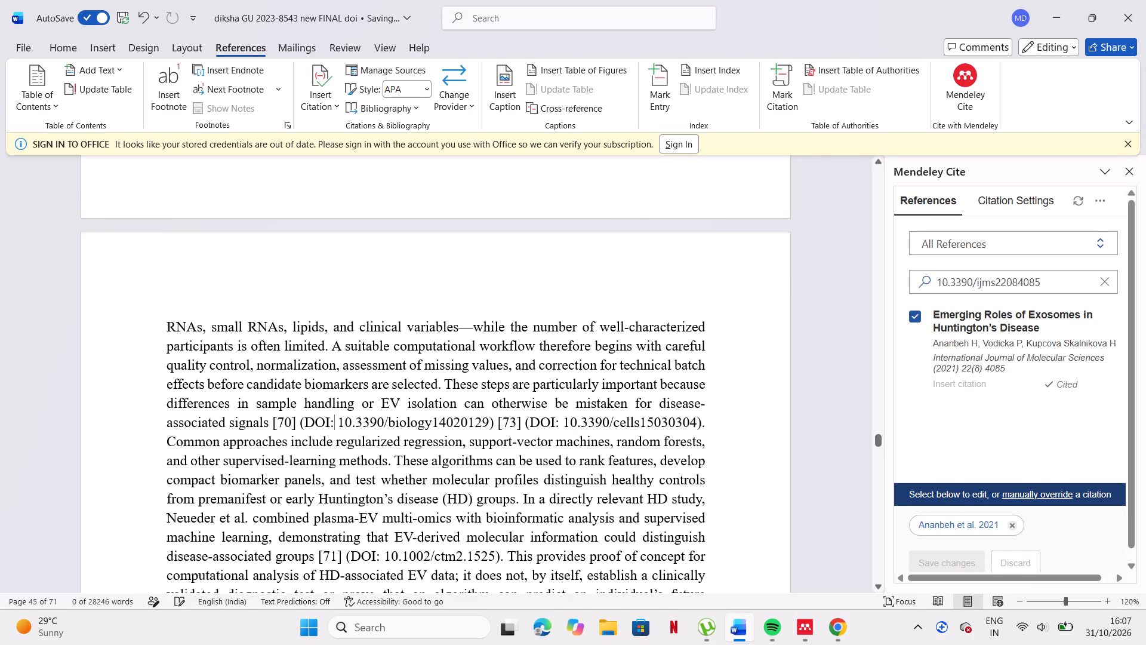
drag(338, 421, 457, 426)
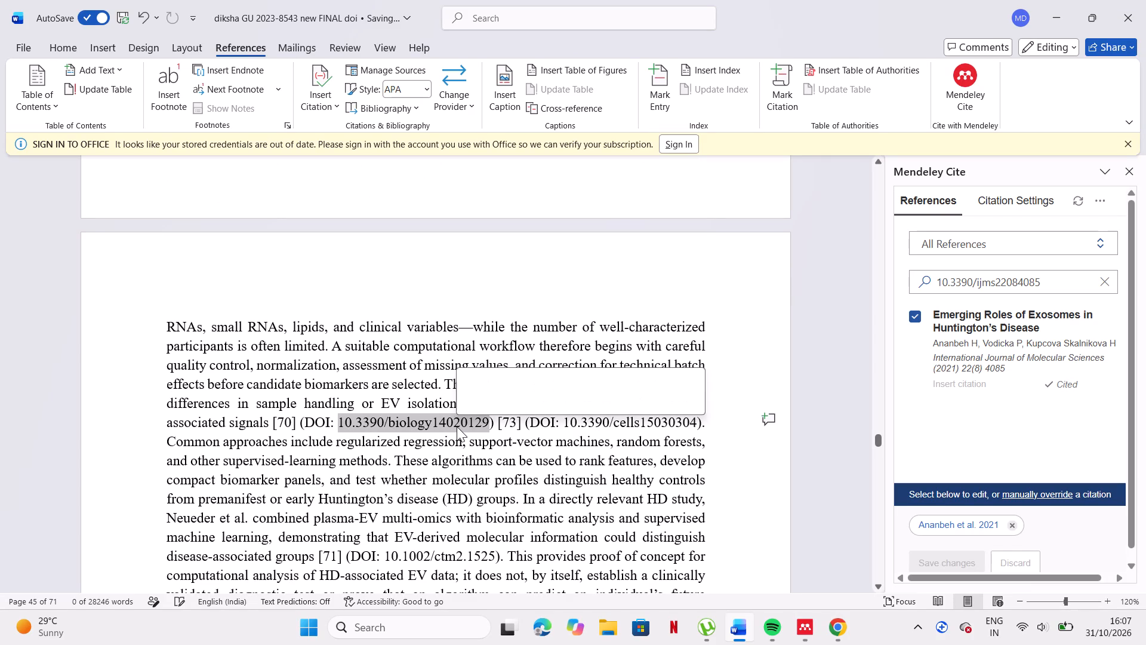
key(ctrl+c)
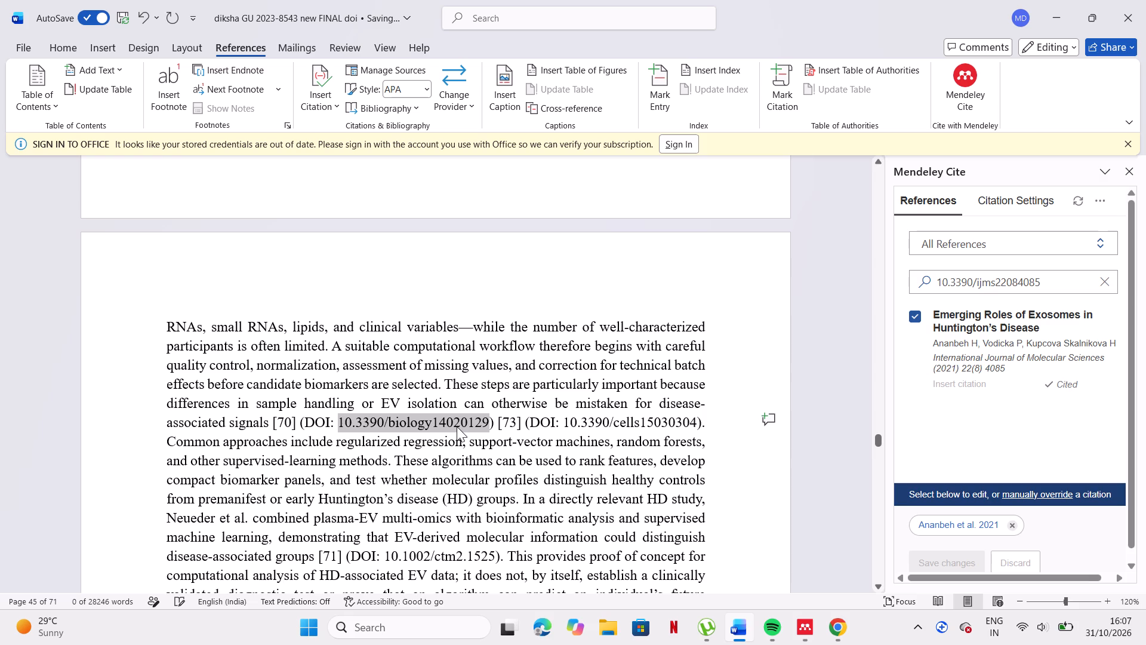
click(1102, 284)
click(1085, 283)
key(ctrl+v)
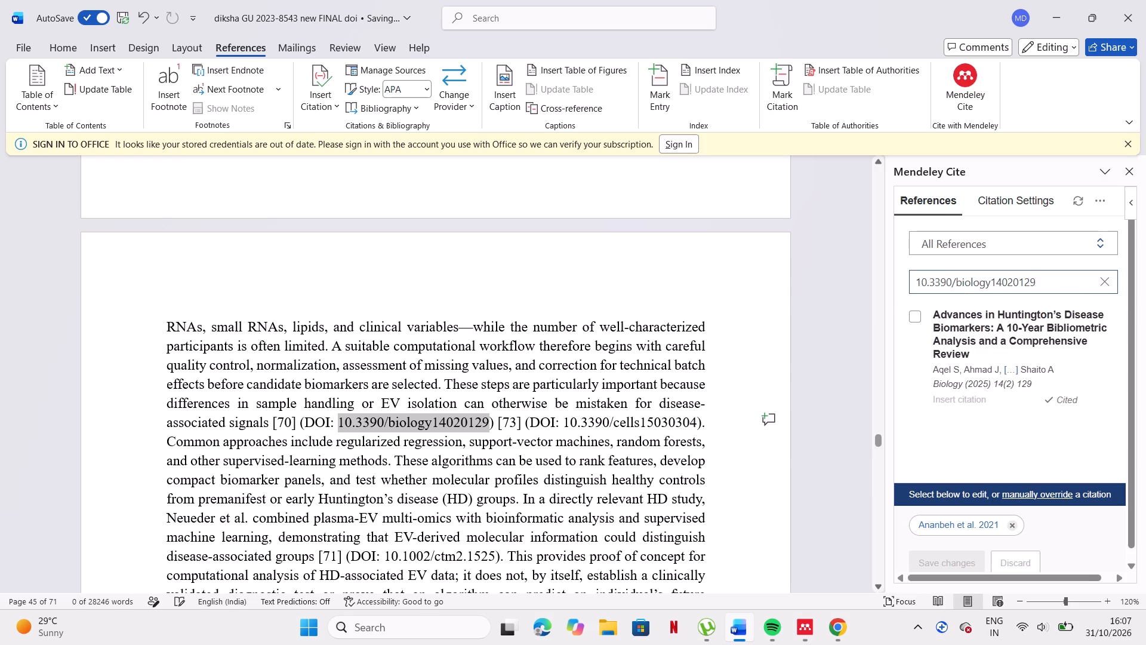
Replace the old number [70] before 10.3390/biology14020129 with the Mendeley citation for "Advances in Huntington's Disease Biomarkers".
click(292, 429)
click(294, 428)
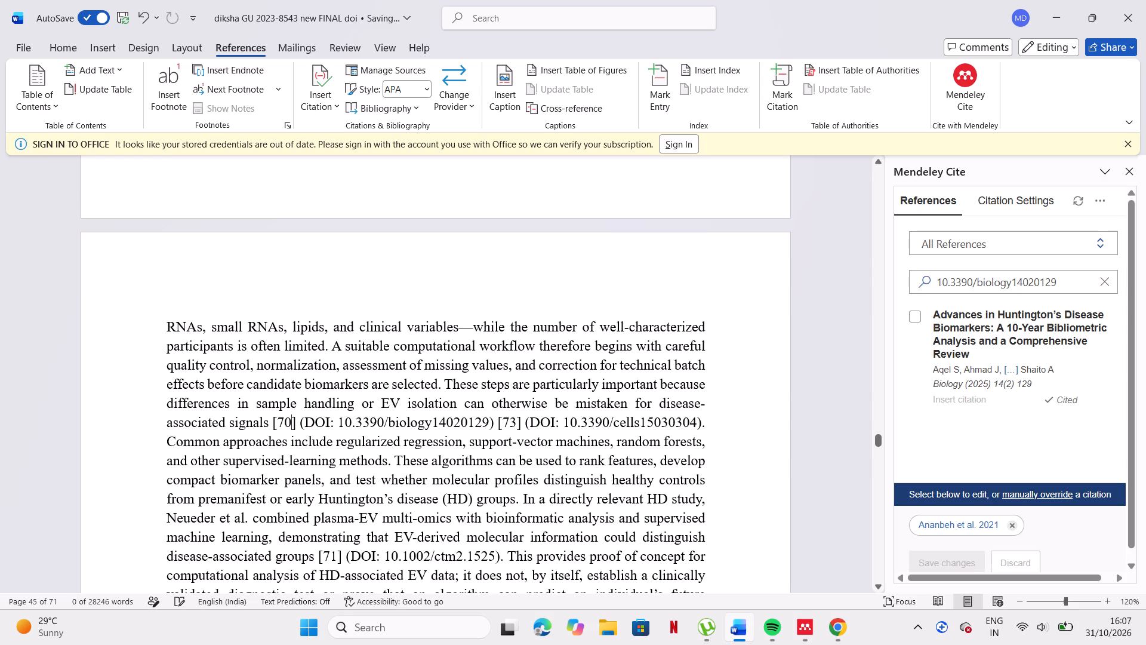
key(BackSpace)
key(BackSpace)
key(BackSpace)
key(BackSpace)
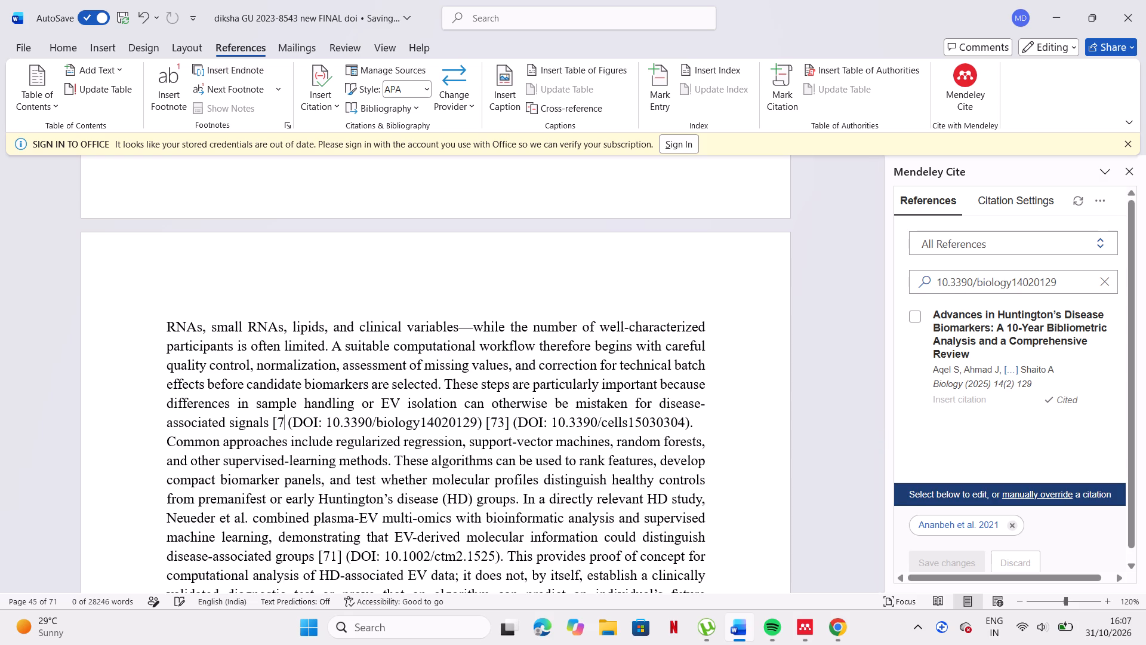
click(1009, 523)
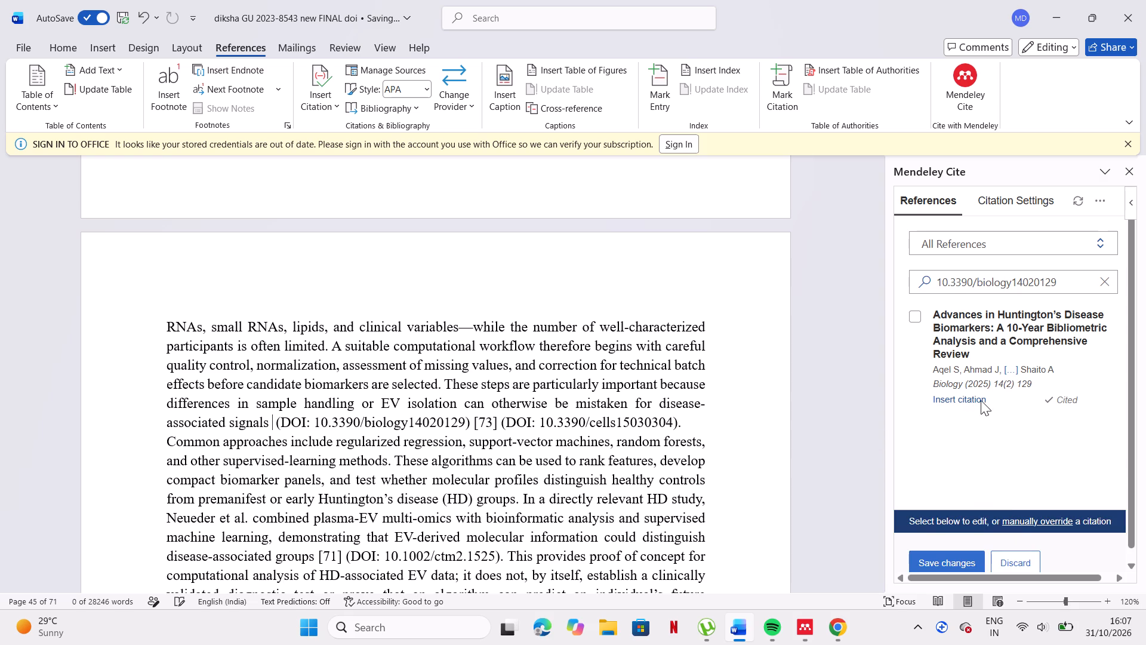
click(980, 400)
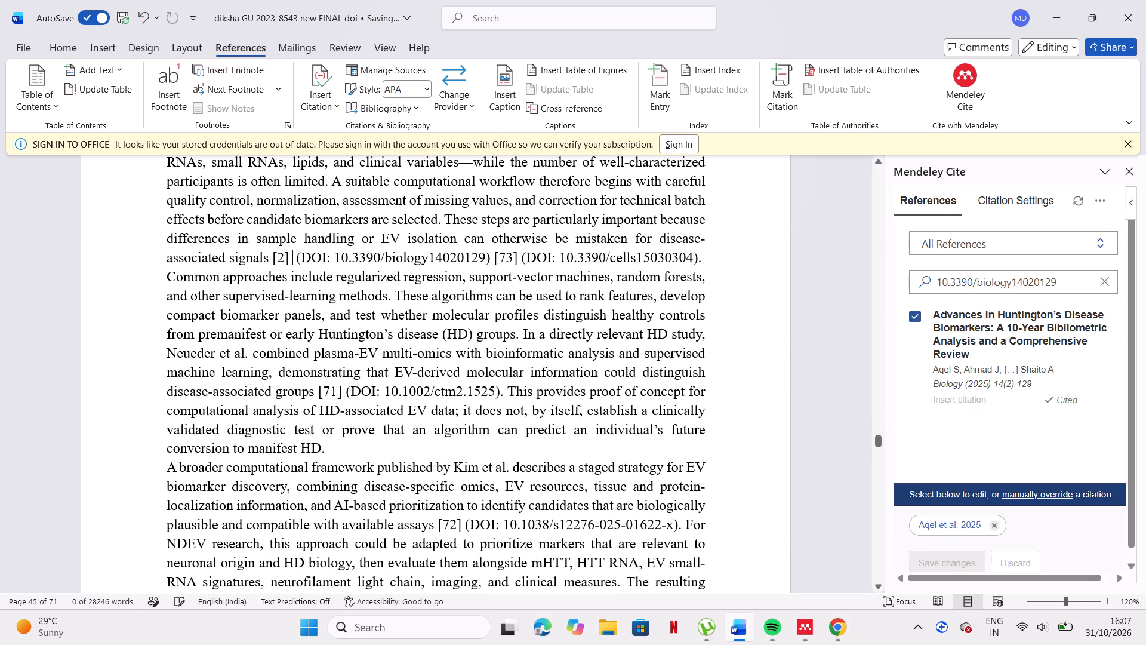
Copy the DOI 10.3390/cells15030304 from the same sentence in section 8.1 and search the Mendeley Cite references for it.
drag(562, 259, 676, 262)
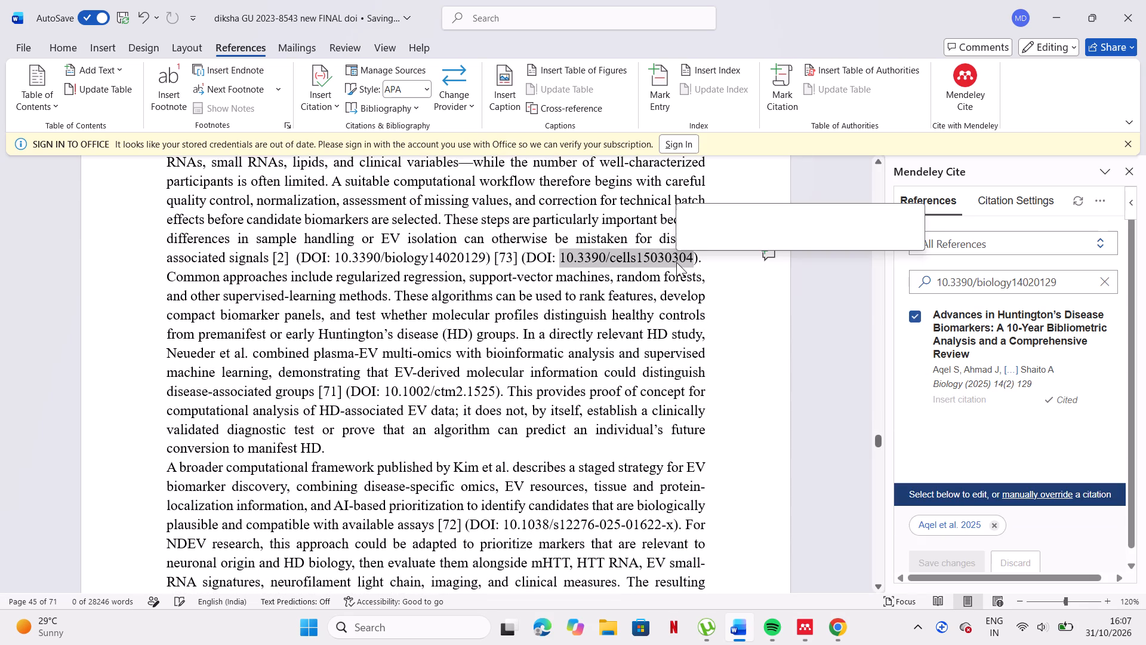
key(ctrl+c)
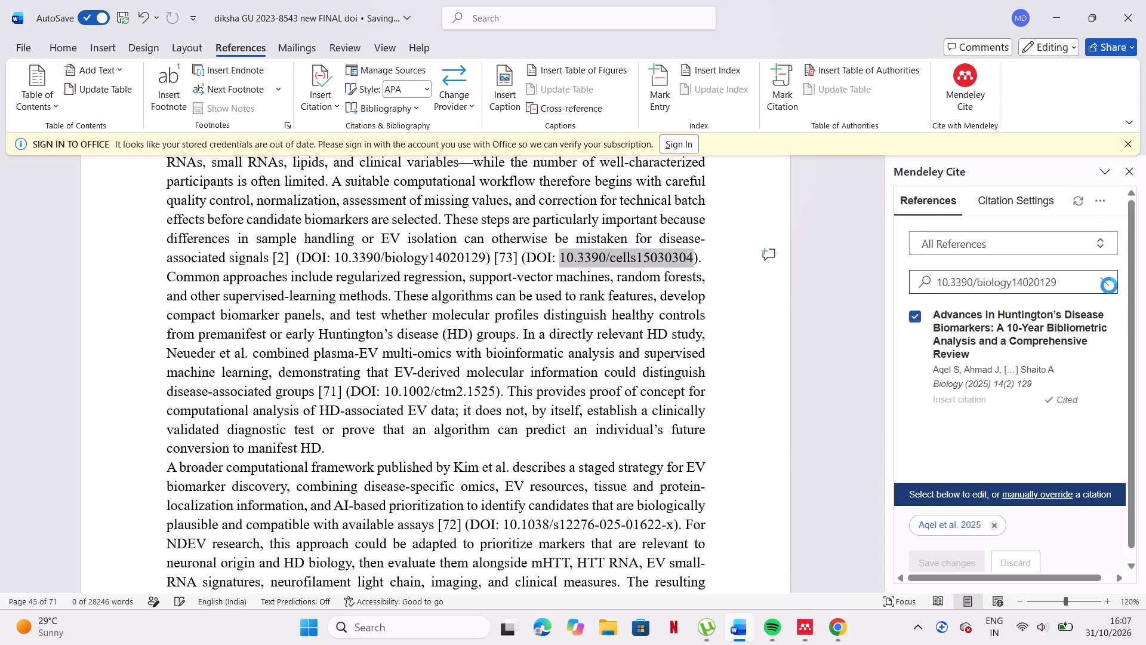
click(1109, 285)
click(1095, 284)
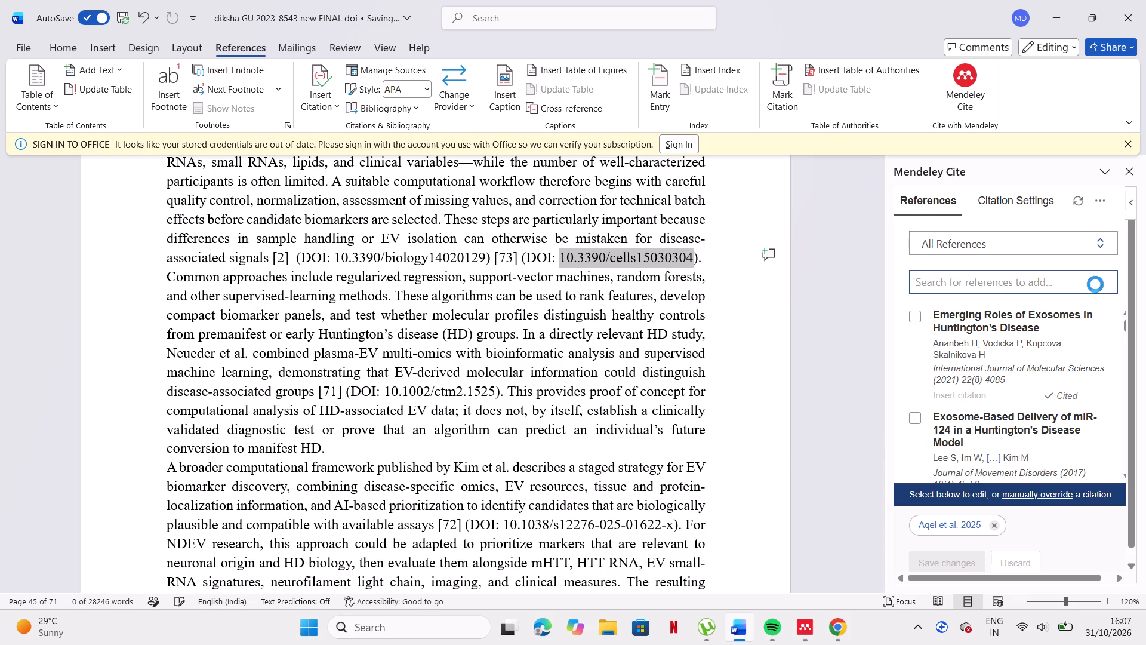
key(ctrl+v)
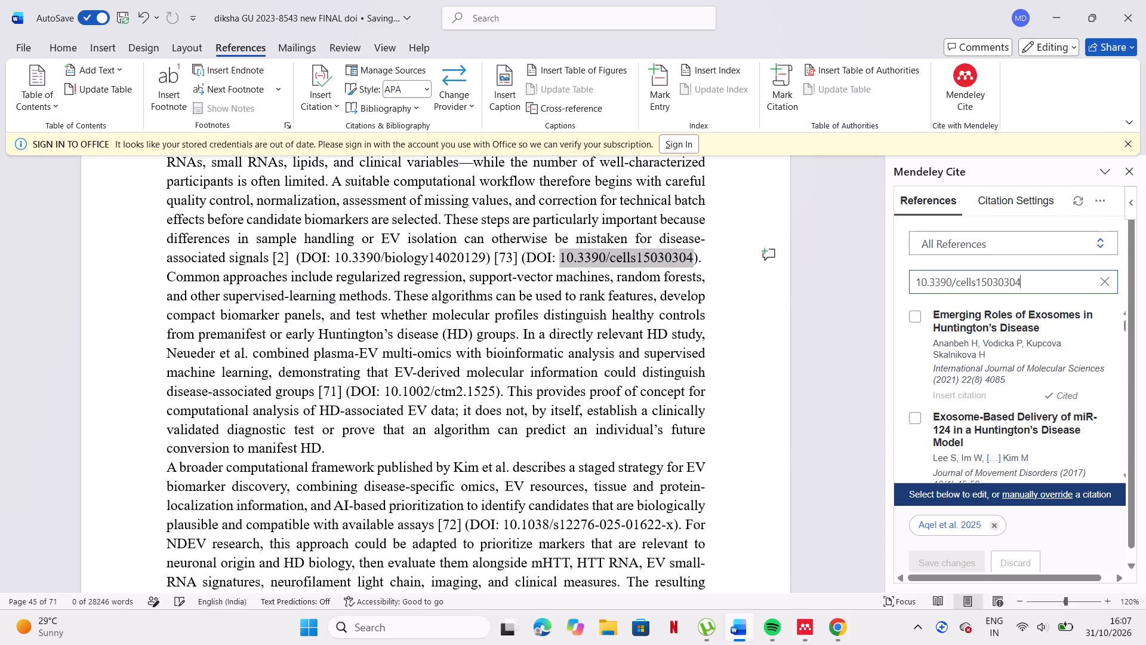
In Mendeley Reference Manager, manually add a reference by looking up the DOI 10.3390/cells15030304.
click(812, 626)
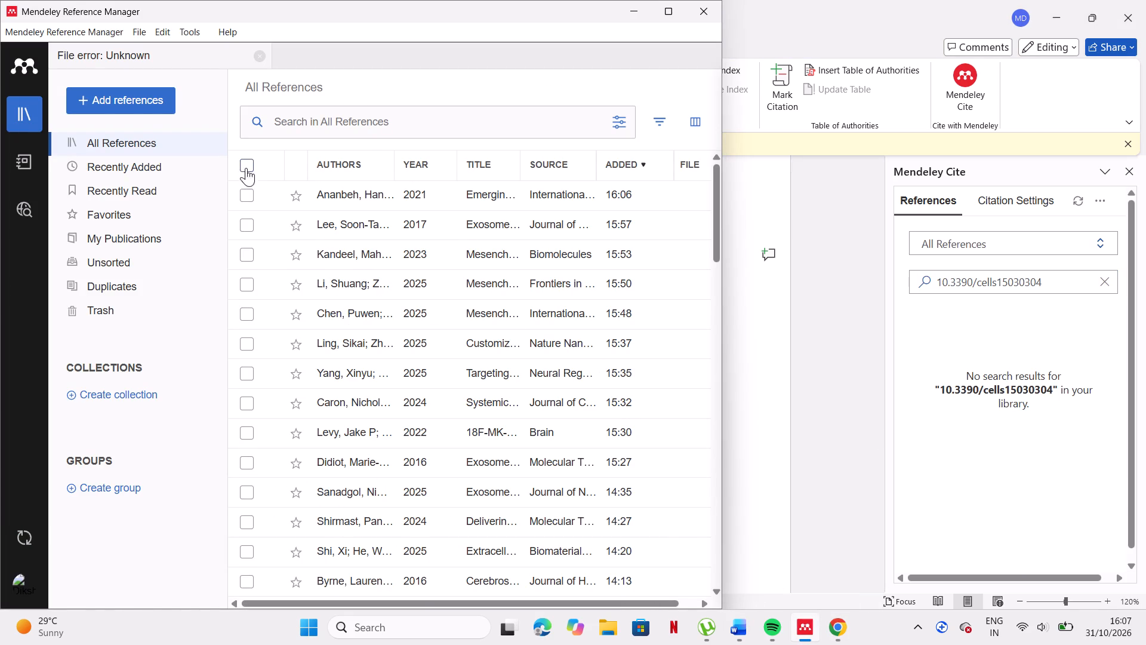
click(140, 91)
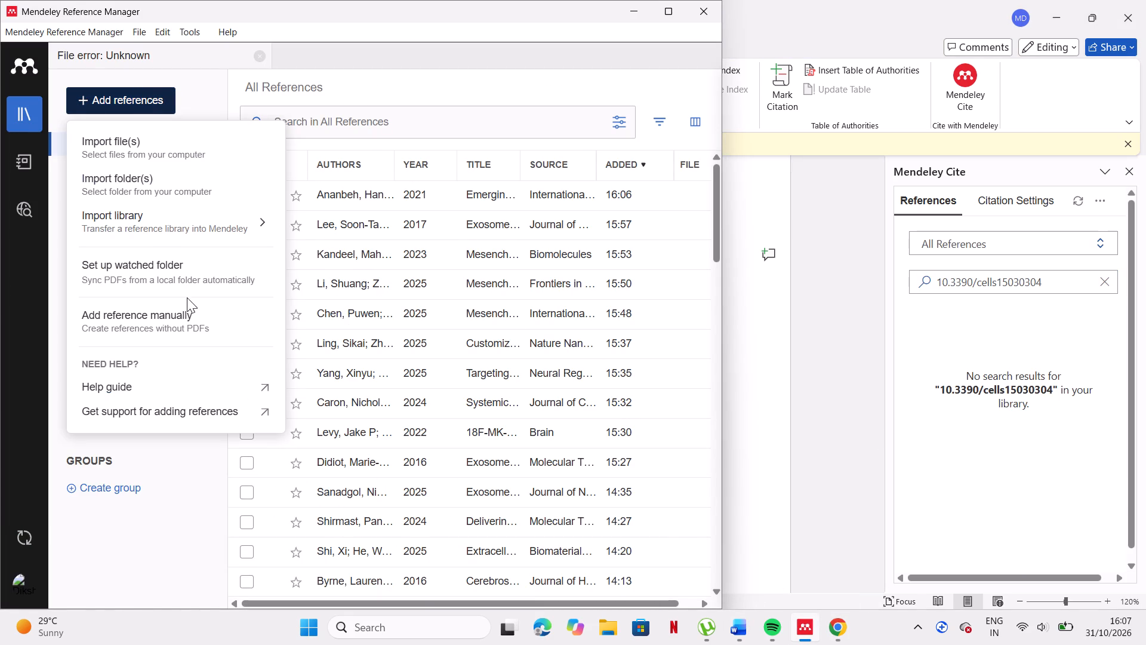
click(189, 308)
click(358, 167)
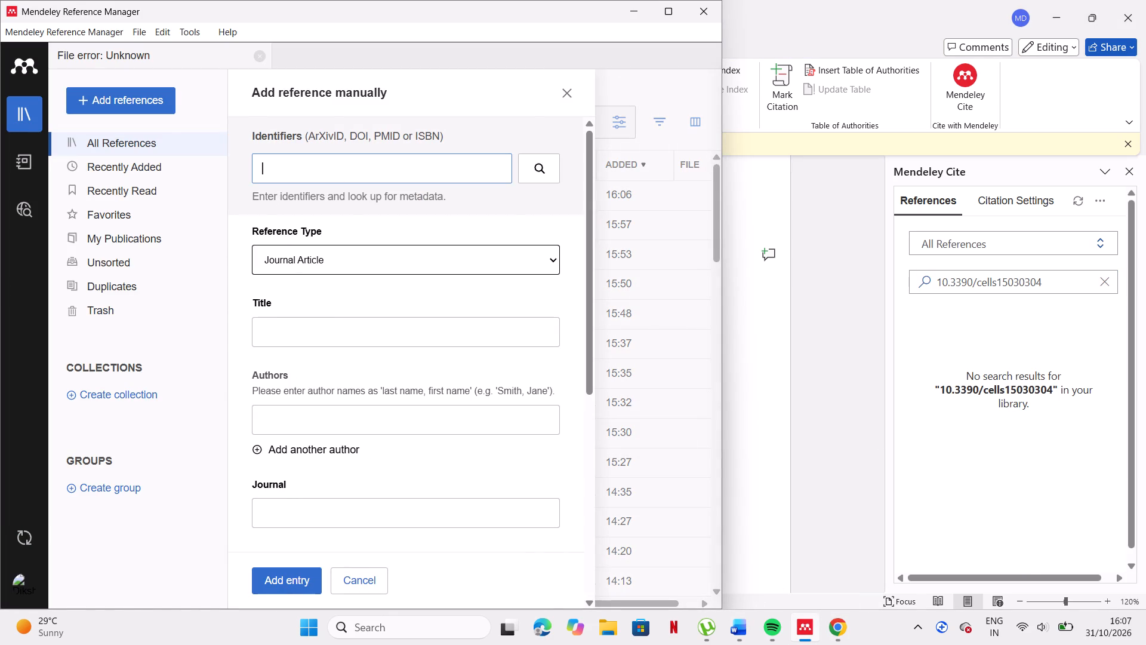
key(ctrl+v)
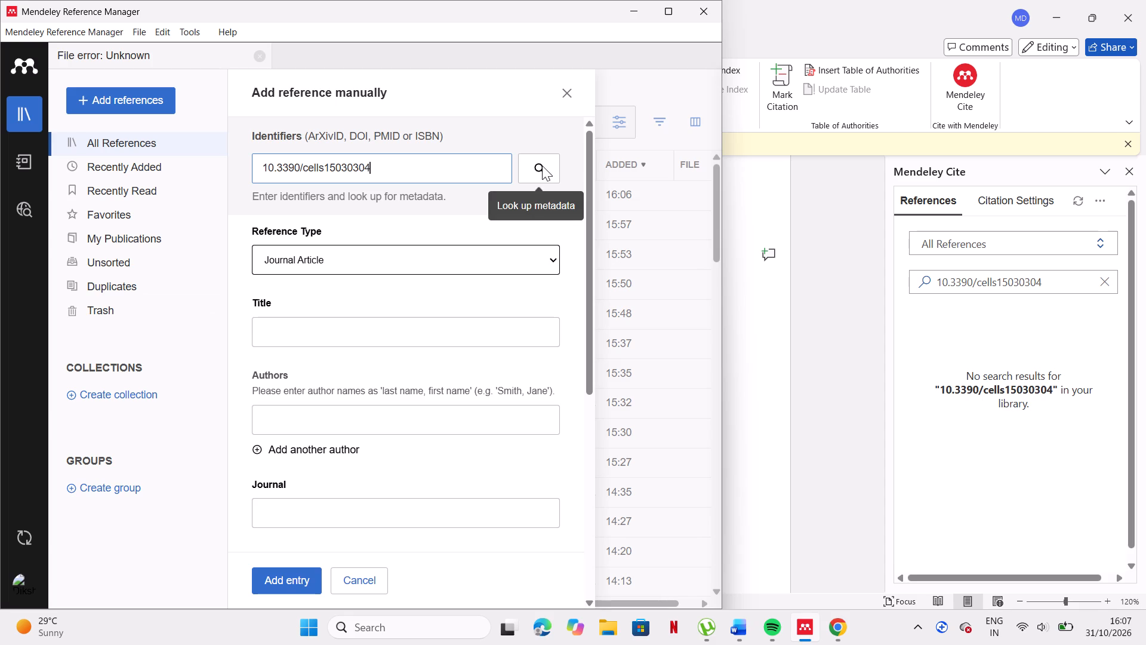
click(542, 165)
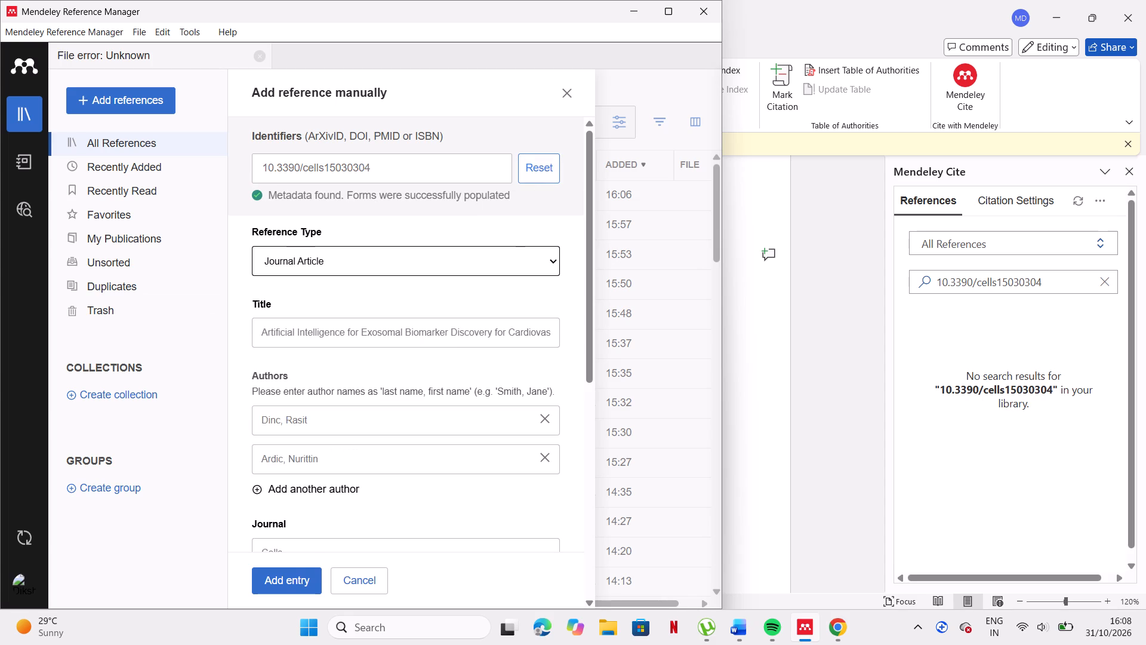
click(307, 570)
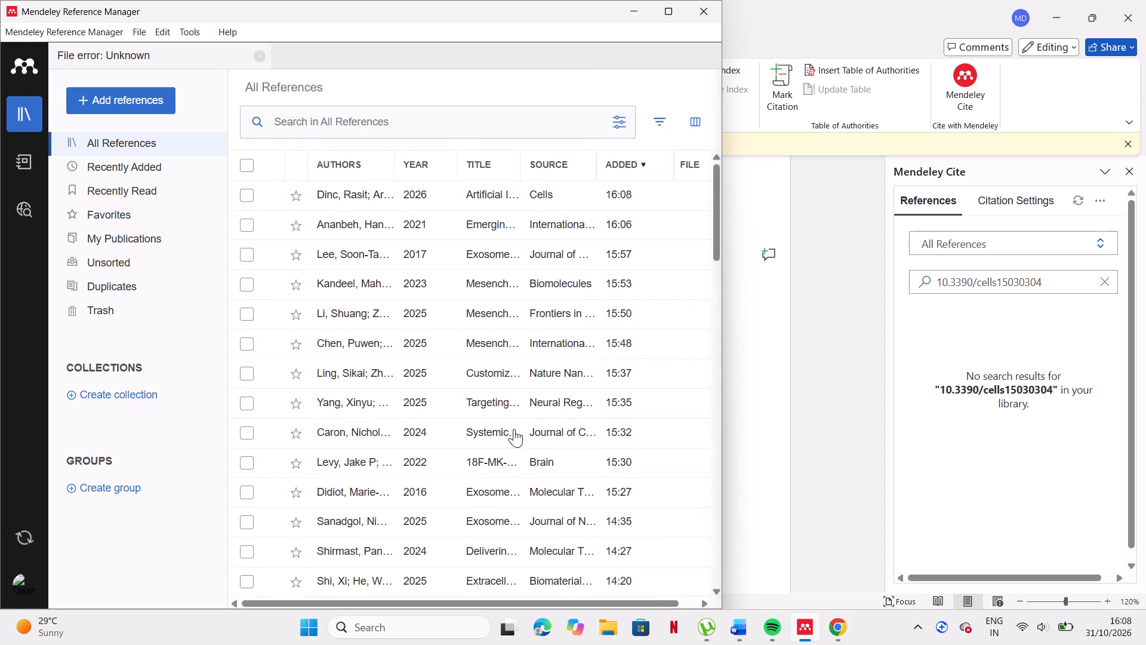
Back in Word, replace the old number [73] before 10.3390/cells15030304 with the Mendeley citation for "Artificial Intelligence for Exosomal Biomarker Discovery for Cardiovascular Diseases".
click(783, 328)
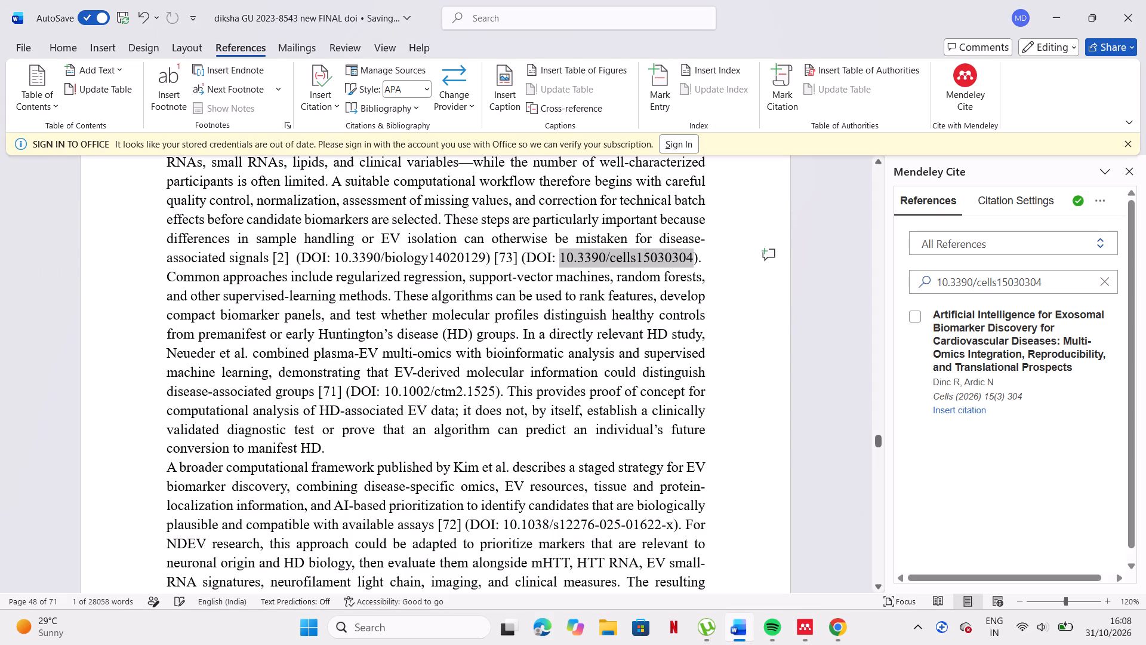
click(519, 255)
key(BackSpace)
key(BackSpace)
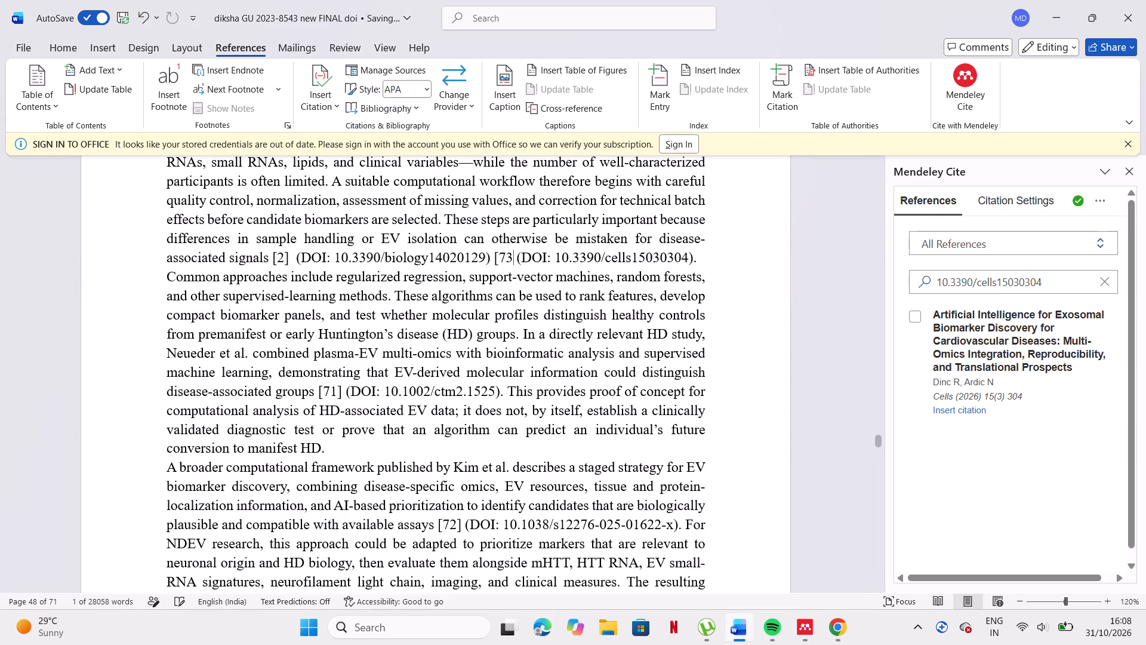
key(BackSpace)
key(BackSpace)
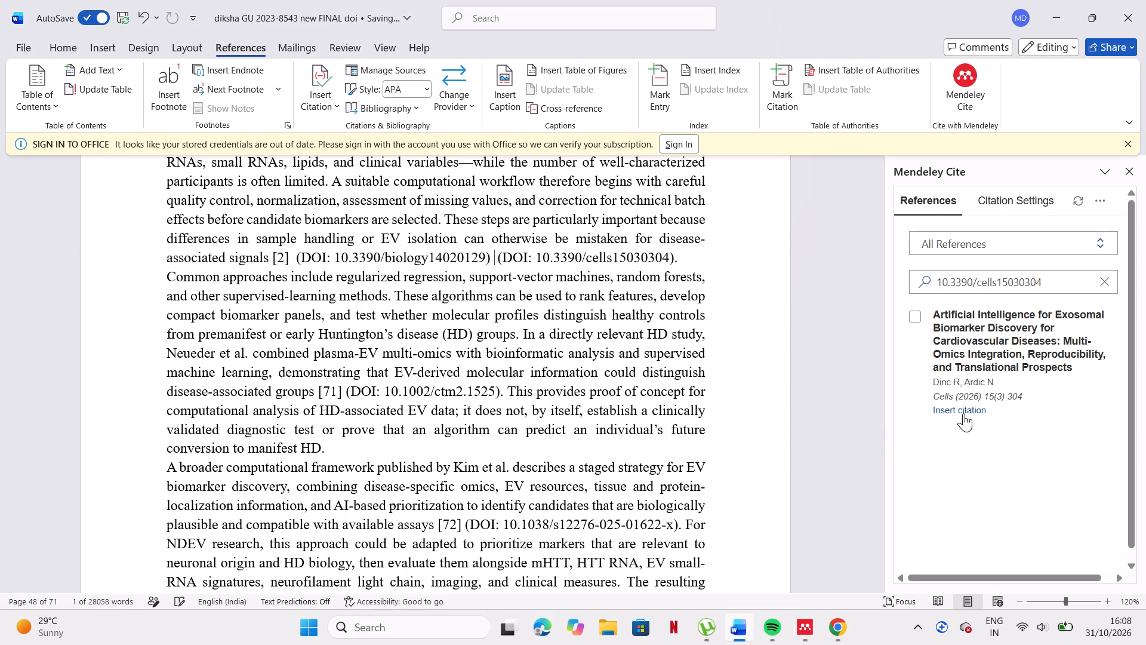
click(963, 413)
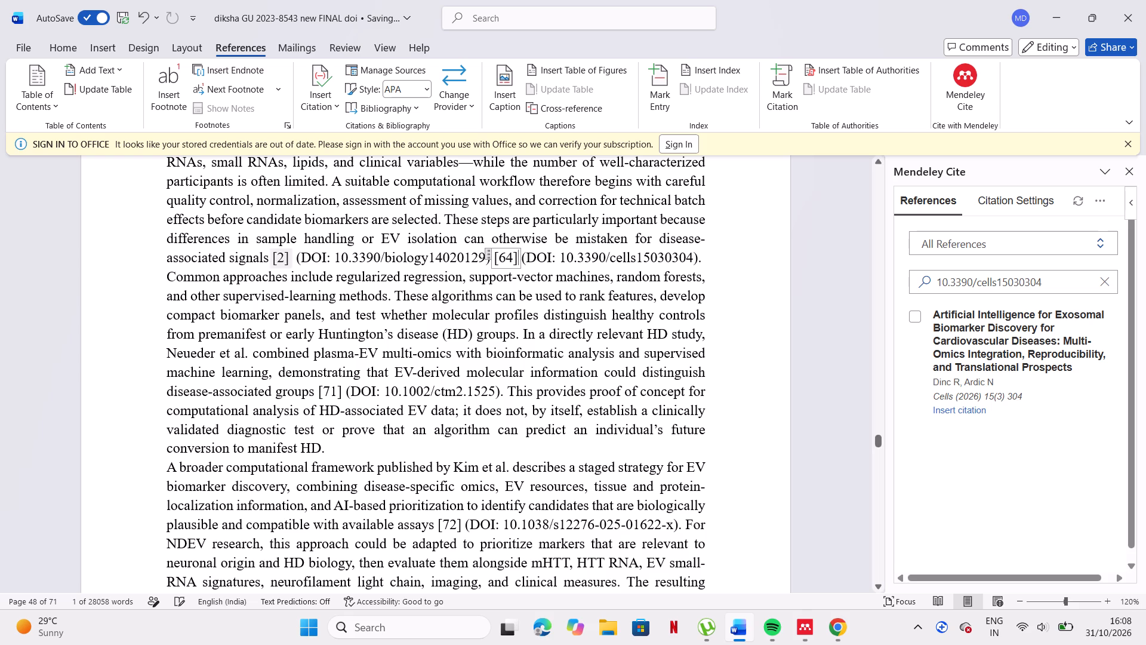
Bold the two citations and their DOIs after "disease-associated signals" in section 8.1.
drag(274, 254, 613, 255)
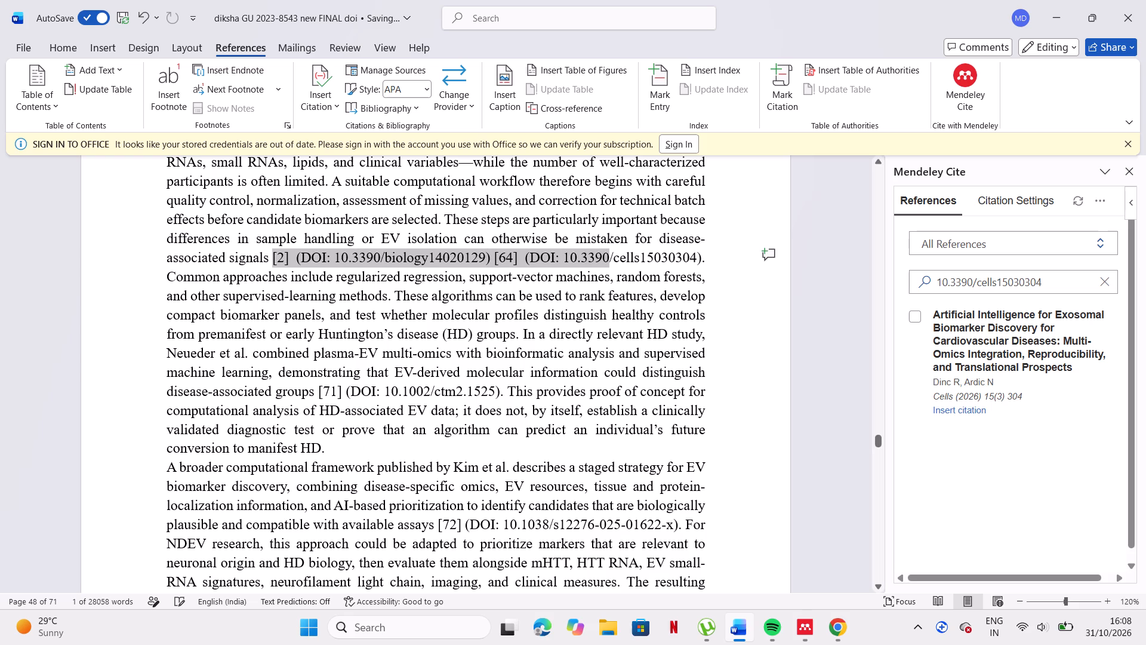
drag(613, 255, 756, 253)
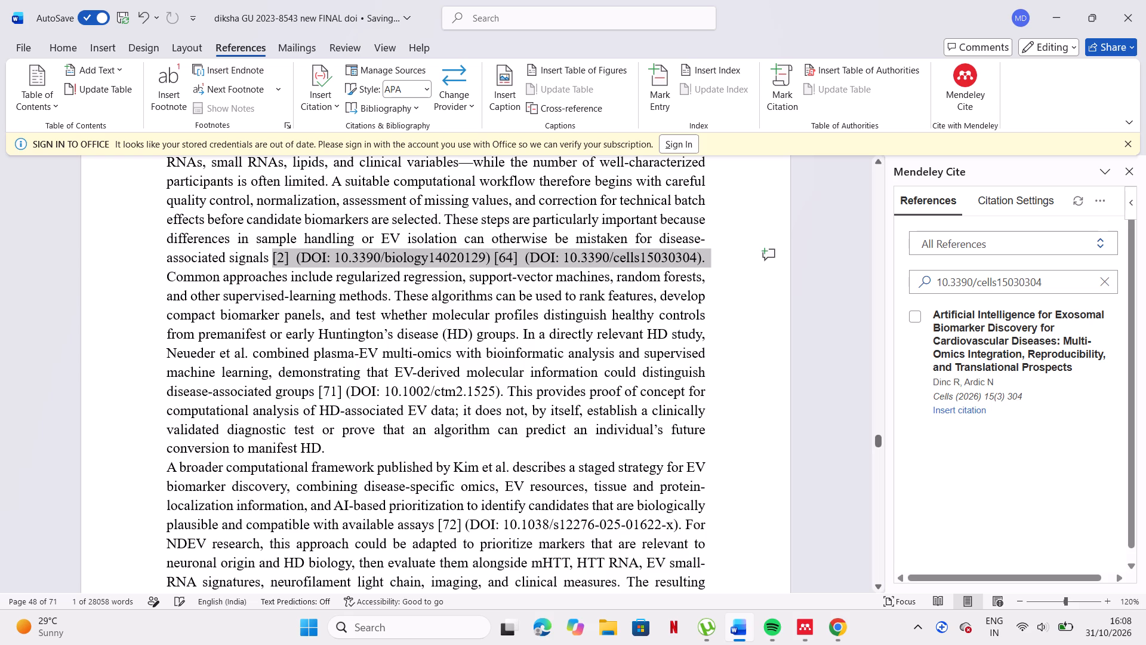
drag(756, 253, 719, 260)
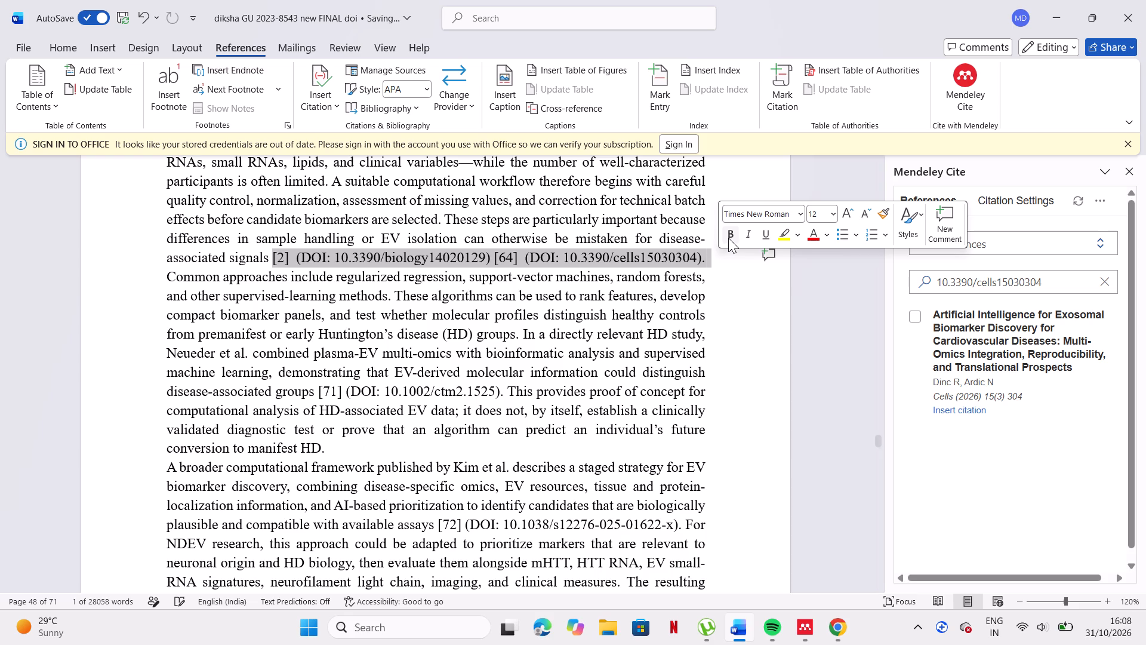
click(728, 238)
click(721, 300)
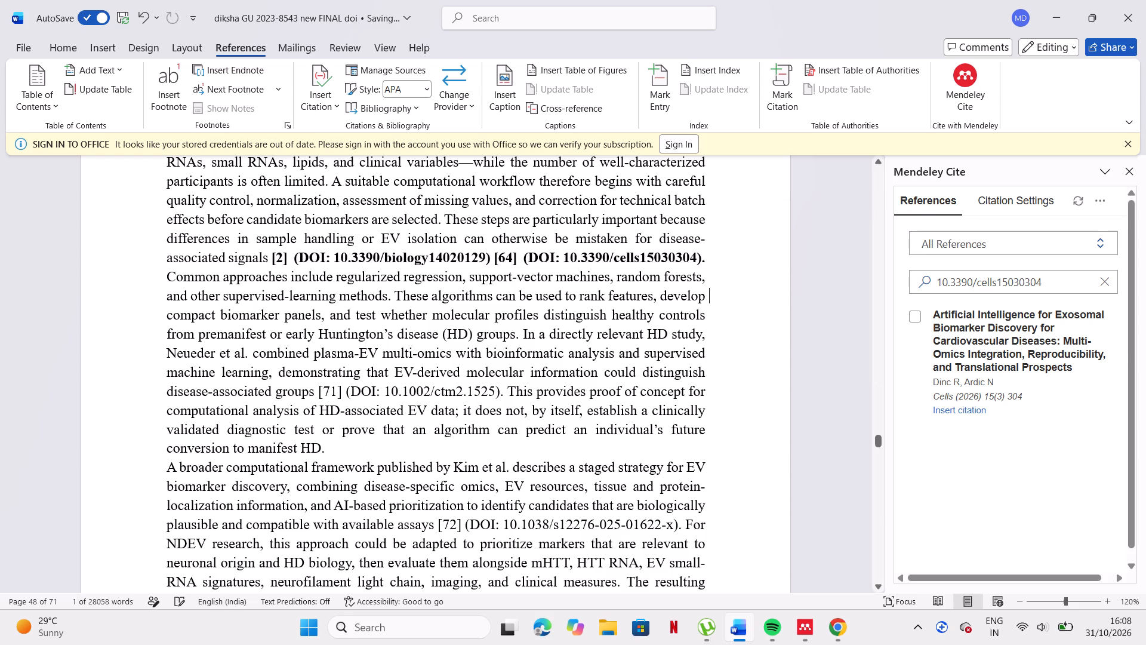
Copy the DOI 10.1002/ctm2.1525 from the Neueder et al. sentence in section 8.1 and search the Mendeley Cite references for it.
scroll(552, 313, down, 1)
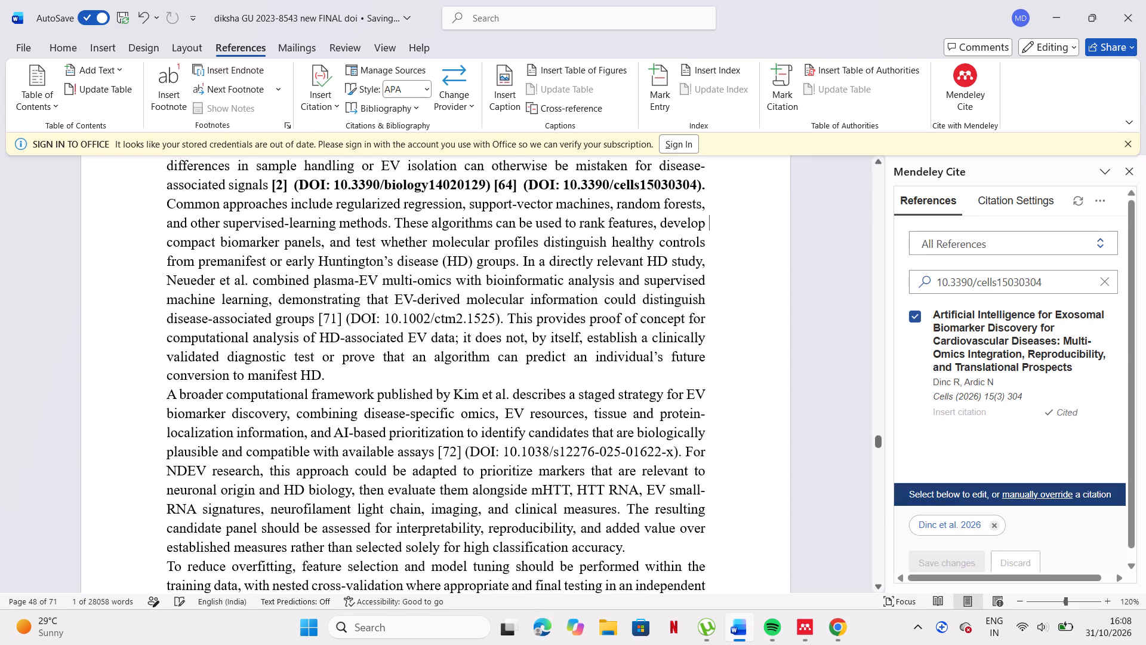
click(387, 318)
drag(383, 318, 501, 318)
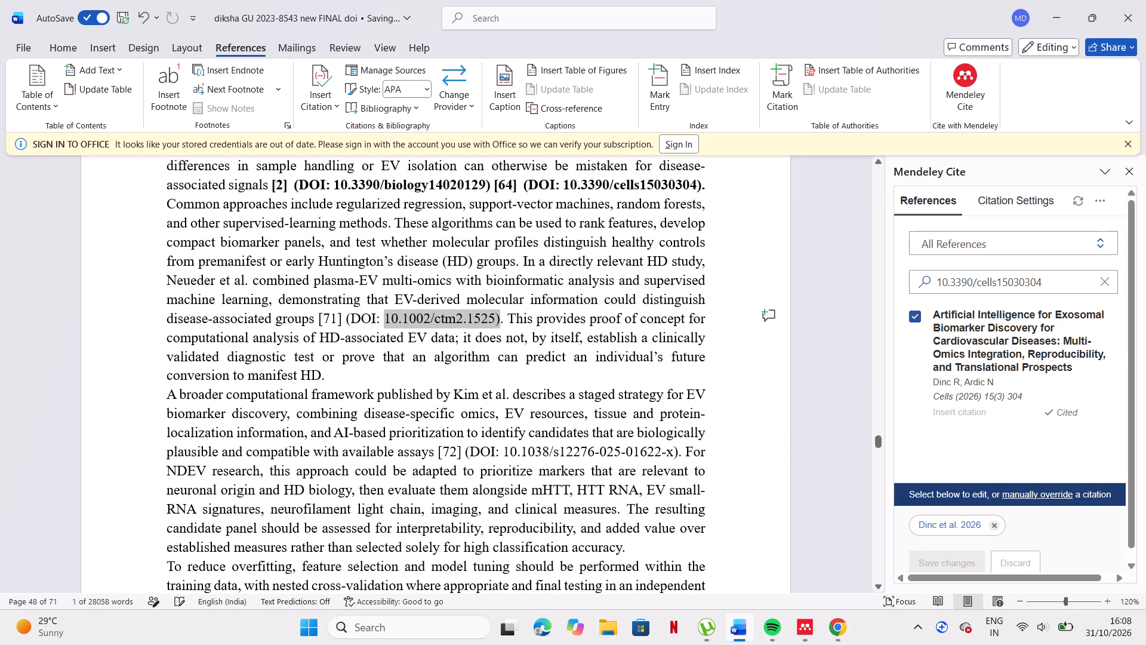
drag(501, 318, 495, 320)
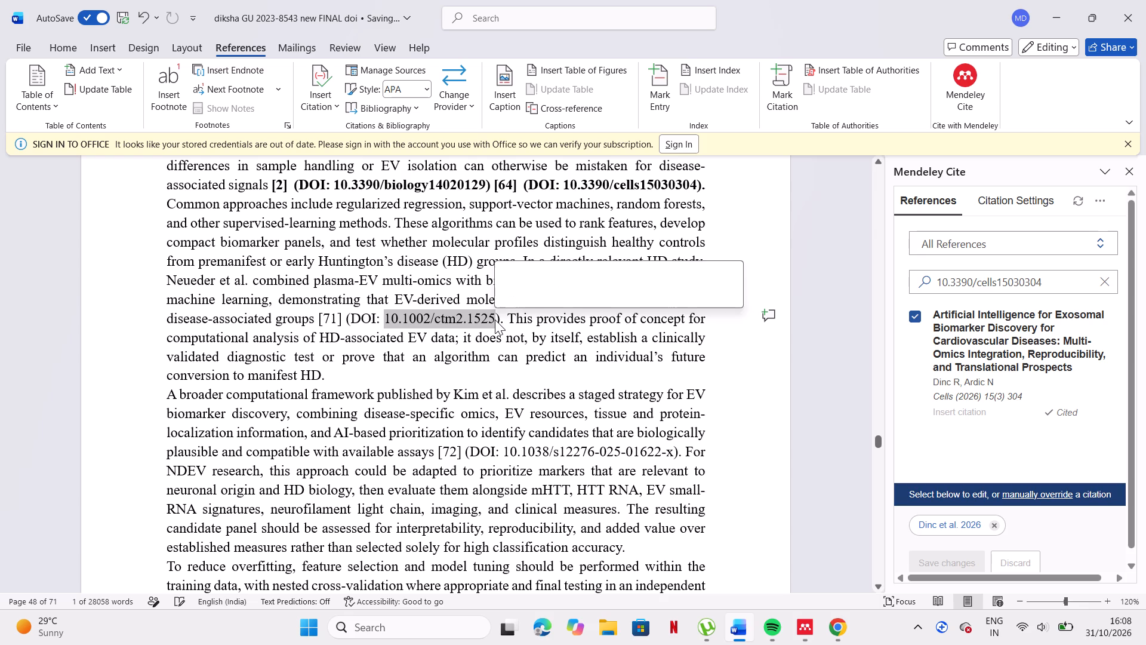
key(ctrl+c)
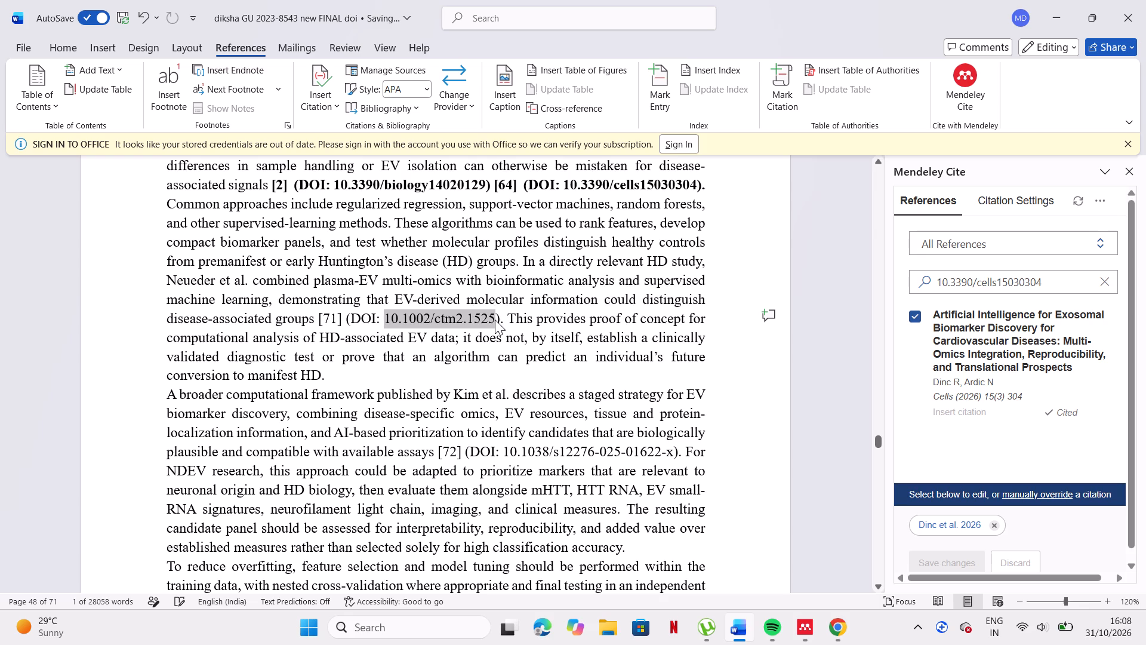
click(1109, 285)
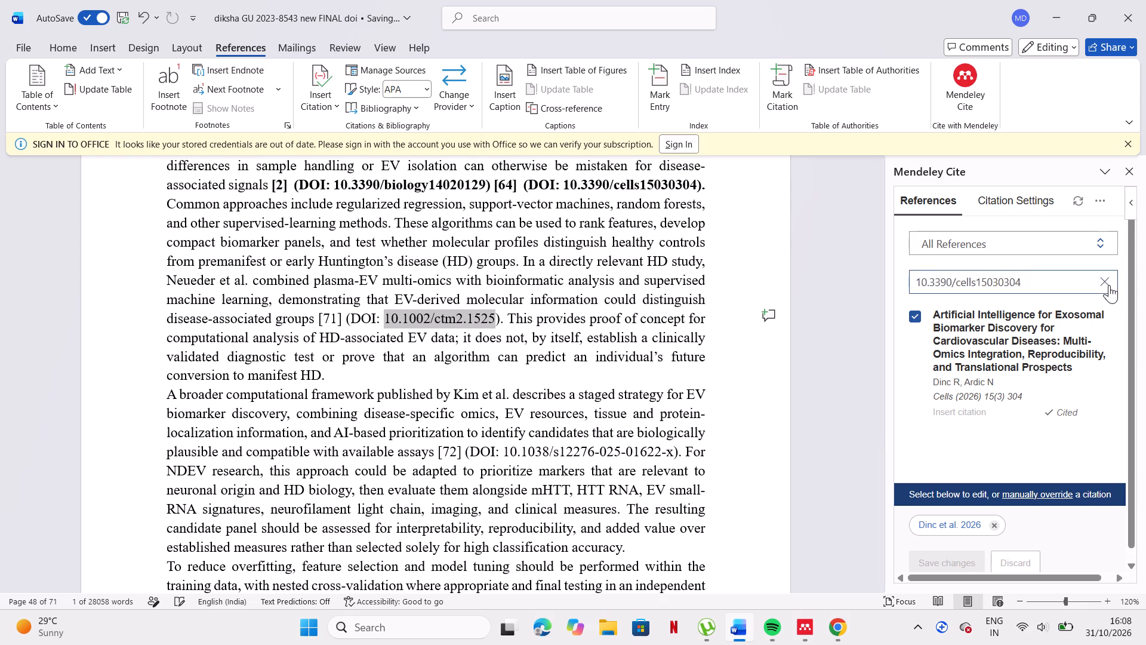
click(1082, 282)
key(ctrl+v)
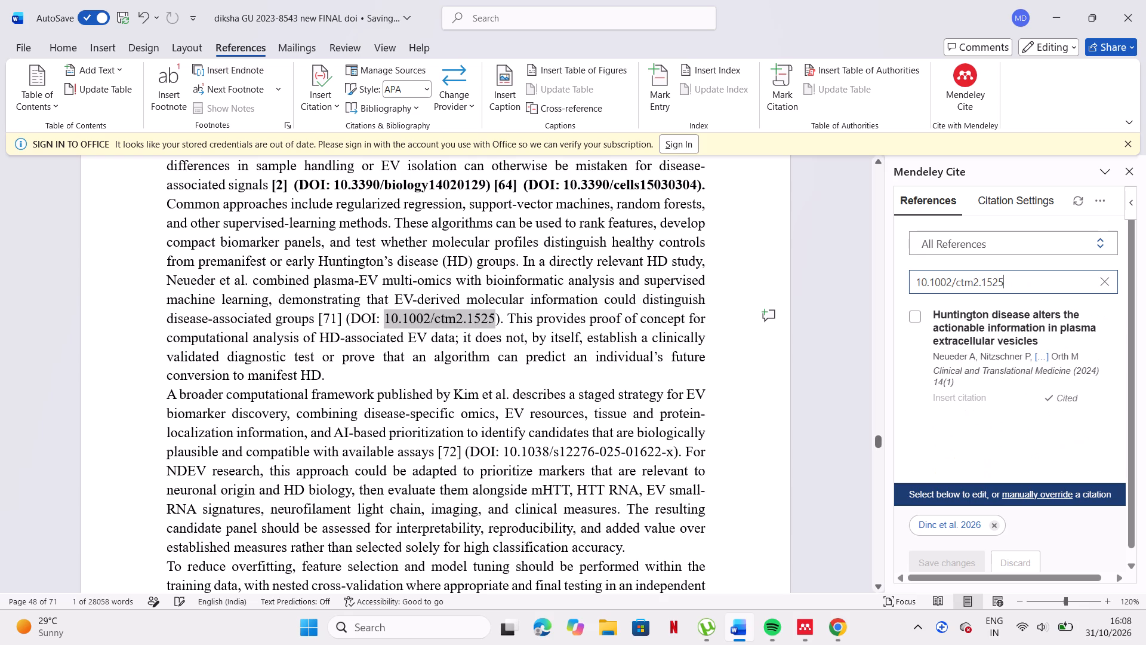
Replace the old number [71] before 10.1002/ctm2.1525 with the Mendeley citation for "Huntington disease alters the actionable information in plasma extracellular vesicles".
click(343, 320)
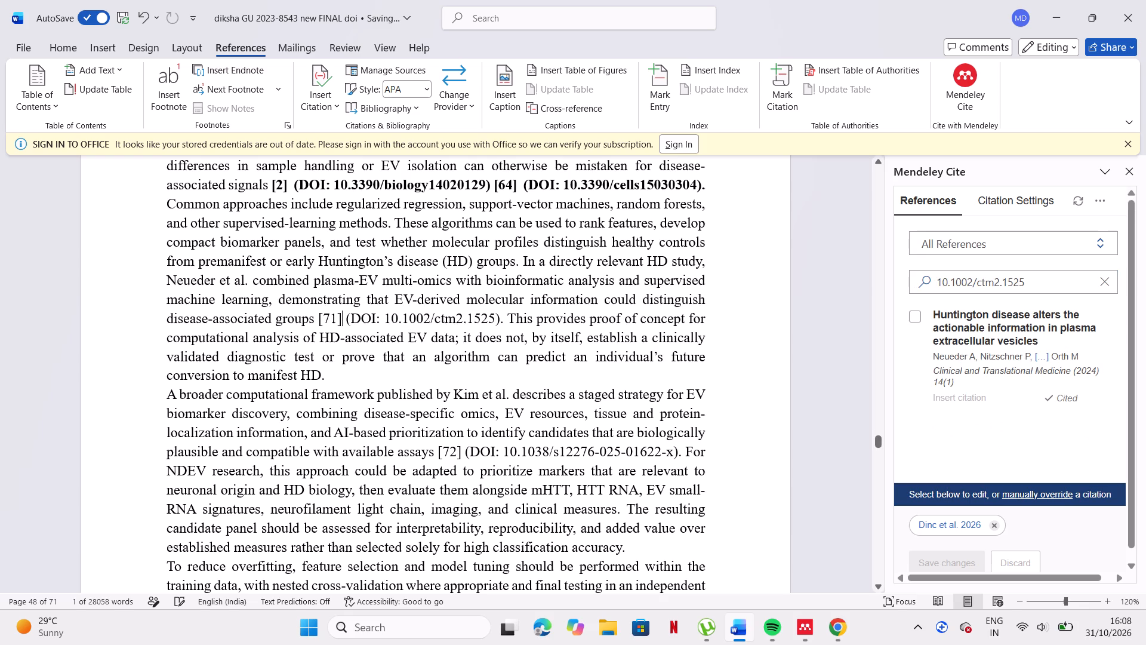
key(BackSpace)
key(BackSpace)
key(BackSpace)
key(BackSpace)
key(BackSpace)
key(space)
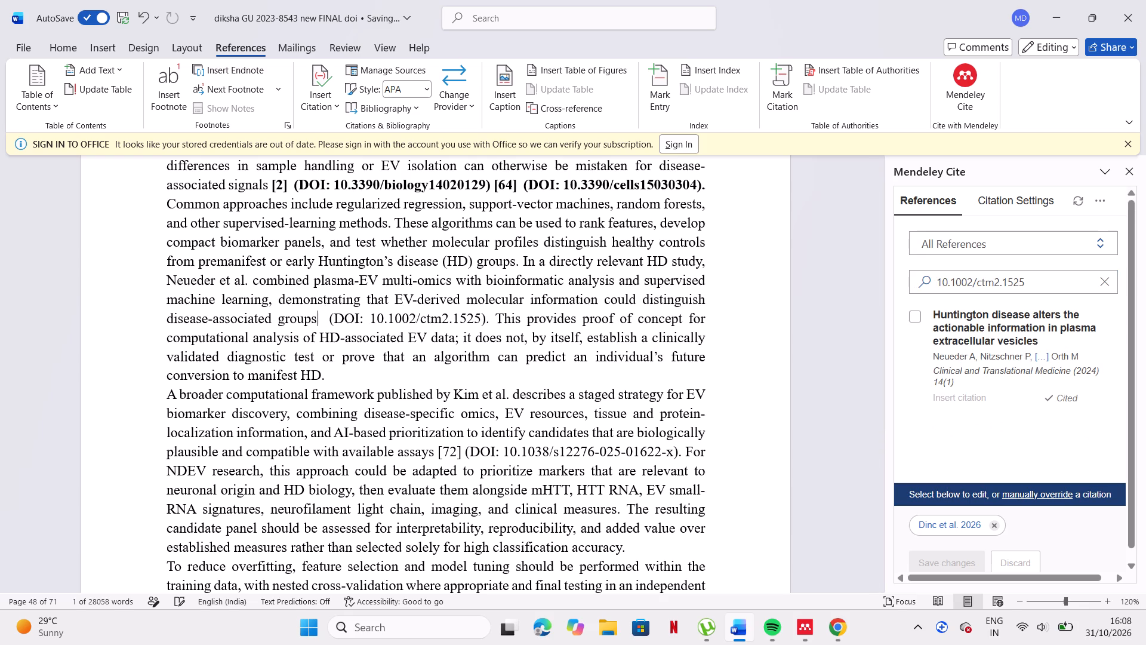
click(996, 523)
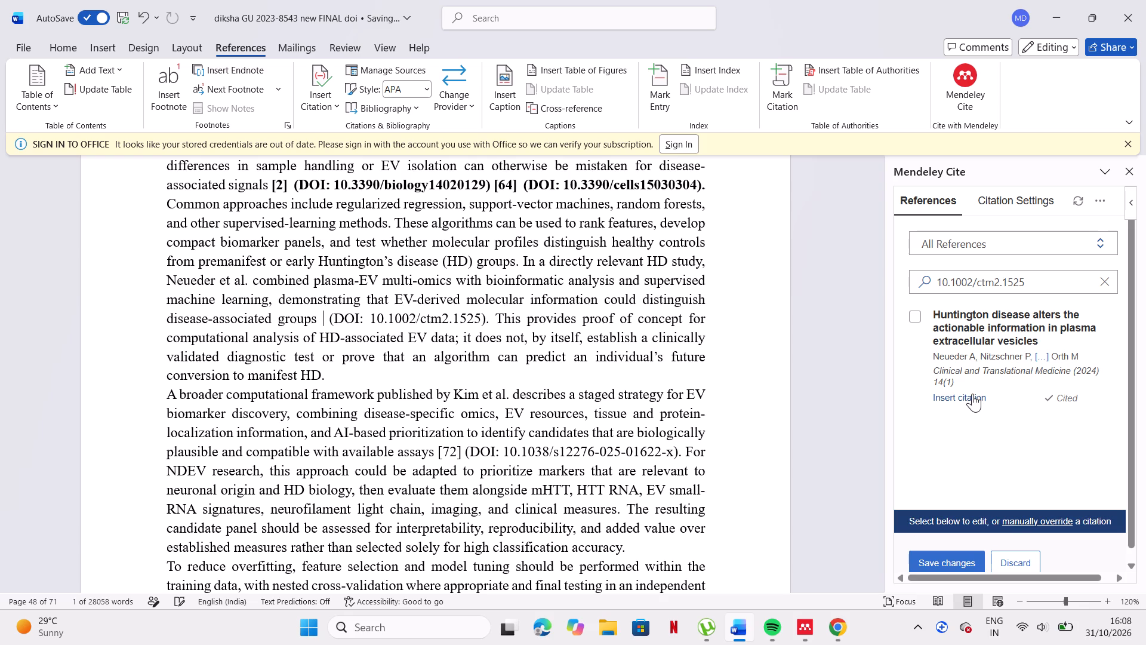
click(972, 394)
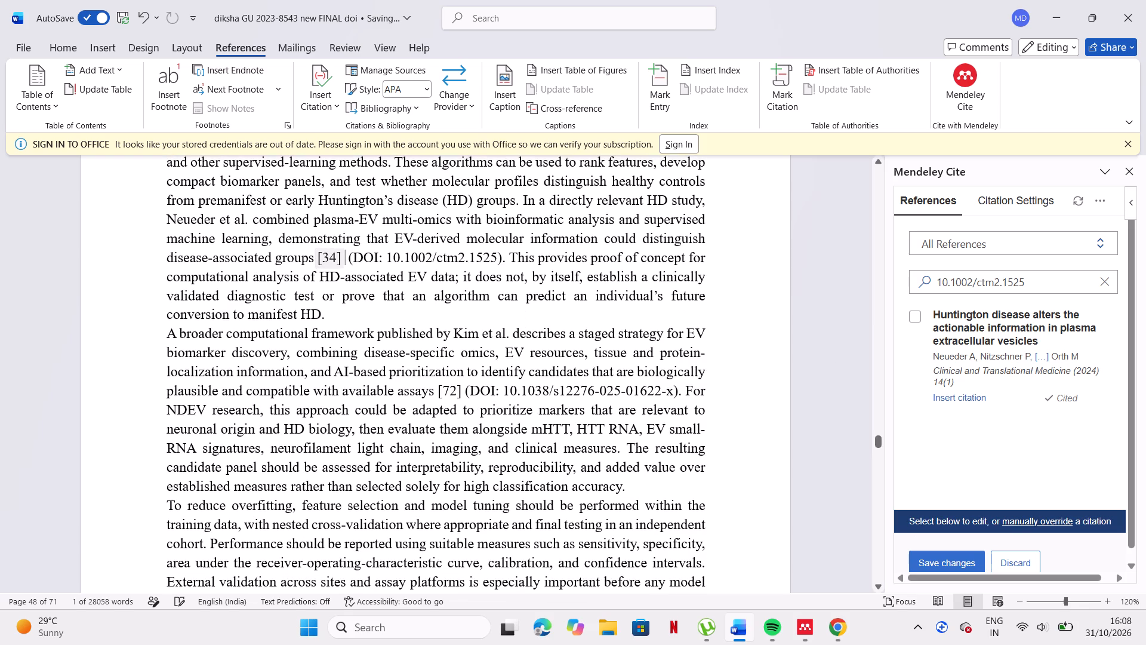
Bold the citation and its DOI 10.1002/ctm2.1525 after "disease-associated groups".
drag(318, 261, 506, 258)
click(516, 235)
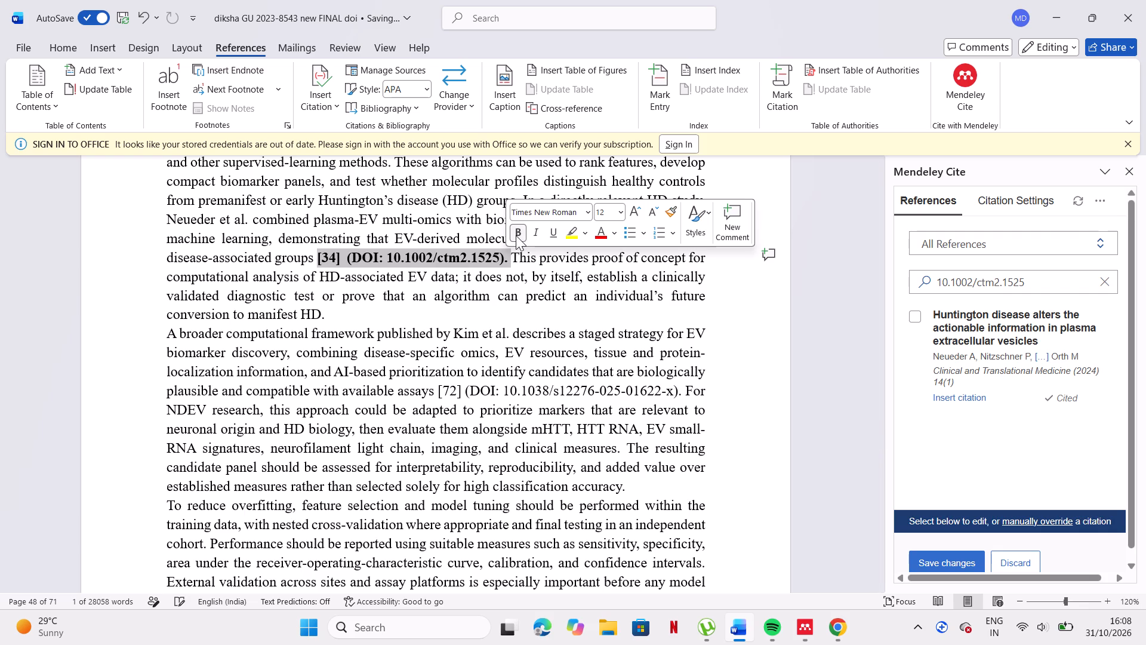
click(511, 298)
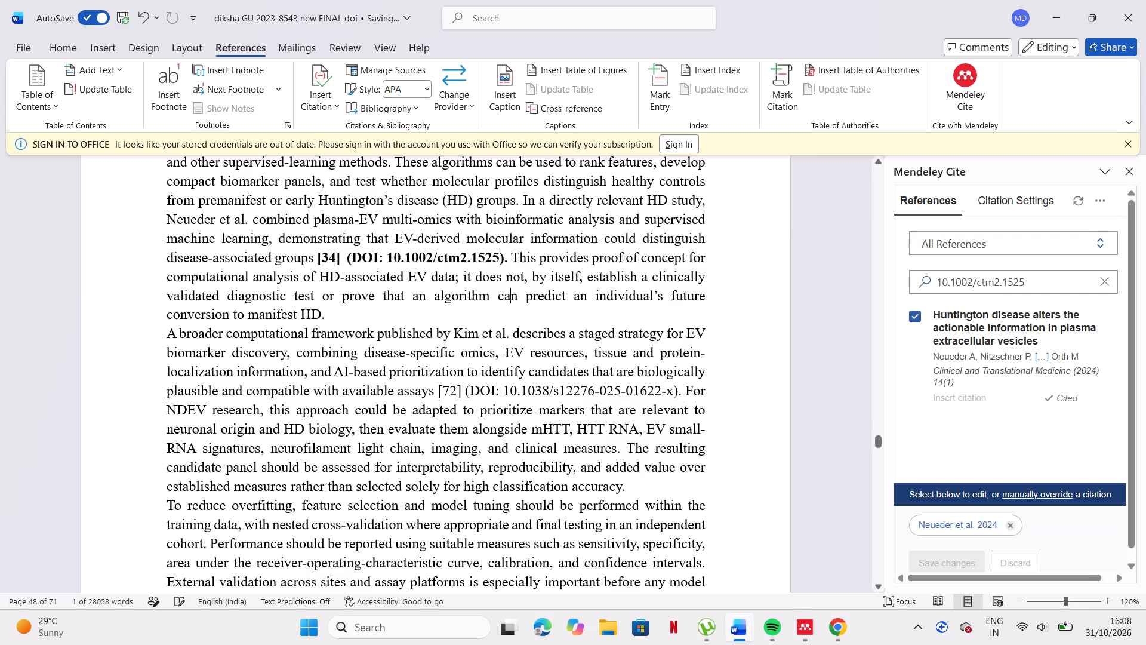
scroll(330, 344, down, 1)
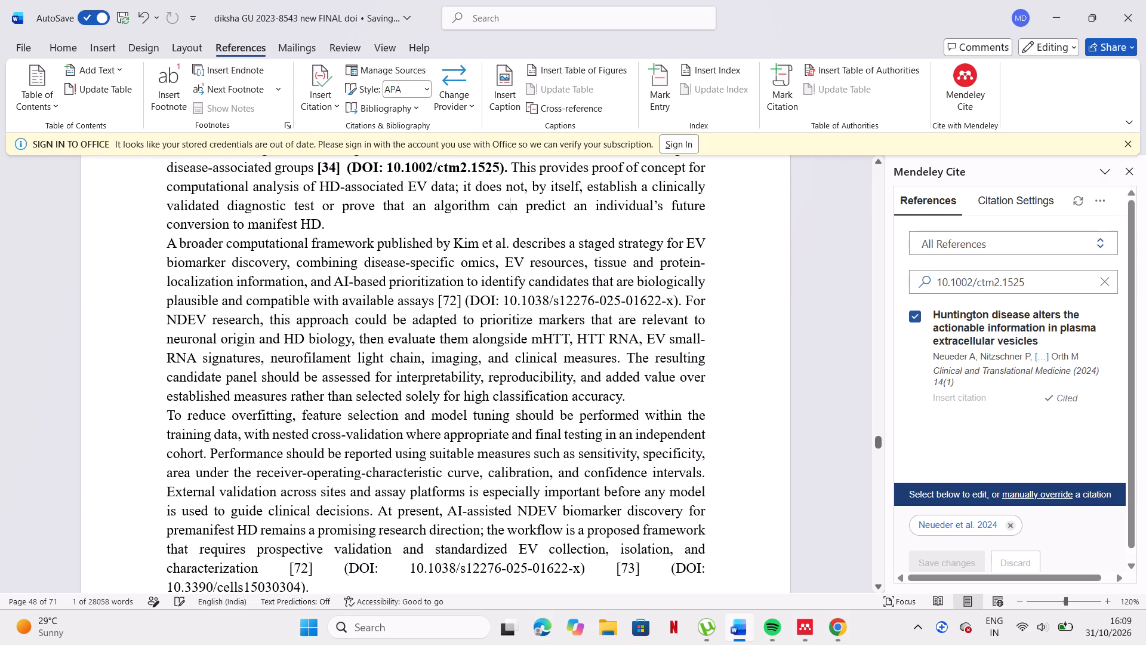
drag(503, 302, 670, 301)
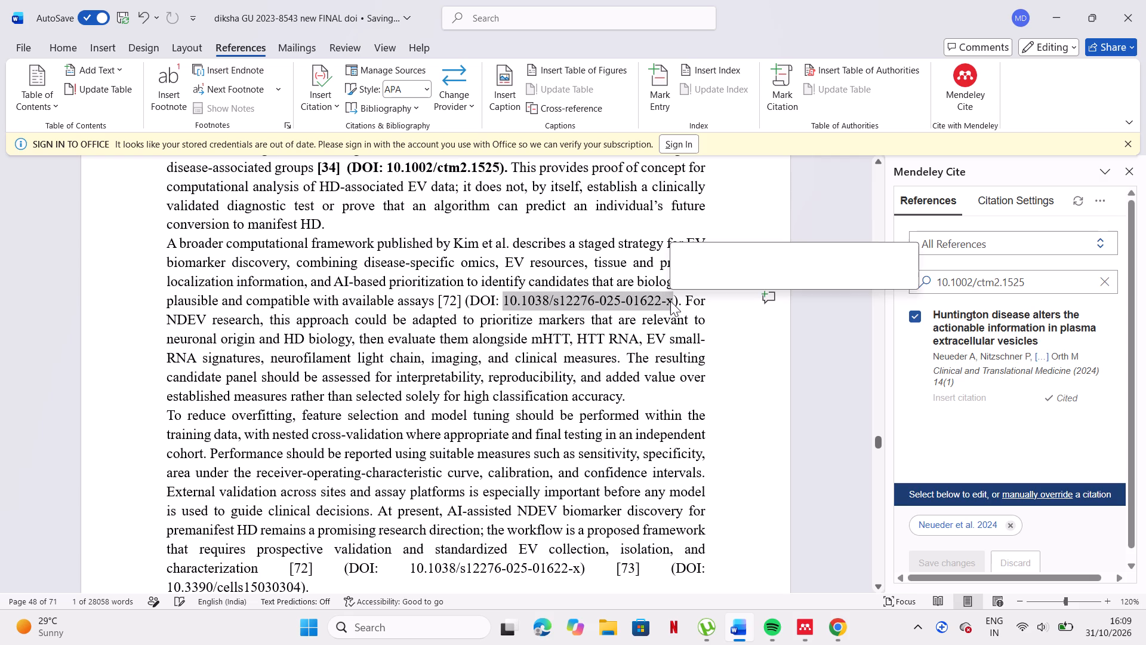
key(ctrl+c)
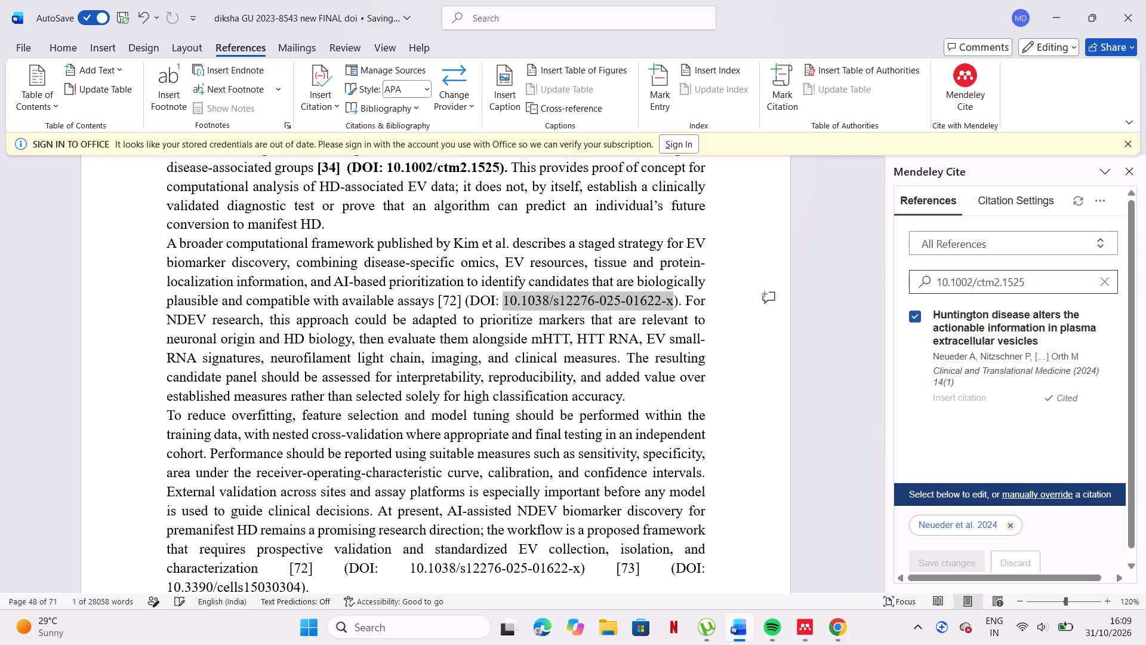
click(1104, 278)
click(1096, 279)
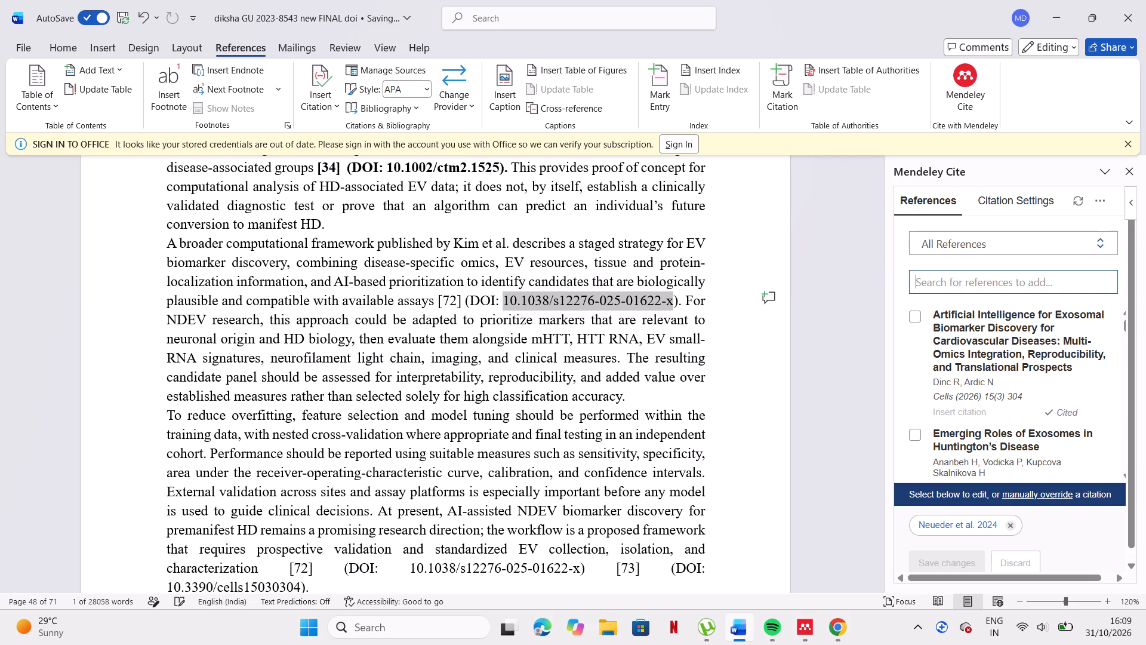
key(ctrl+v)
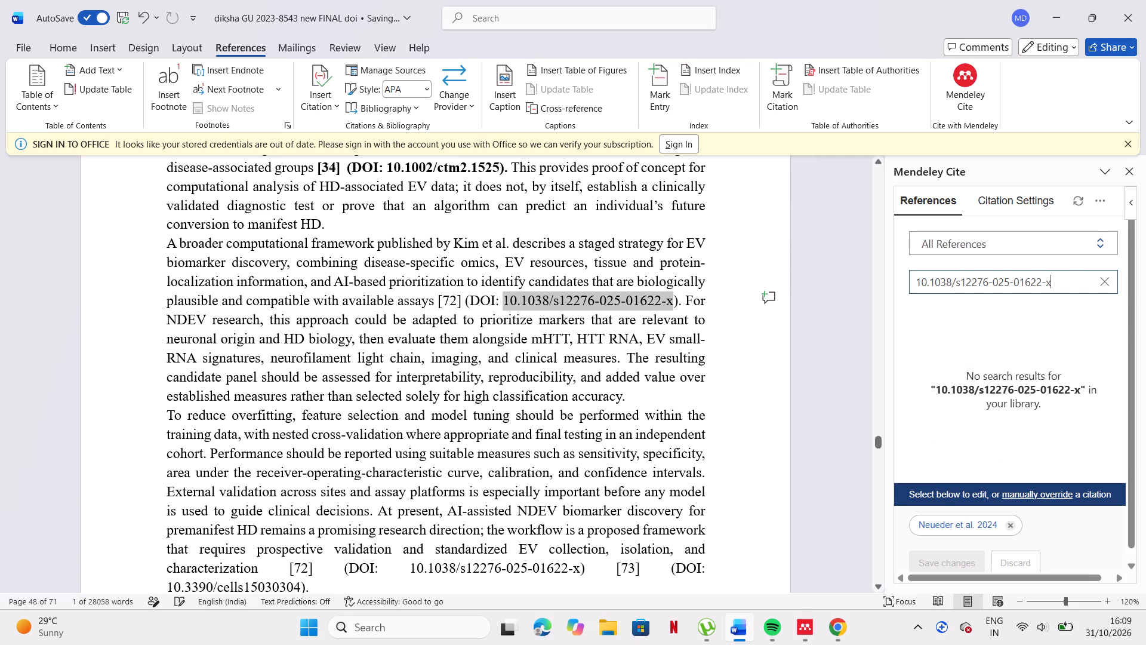
click(806, 622)
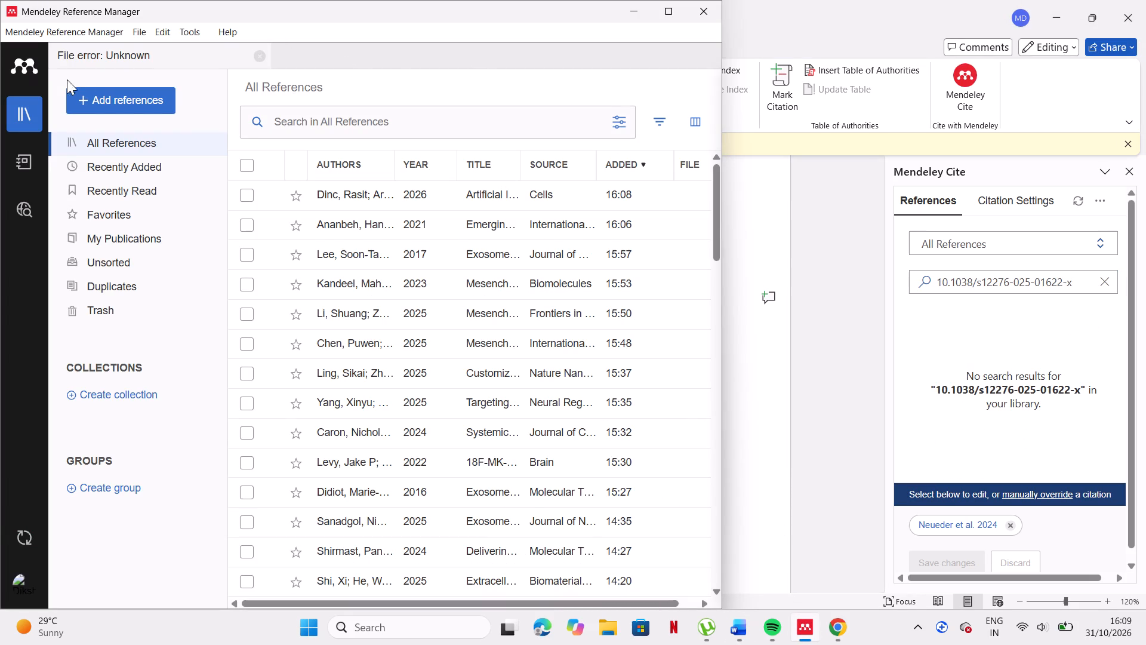
click(115, 94)
click(171, 302)
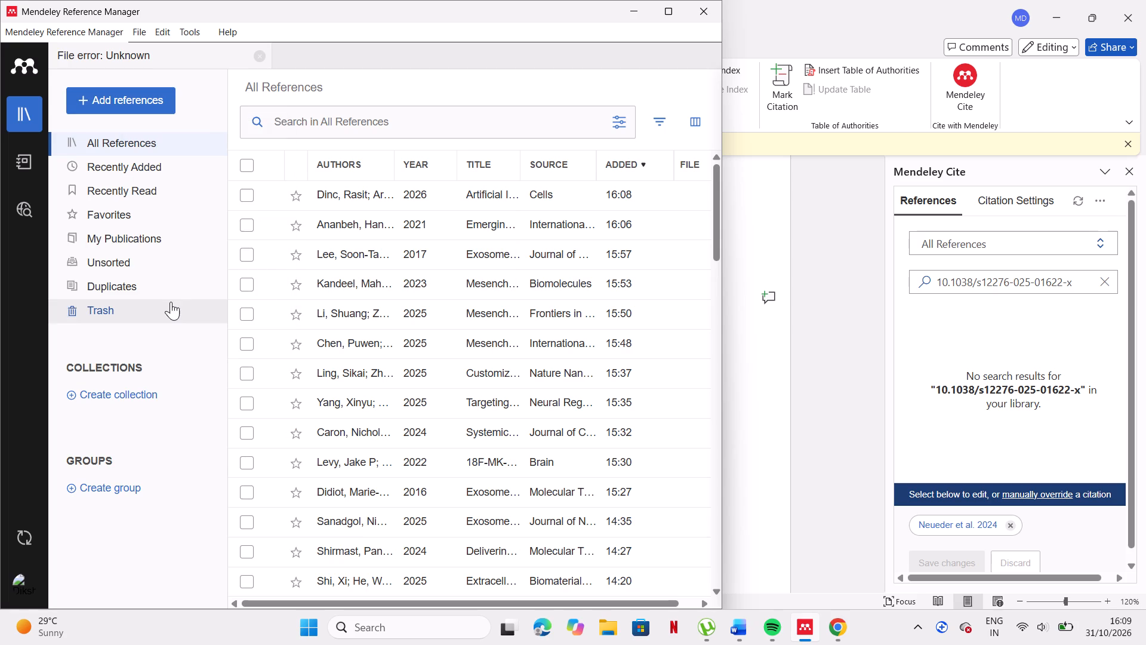
click(143, 88)
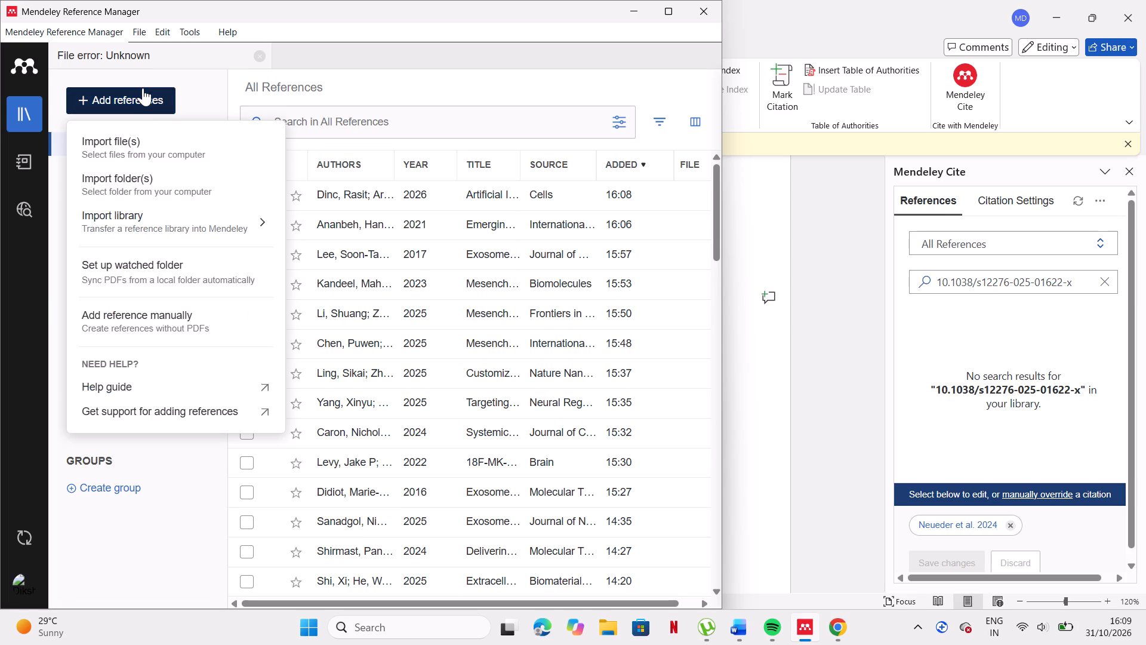
click(193, 305)
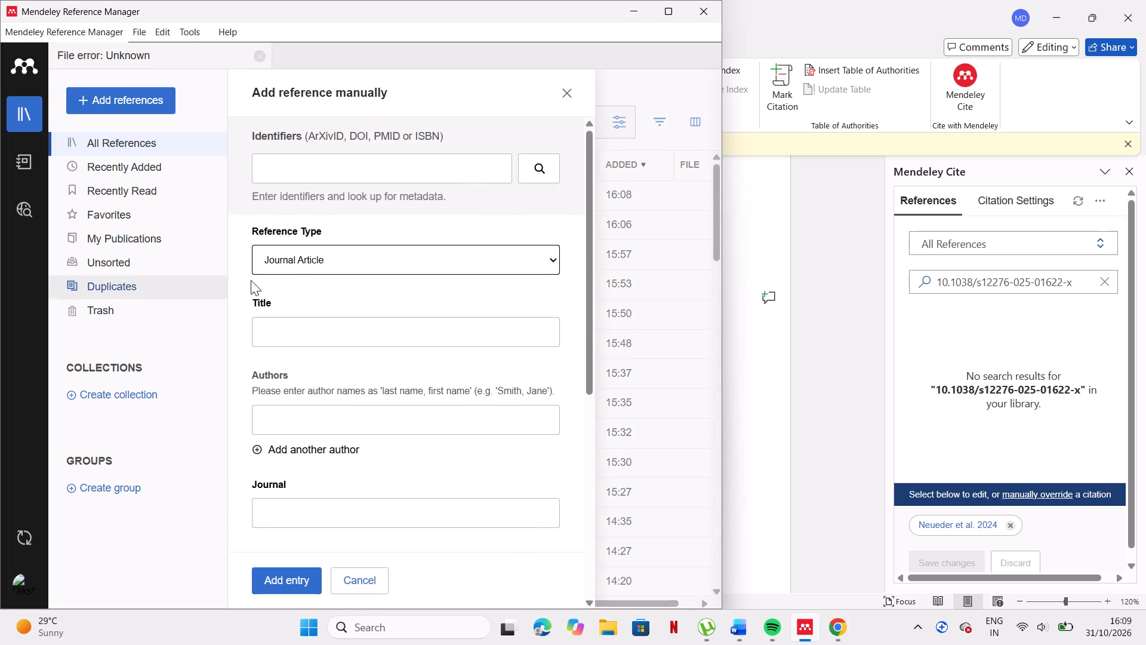
click(381, 168)
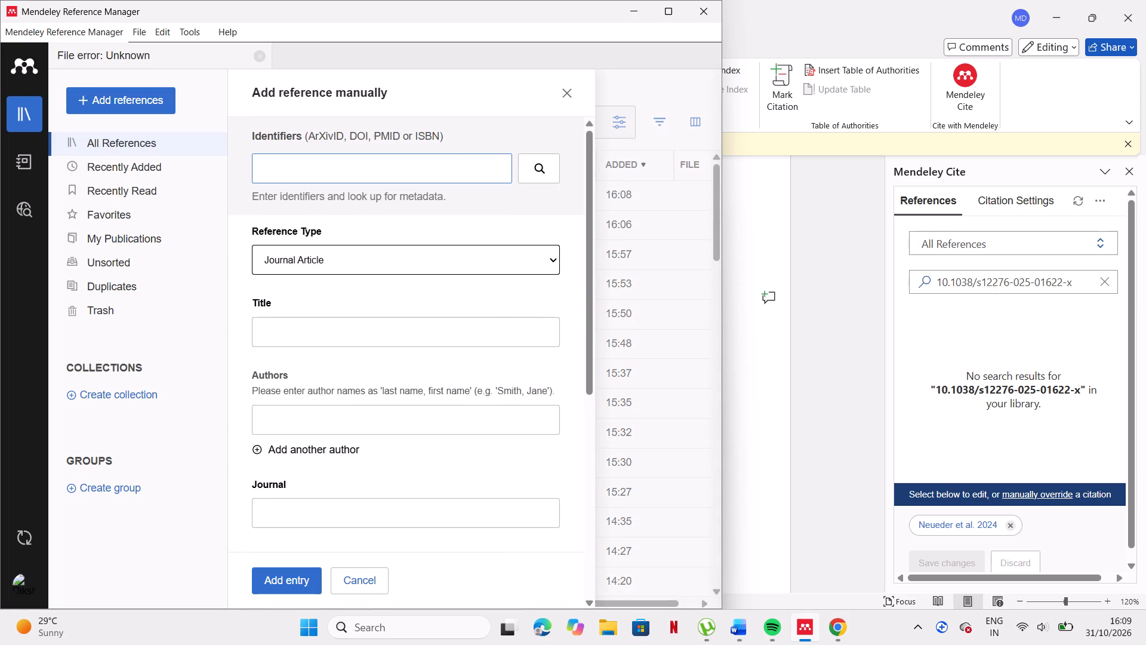
key(ctrl+v)
click(538, 175)
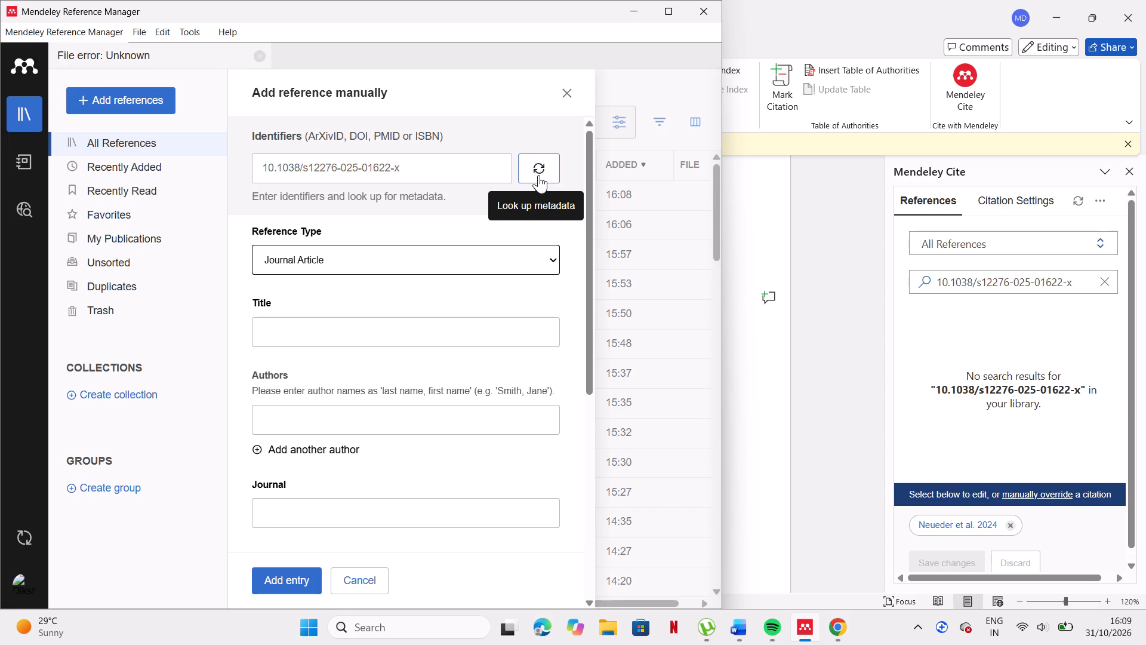
click(294, 576)
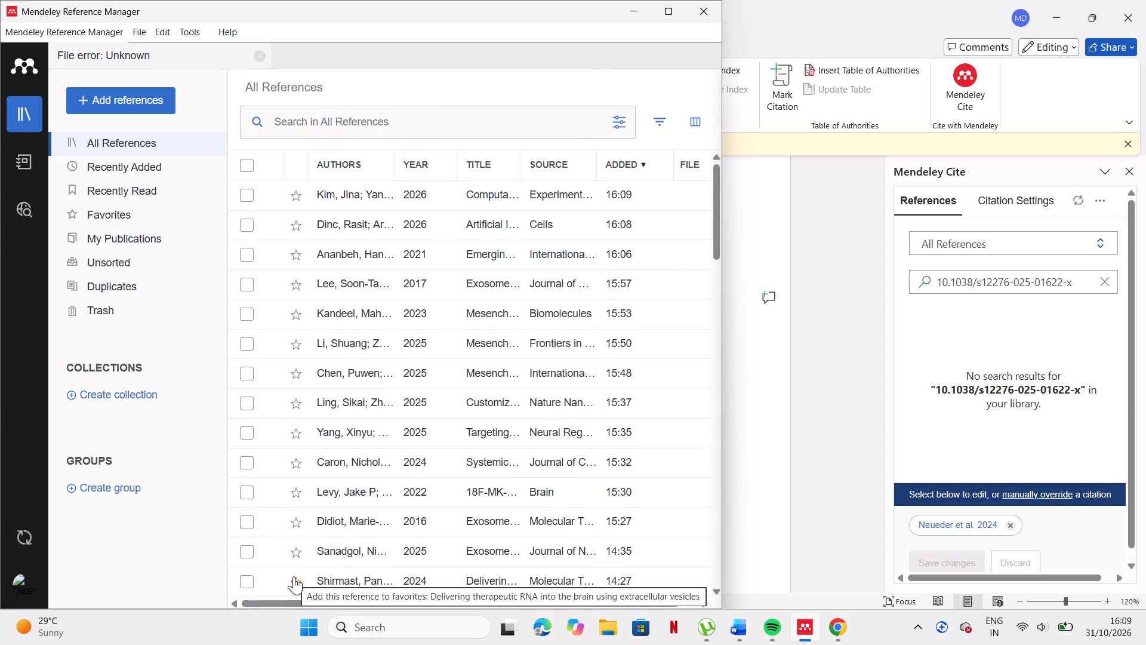
Back in Word, replace the old number [72] after "available assays" with the Mendeley citation for "Computational frameworks for enhanced extracellular vesicle biomarker discovery".
click(750, 519)
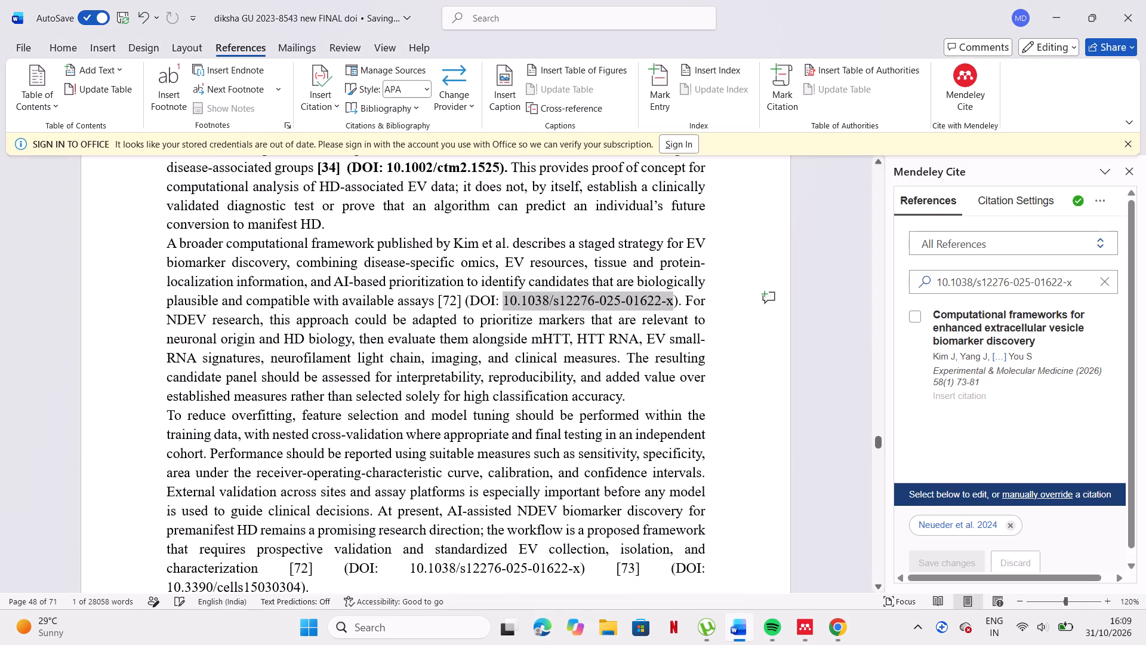
click(463, 302)
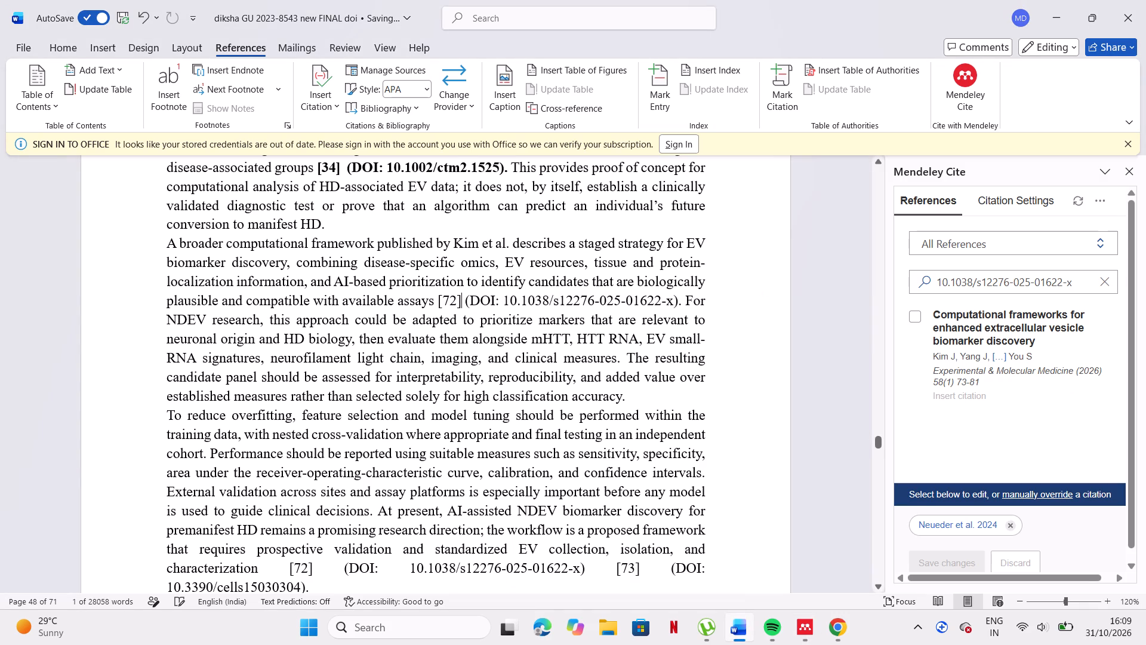
key(BackSpace)
key(BackSpace)
key(BackSpace)
key(BackSpace)
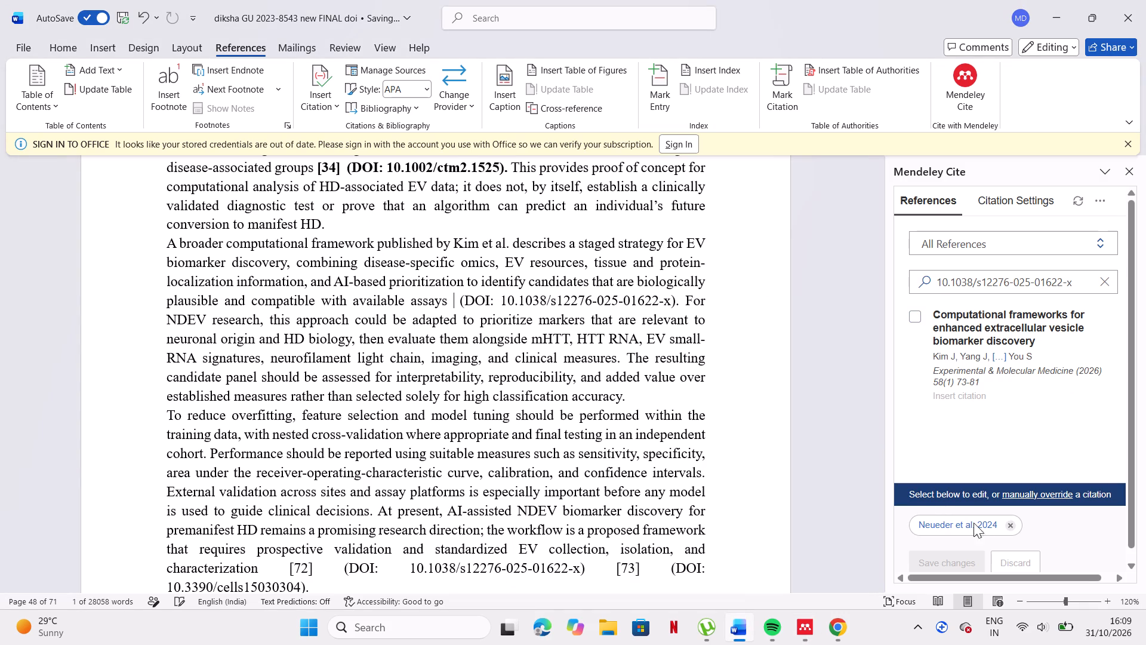
click(1010, 524)
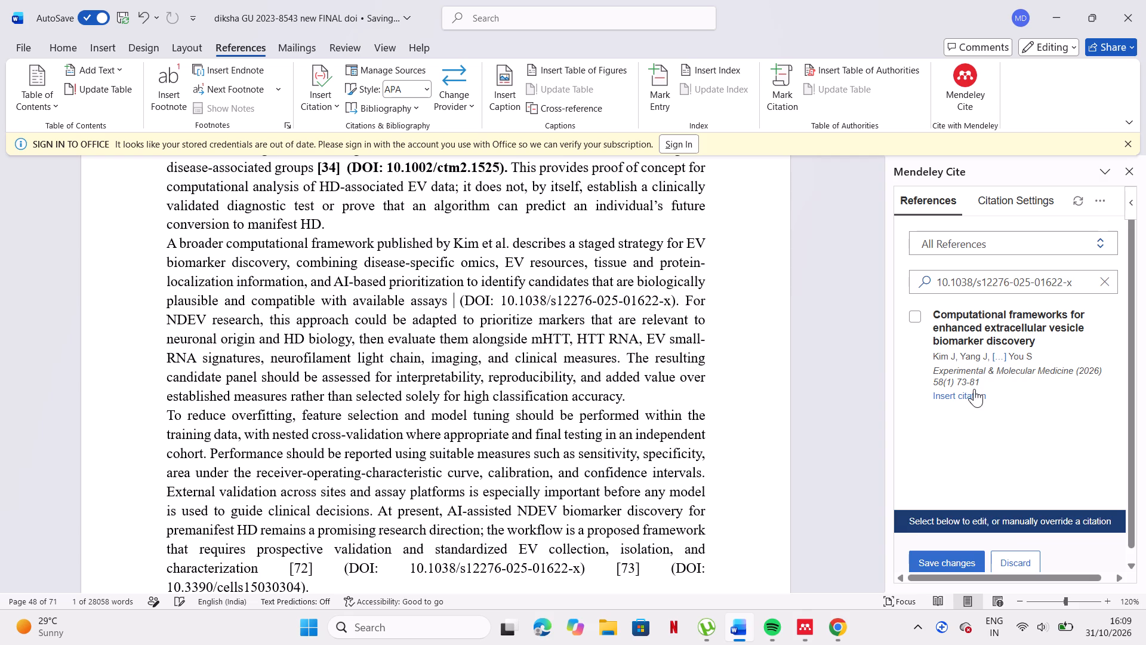
click(974, 392)
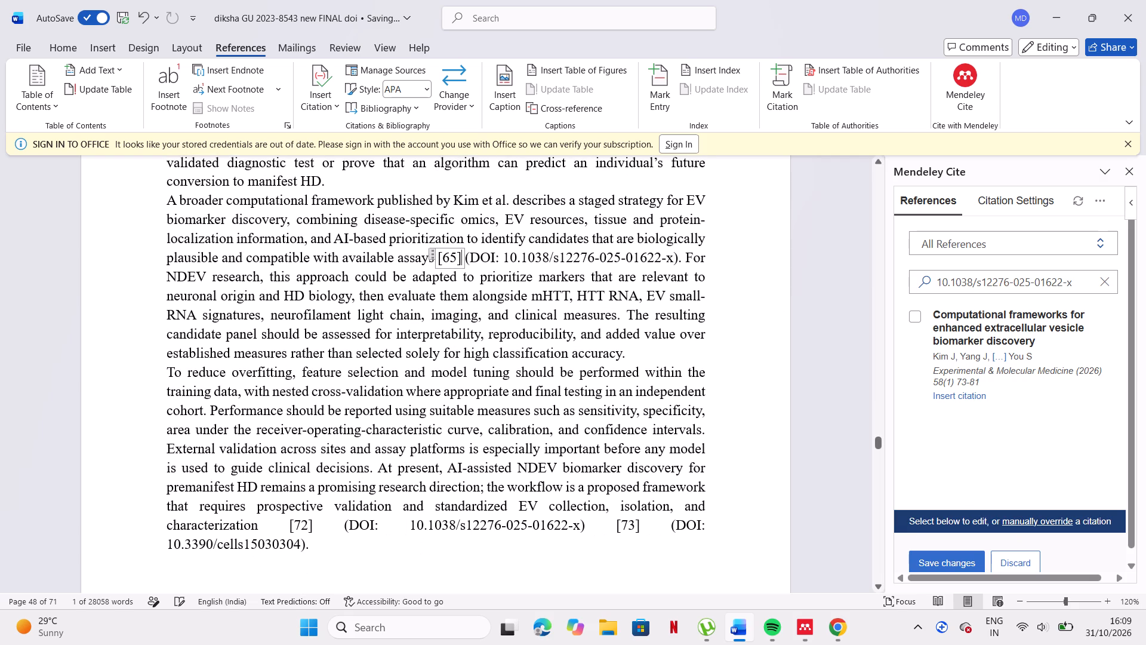
drag(433, 253, 439, 253)
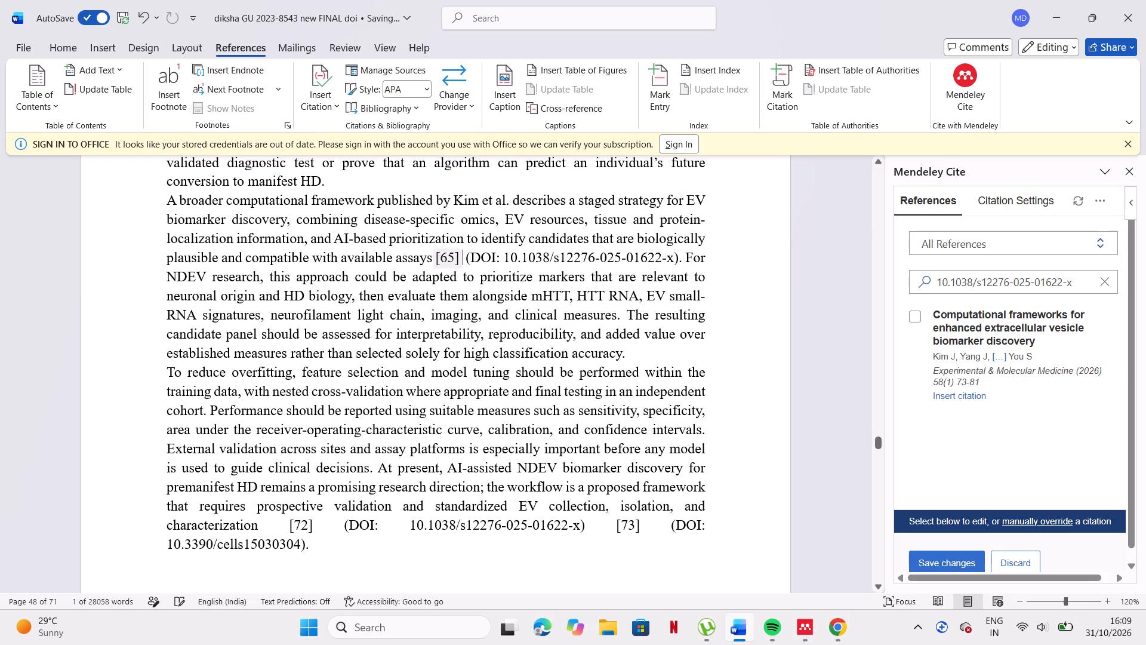
drag(439, 253, 583, 260)
click(583, 260)
drag(436, 258, 671, 264)
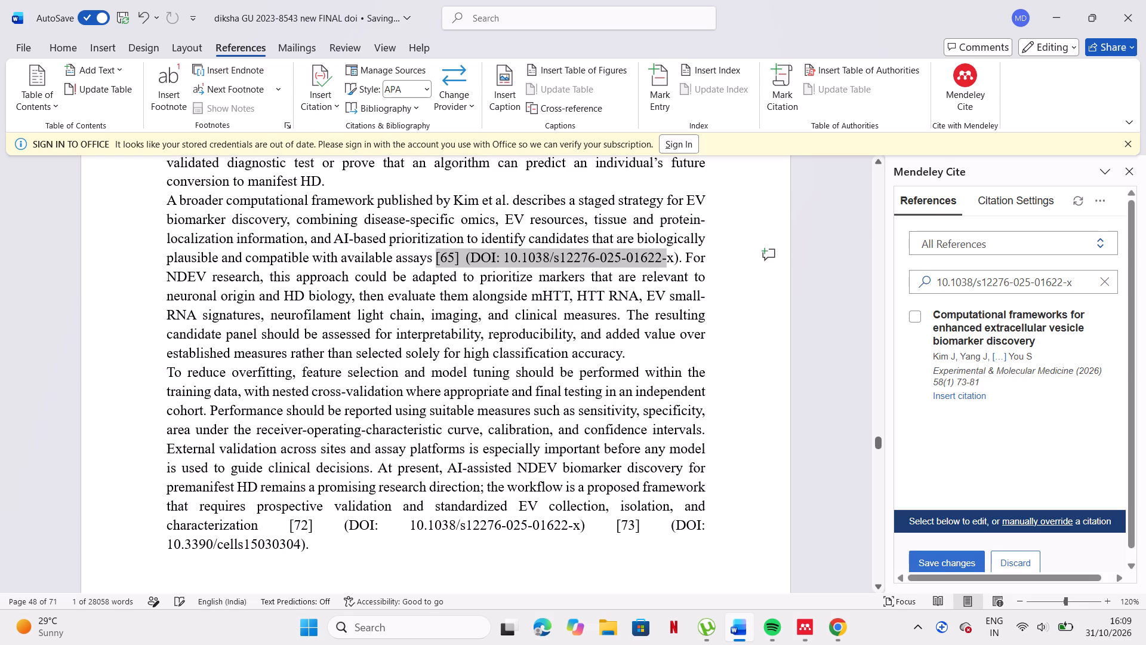
drag(671, 264, 677, 265)
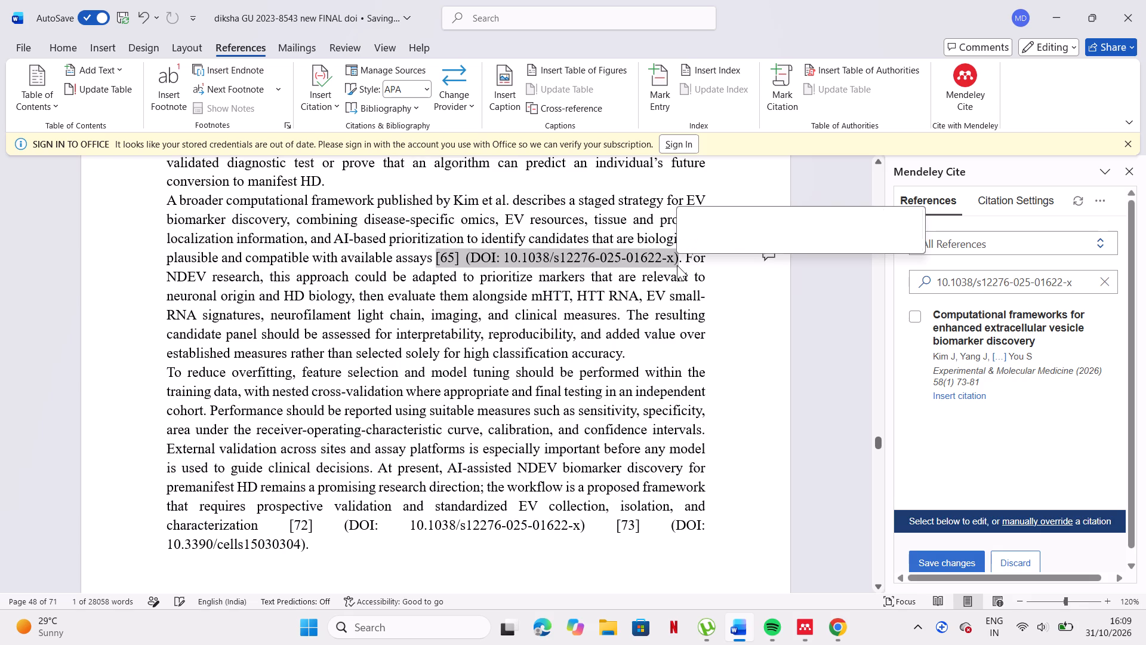
click(691, 239)
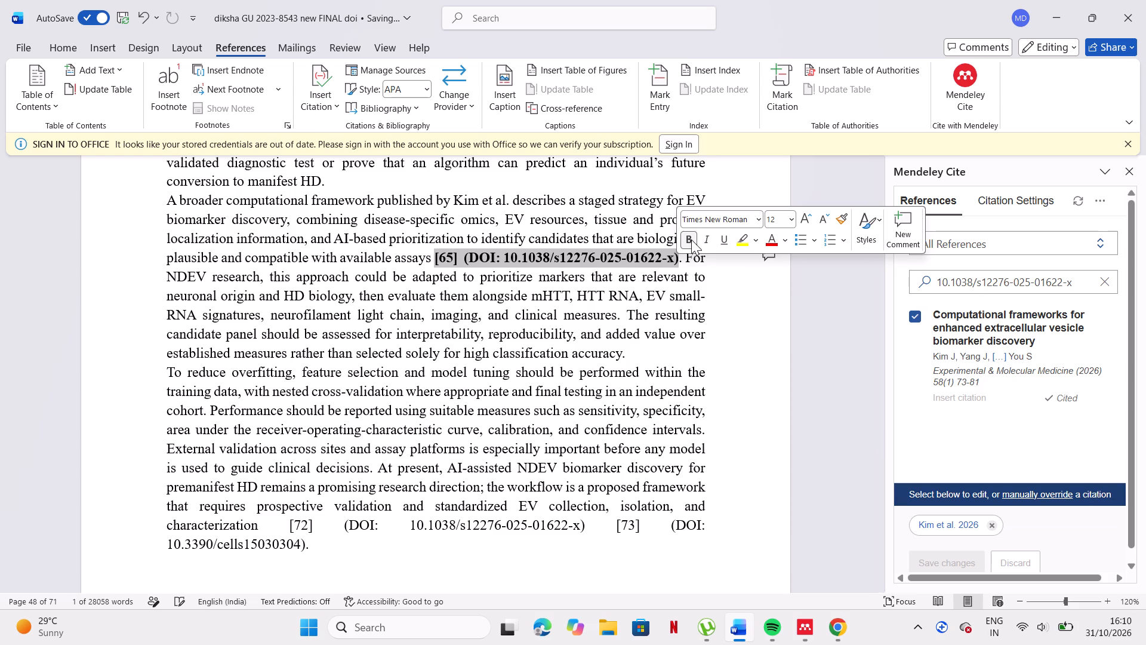
Replace the old number [72] after "isolation, and characterization" with the Mendeley citation for "Computational frameworks for enhanced extracellular vesicle biomarker discovery".
click(671, 423)
scroll(671, 423, down, 1)
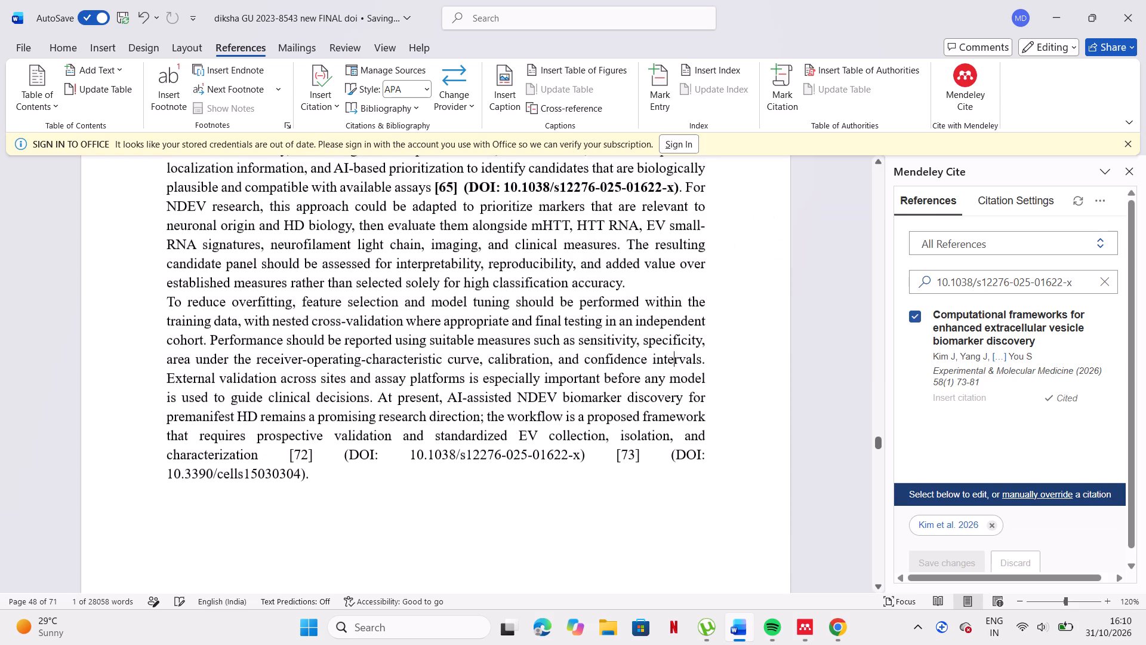
scroll(671, 423, down, 1)
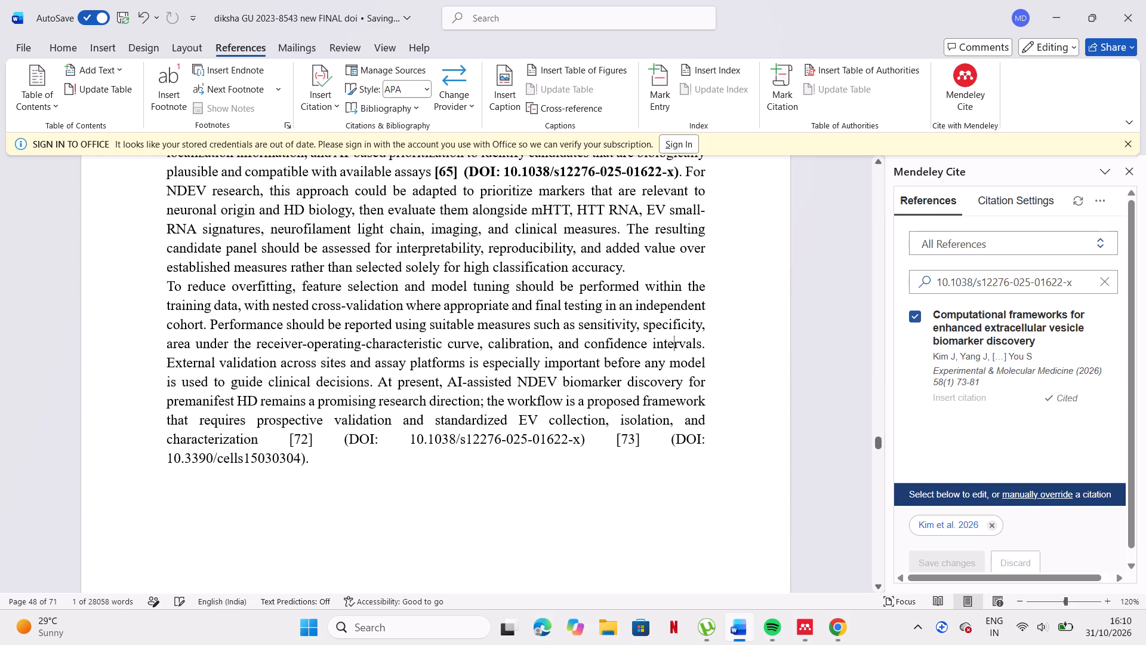
click(319, 440)
key(BackSpace)
key(BackSpace)
key(BackSpace)
key(BackSpace)
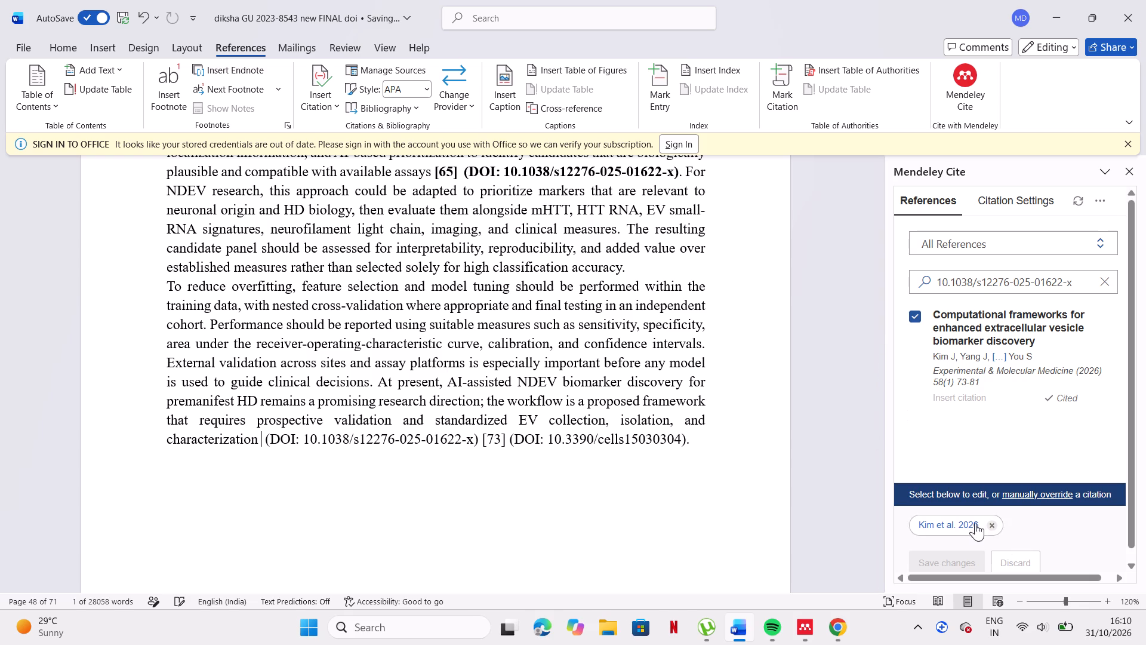
click(991, 521)
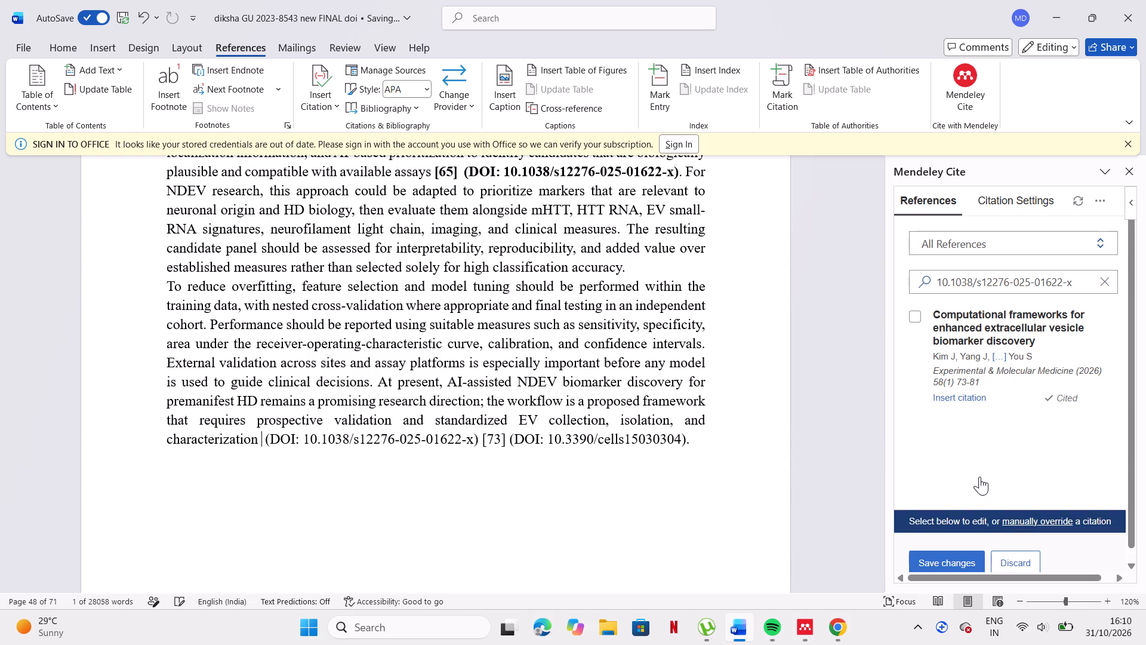
click(983, 398)
click(972, 400)
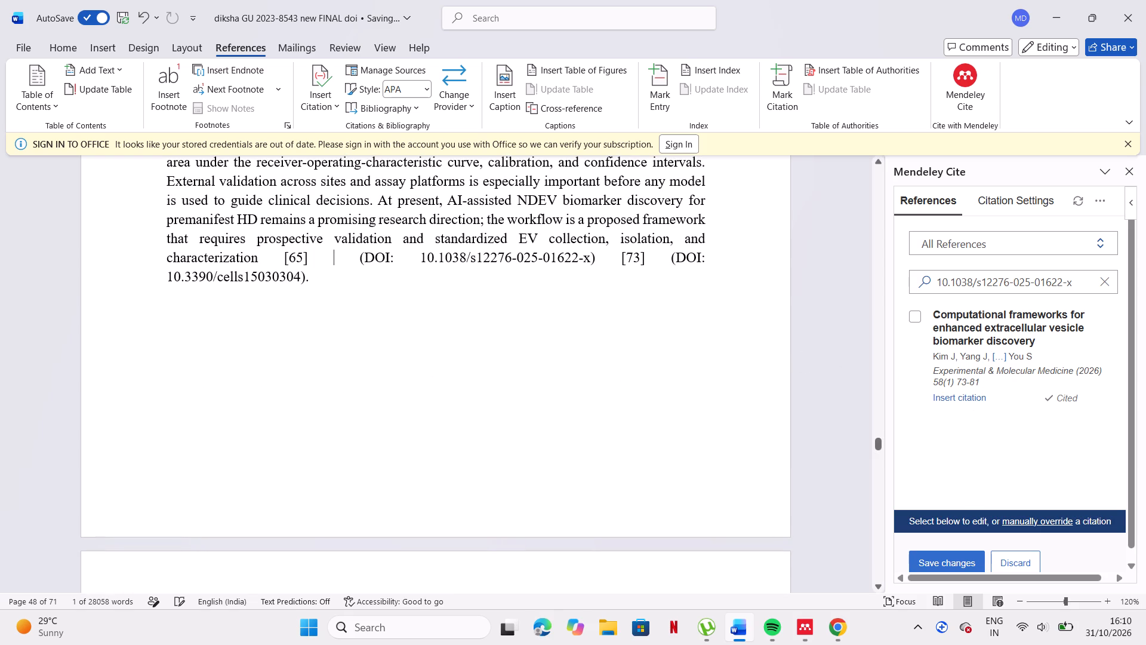
Remove the spaces between the new citation after "characterization" and its DOI bracket, and the space following "DOI:".
click(350, 257)
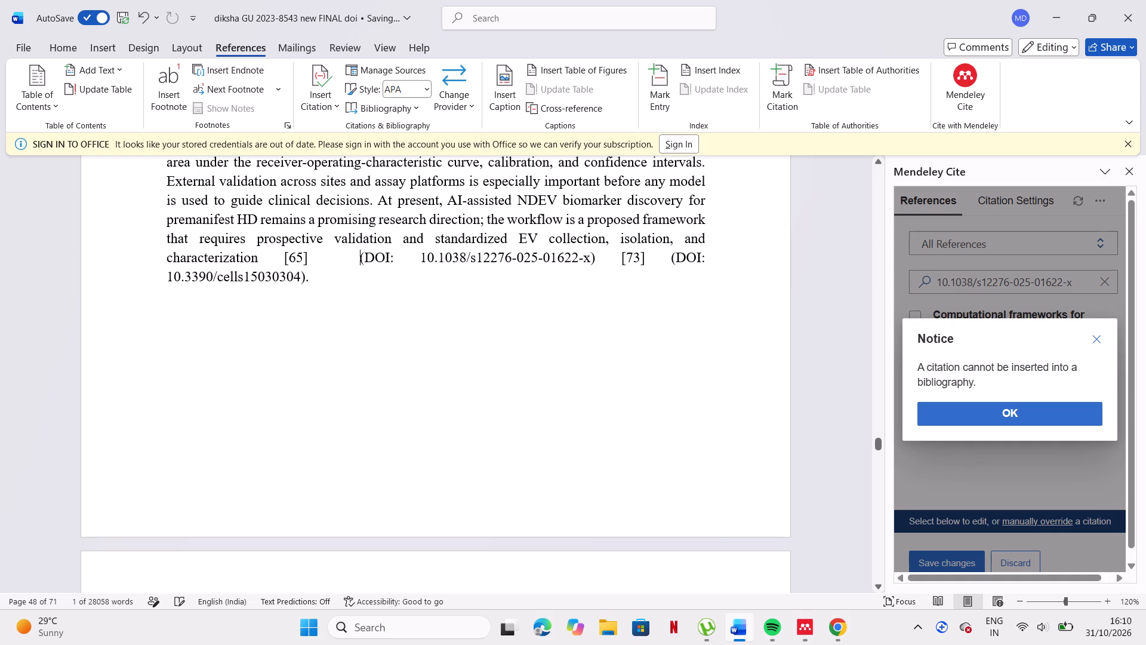
key(BackSpace)
key(BackSpace)
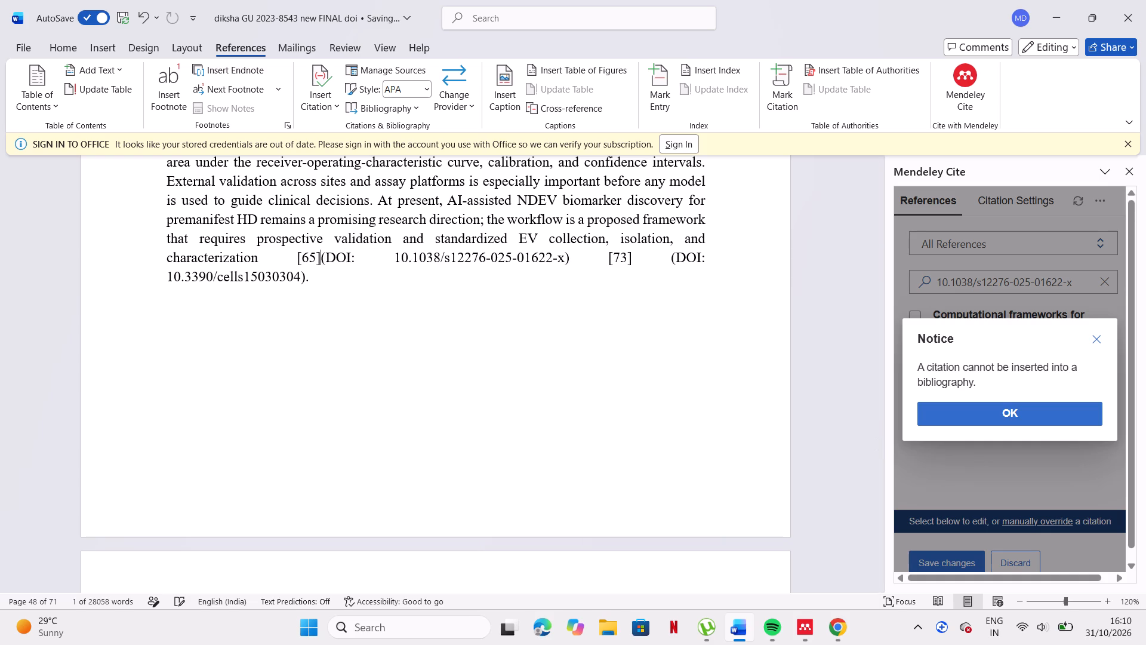
click(393, 260)
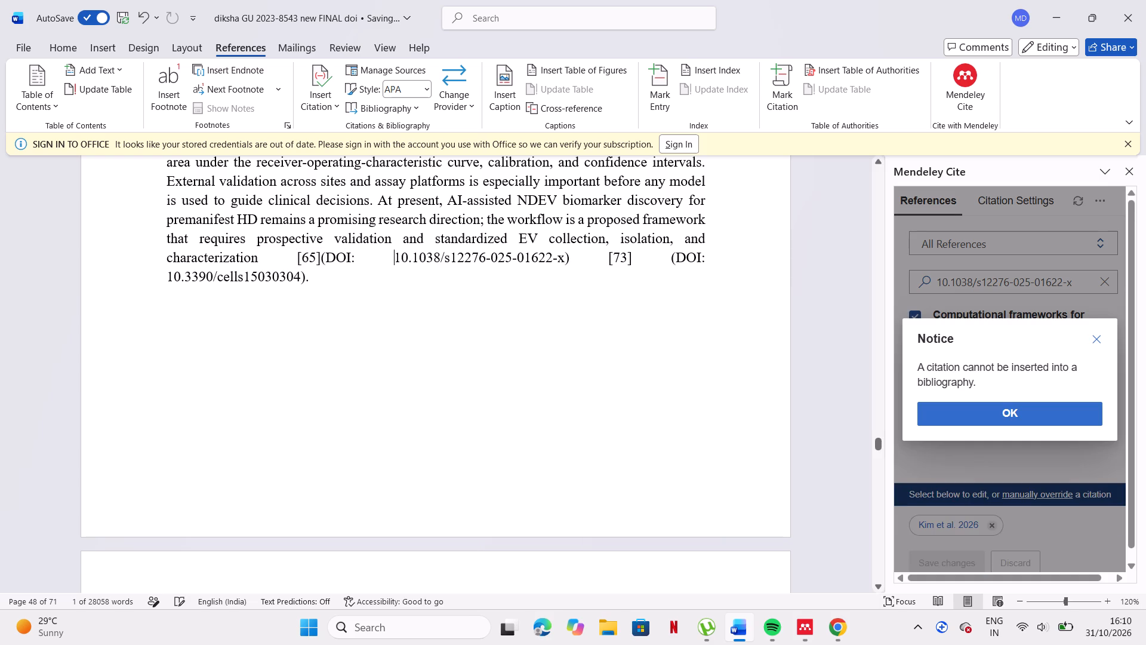
key(BackSpace)
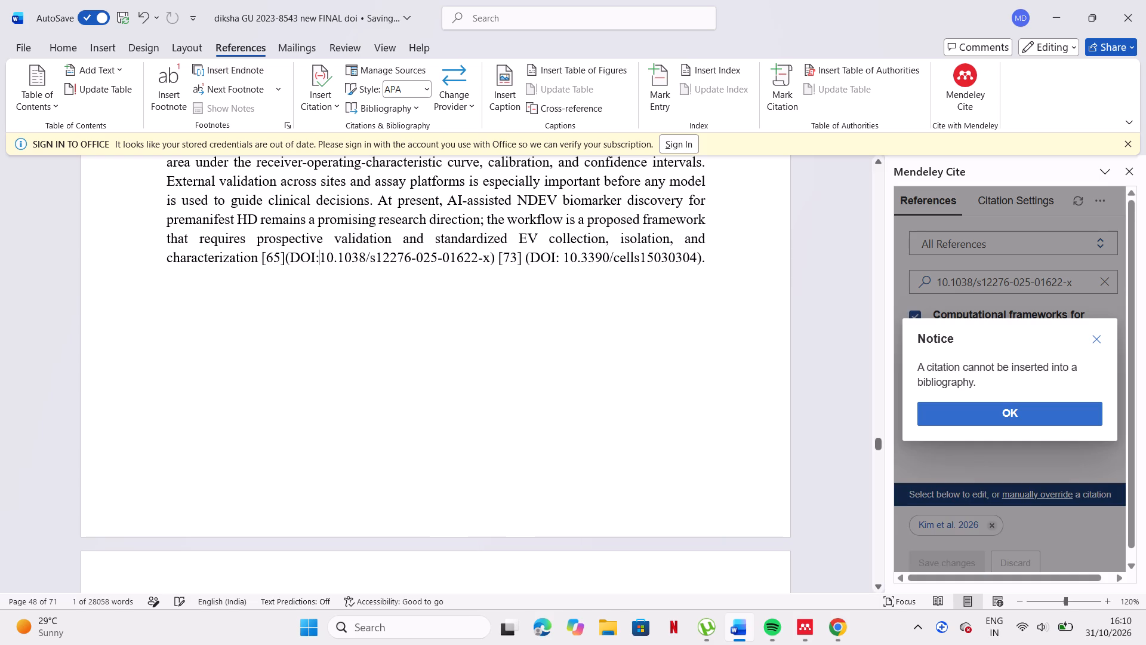
click(439, 312)
click(273, 249)
click(483, 345)
Copy the DOI 10.3390/cells15030304 at the paragraph's end and search the Mendeley Cite references for it.
drag(564, 259, 661, 260)
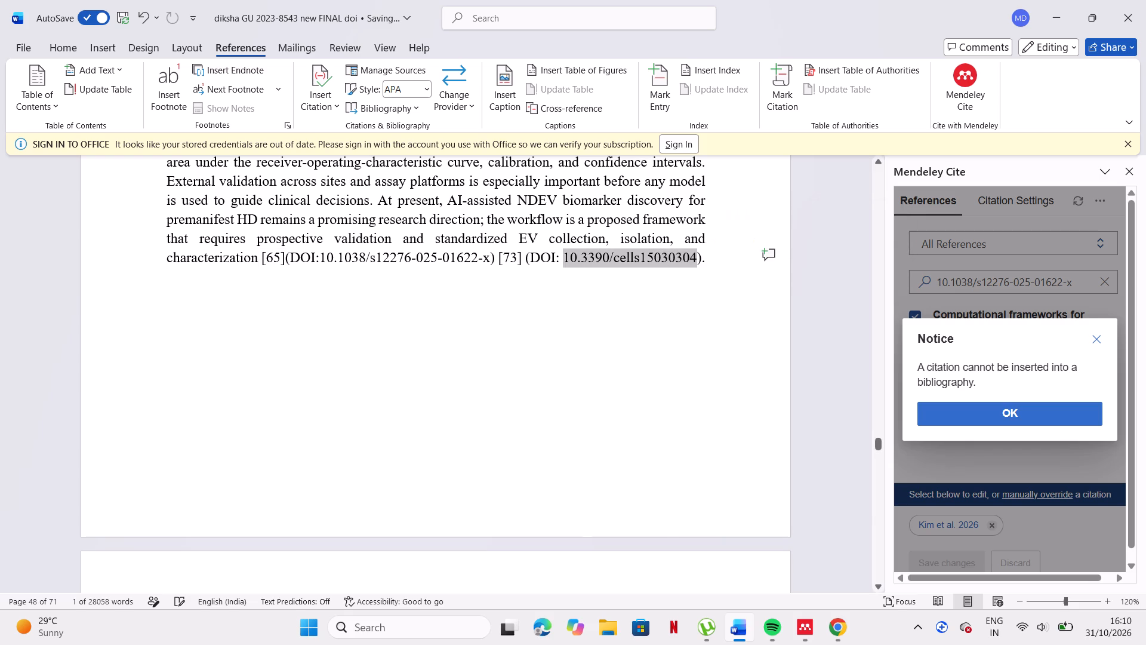
key(ctrl+c)
click(1079, 416)
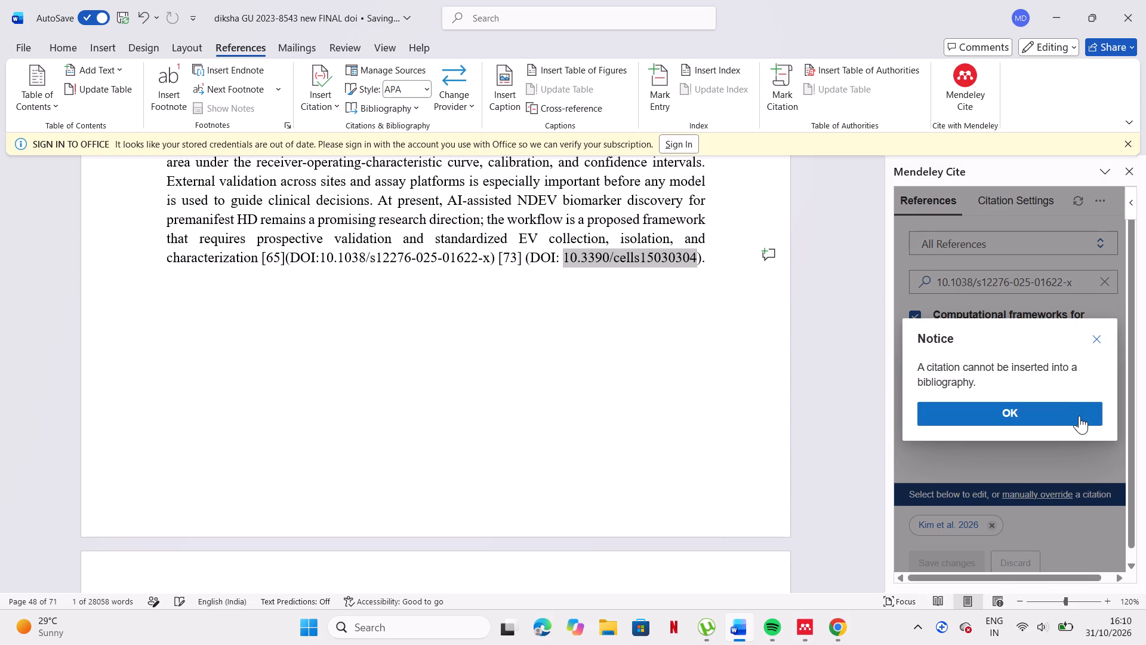
click(1107, 279)
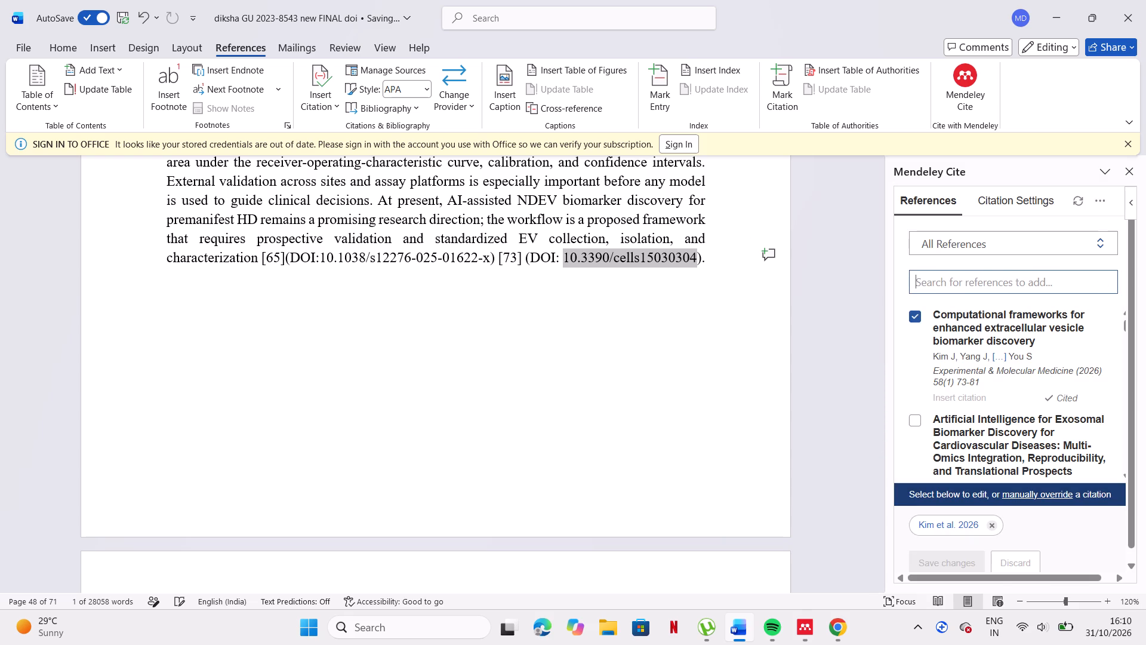
click(1092, 278)
key(ctrl+v)
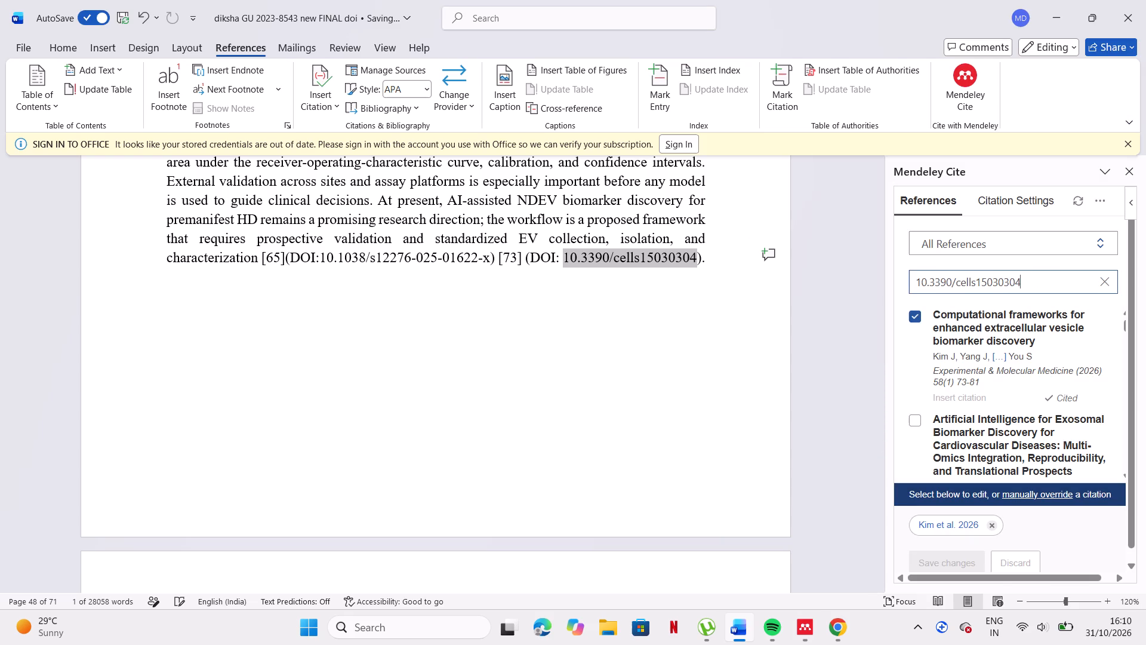
Replace the old number [73] with the Mendeley citation for "Artificial Intelligence for Exosomal Biomarker Discovery for Cardiovascular Diseases", after deselecting Kim et al. 2026.
click(994, 528)
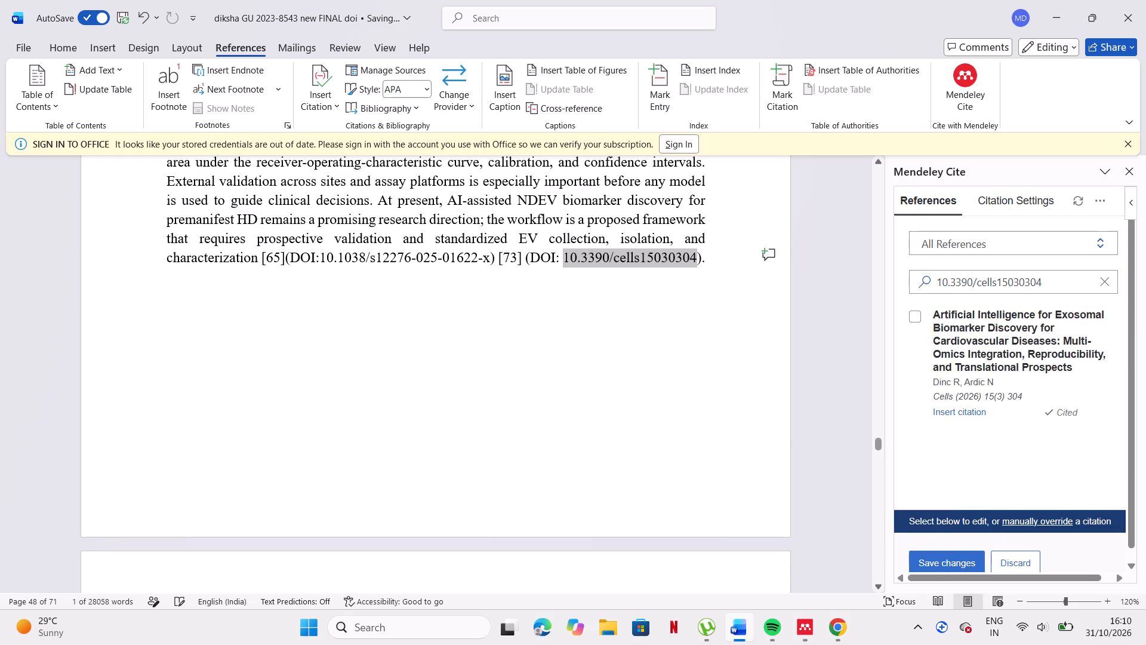
click(527, 257)
key(BackSpace)
key(BackSpace)
key(BackSpace)
key(BackSpace)
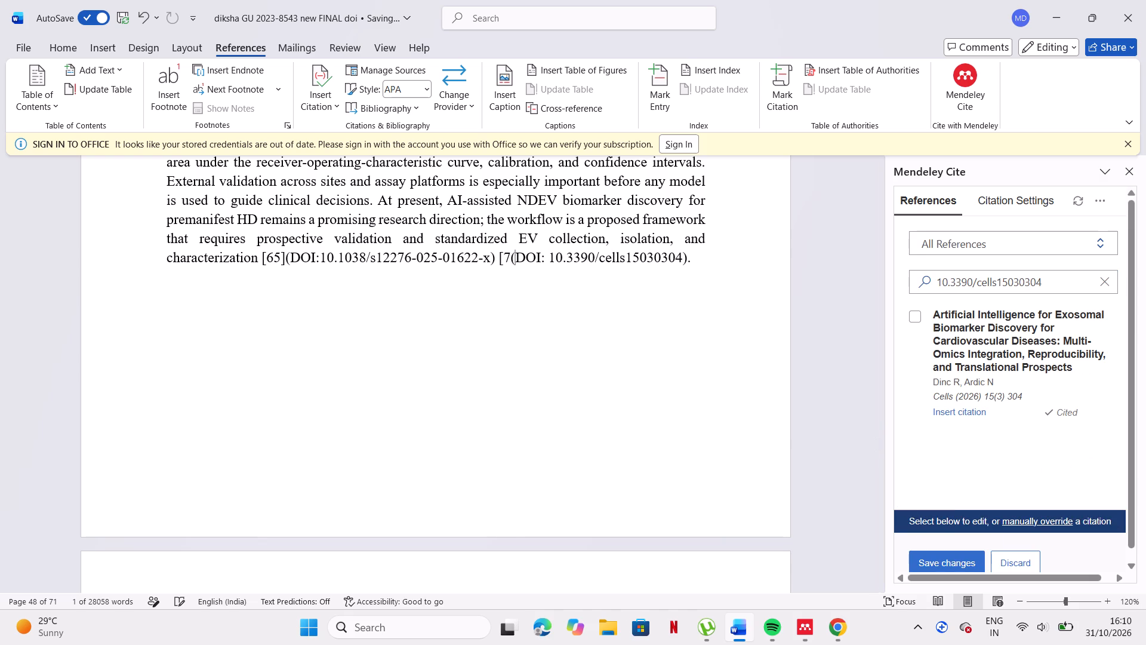
key(BackSpace)
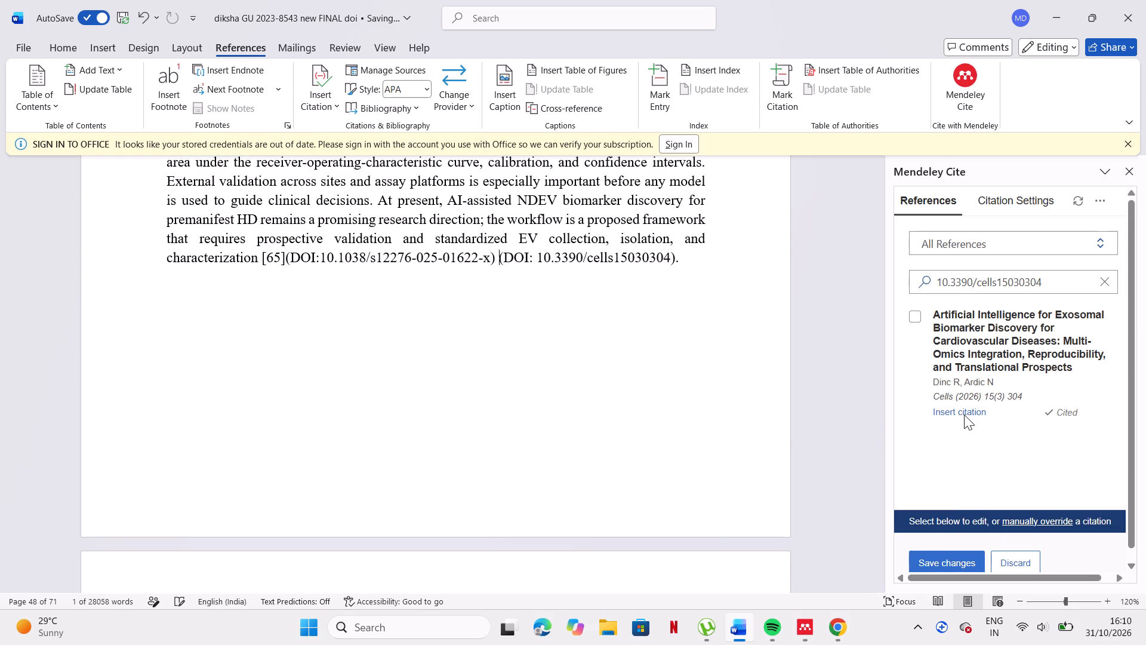
click(964, 414)
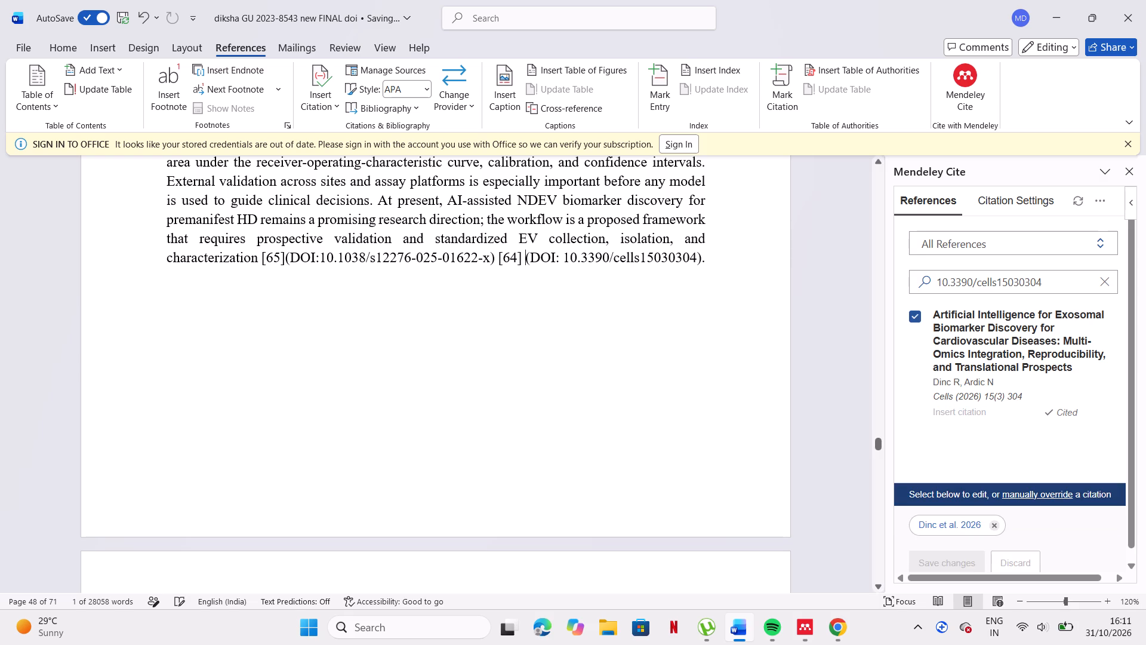
click(258, 260)
drag(261, 257, 457, 268)
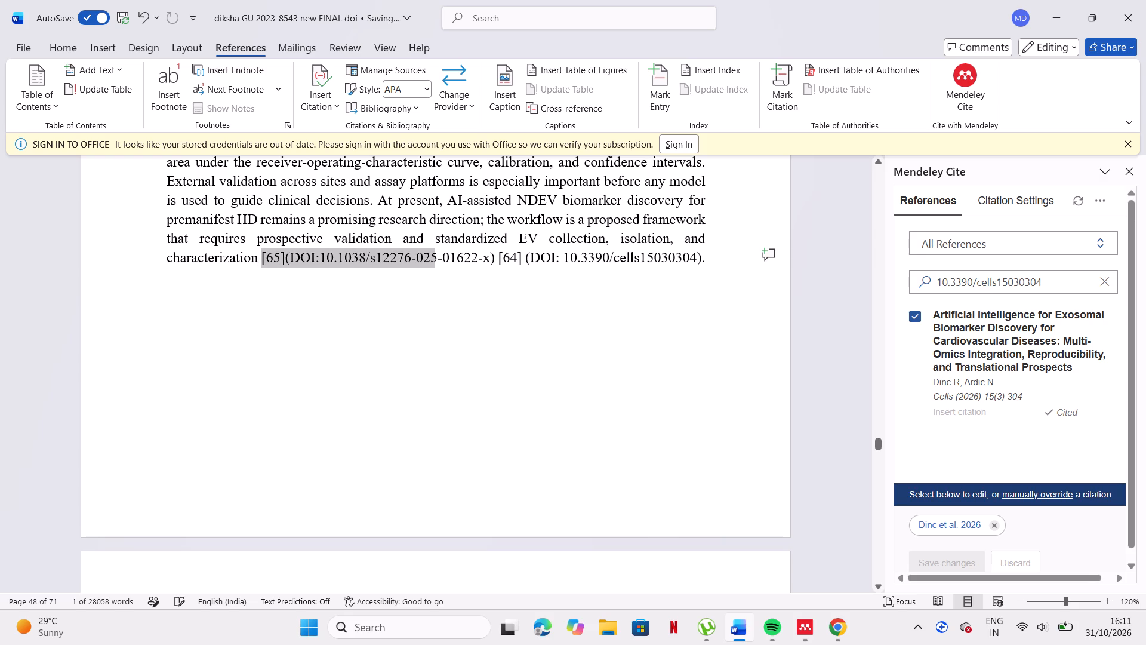
drag(457, 268, 710, 259)
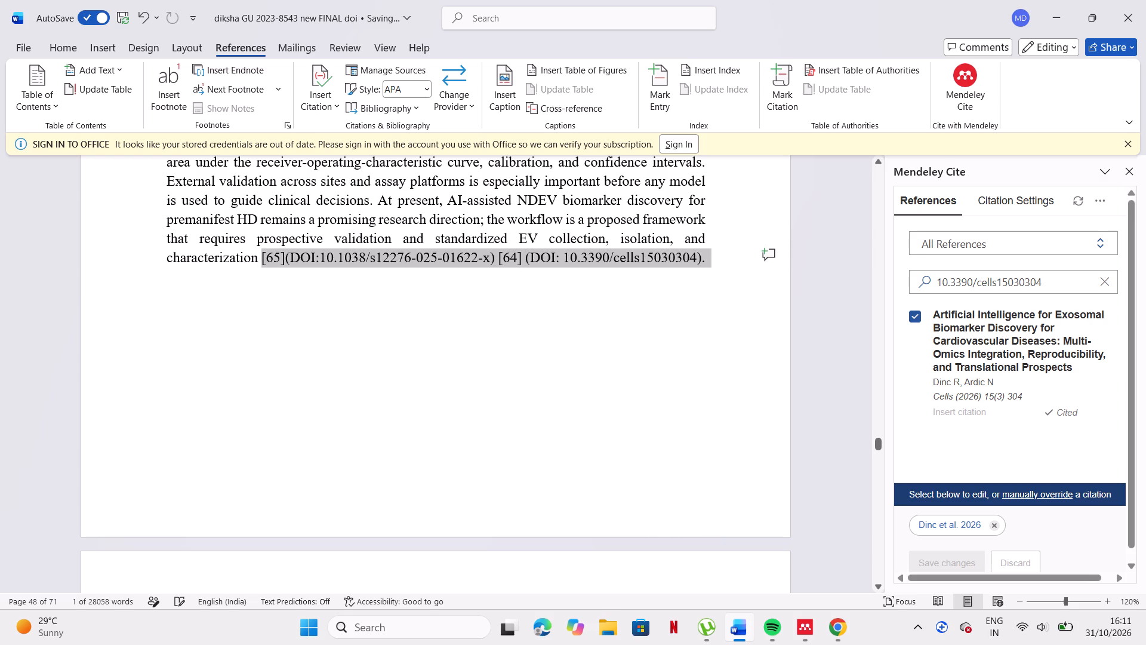
drag(710, 259, 711, 259)
click(729, 231)
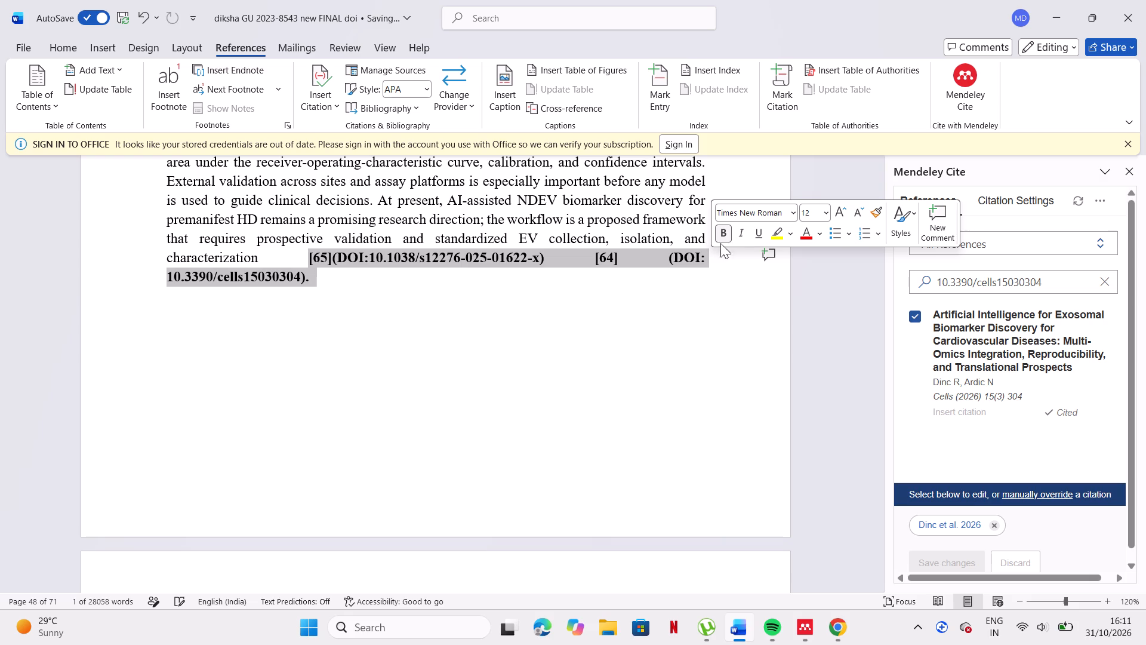
click(637, 277)
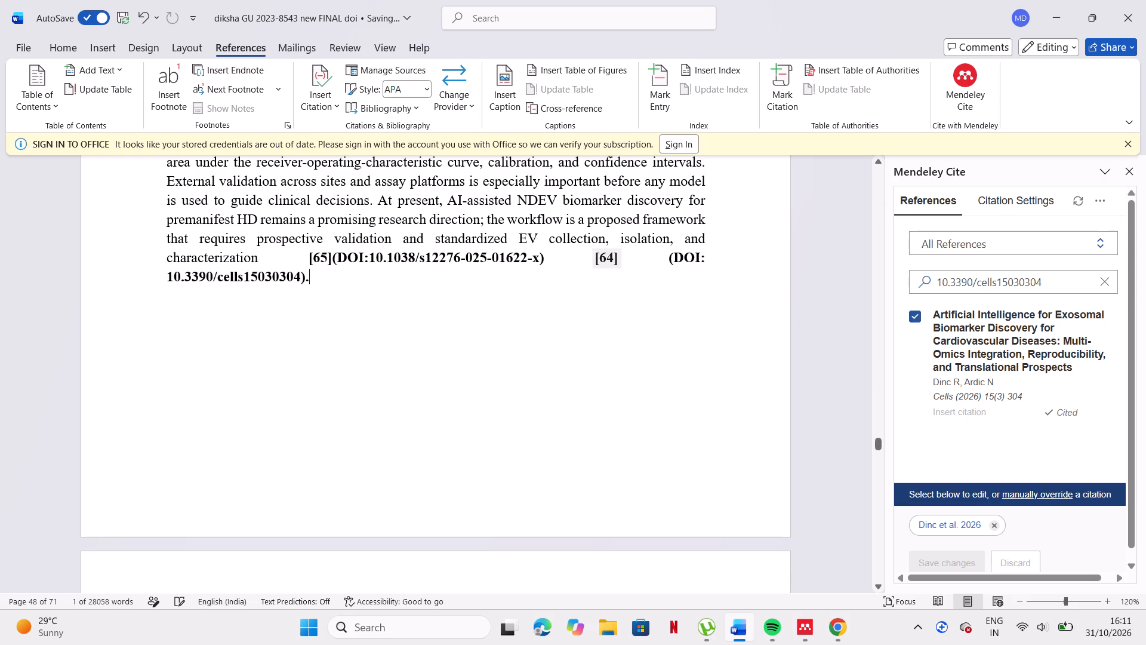
click(587, 260)
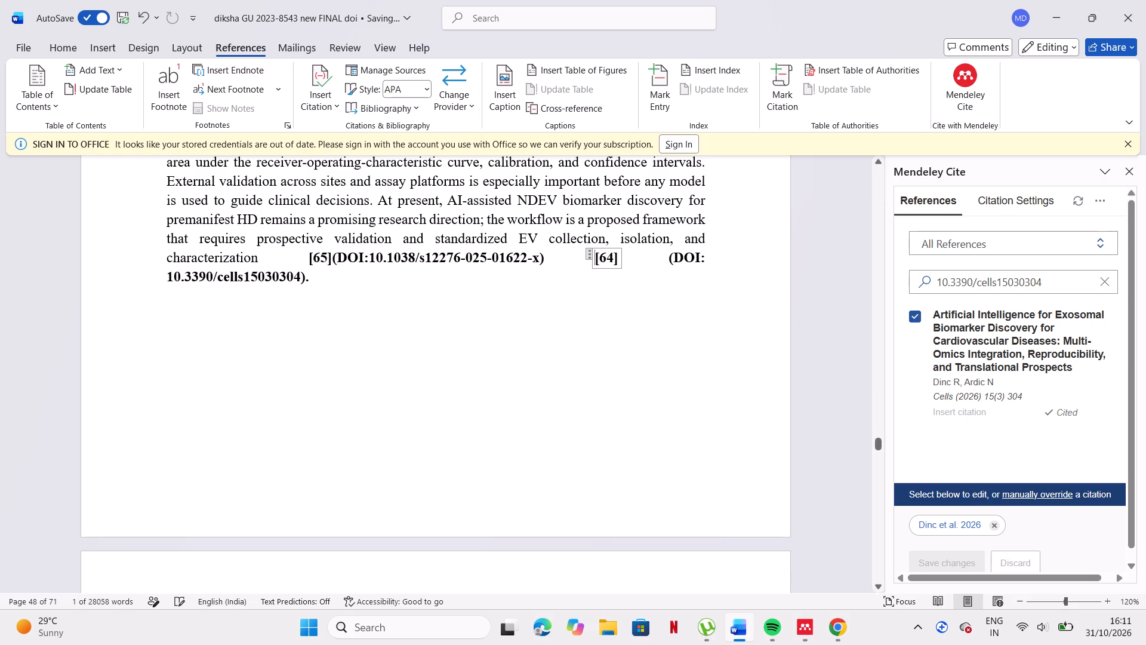
click(577, 260)
Shrink the font one size for the text from section 8.2's first paragraph through "especially important for NDEVs since the enrichment" in section 9.1.
scroll(578, 342, down, 3)
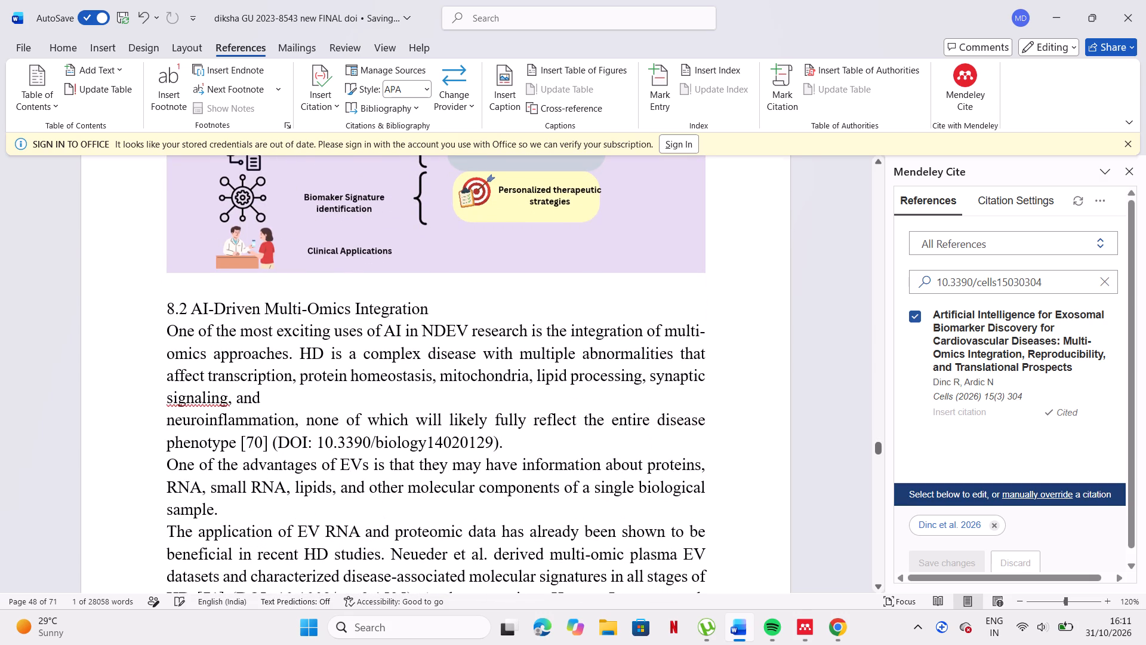
drag(171, 335, 288, 413)
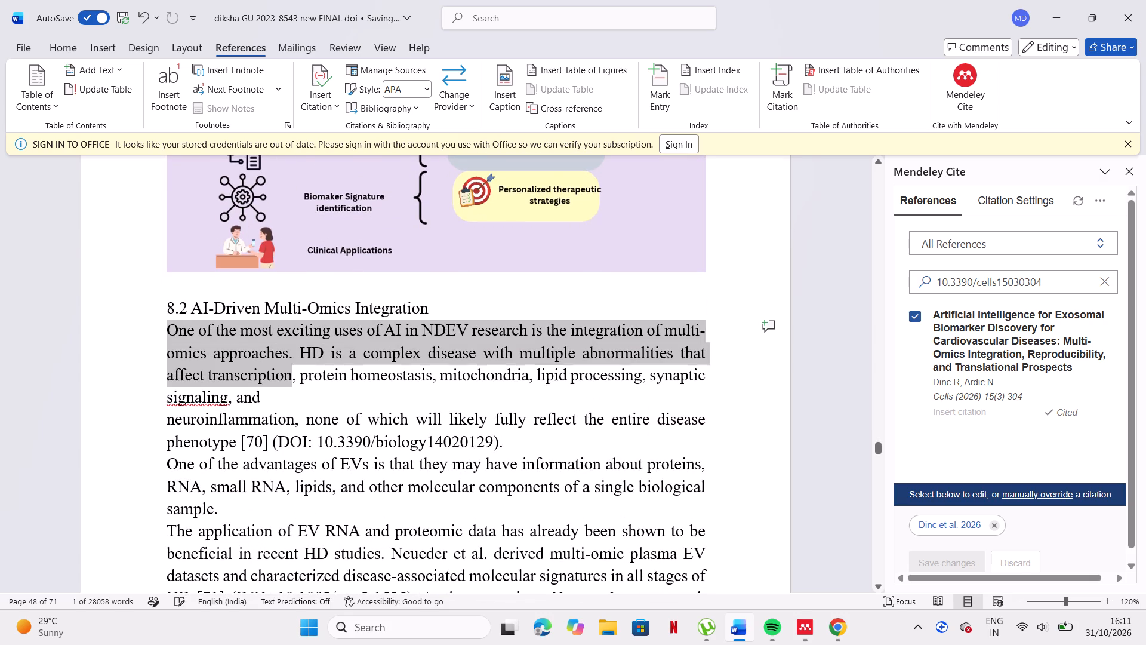
drag(288, 413, 399, 644)
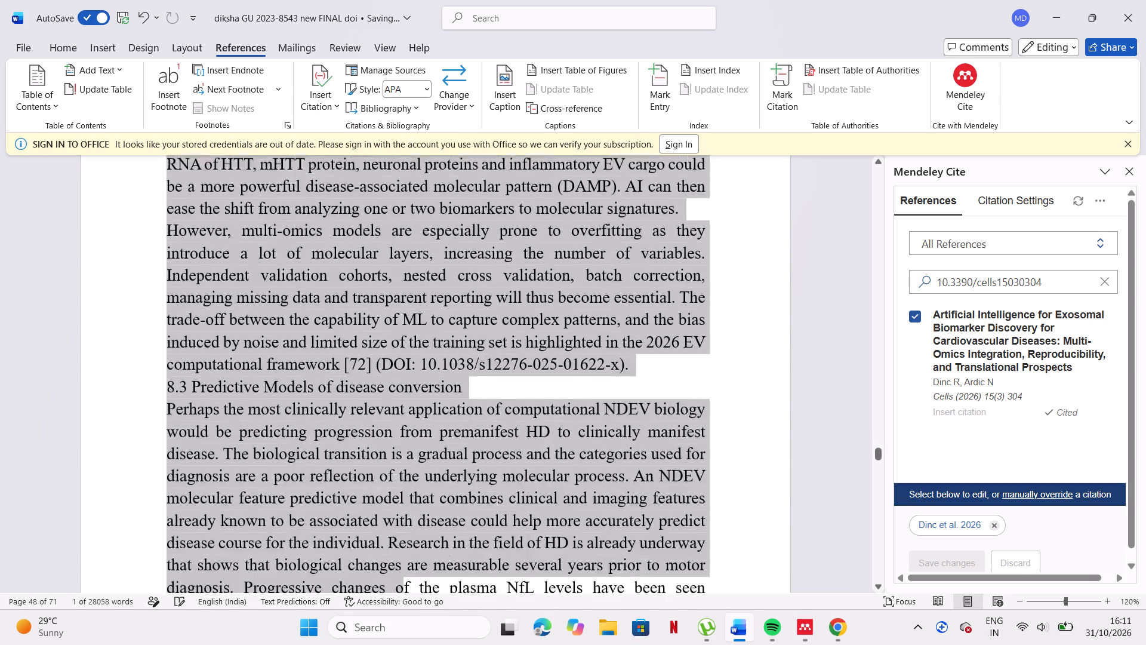
drag(399, 644, 404, 580)
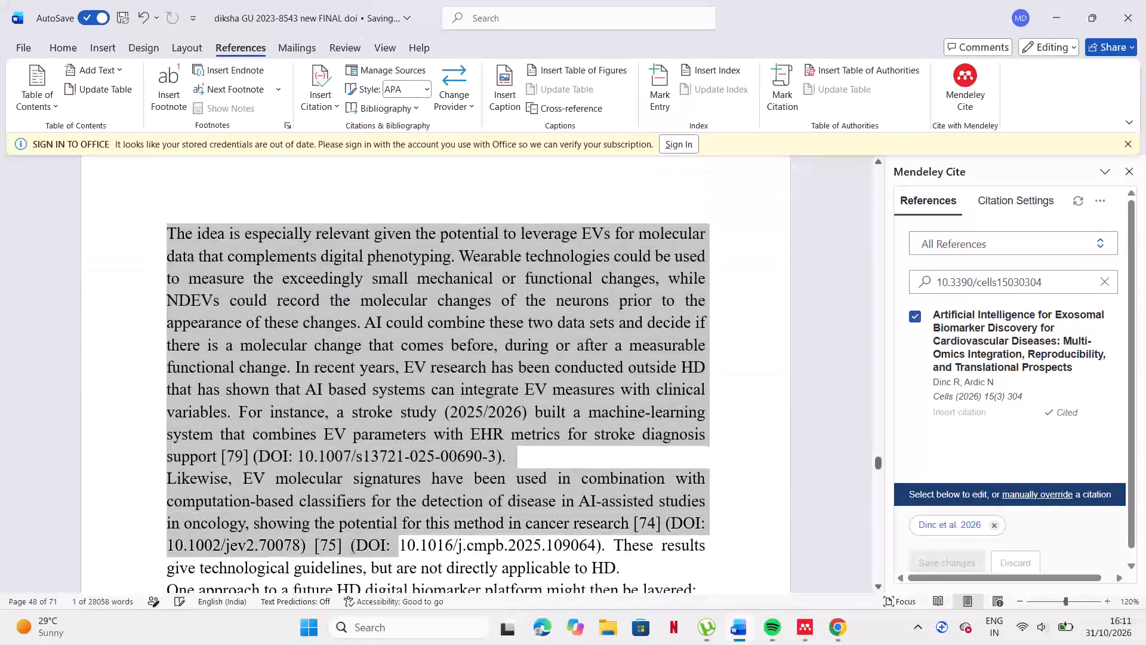
drag(404, 580, 418, 514)
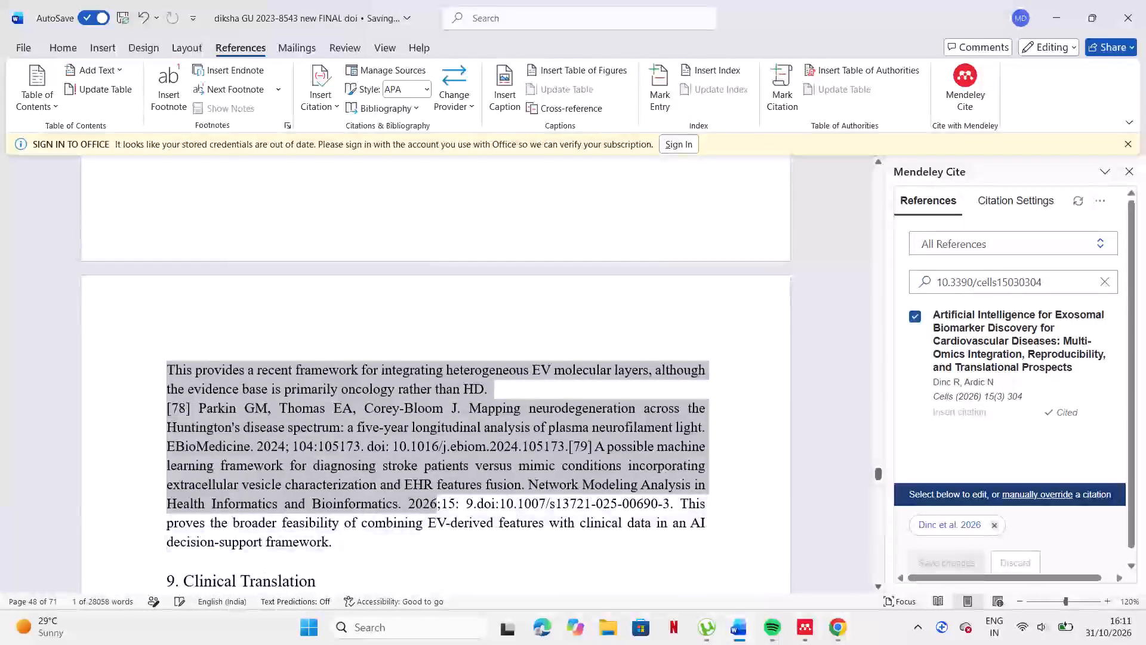
drag(418, 514, 438, 594)
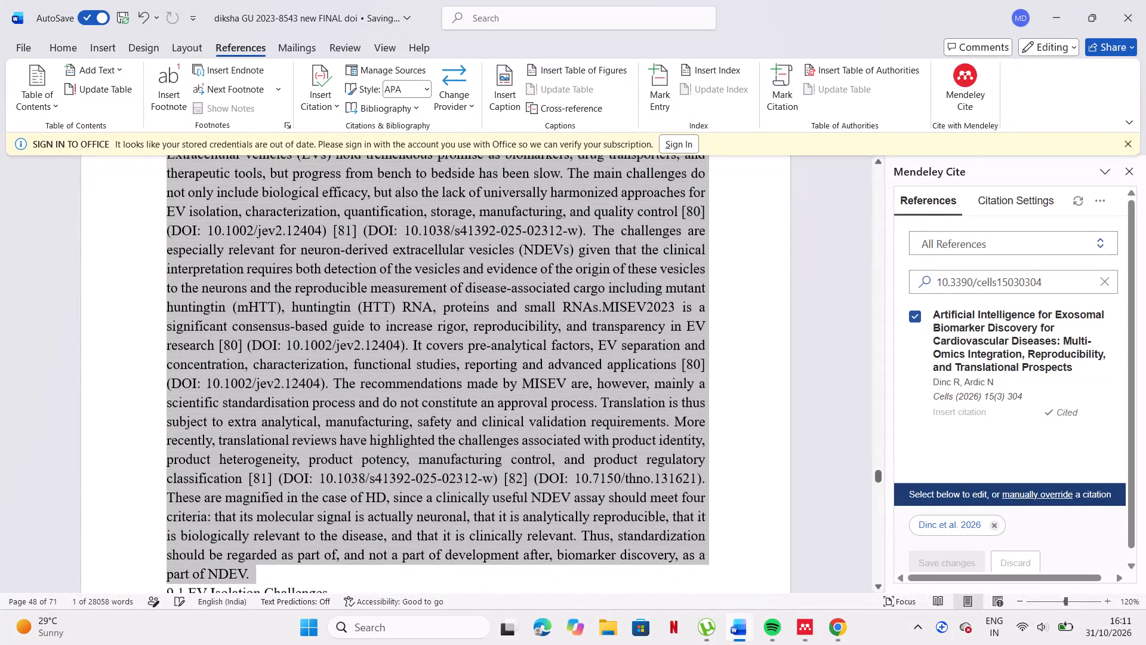
drag(438, 594, 450, 628)
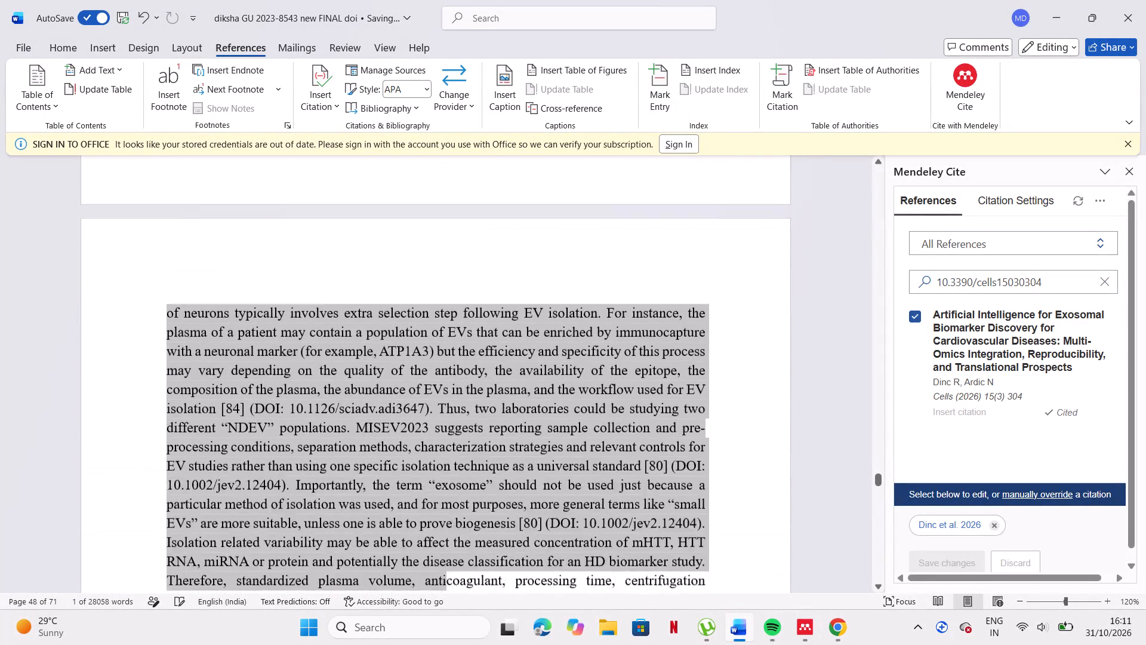
drag(450, 628, 462, 611)
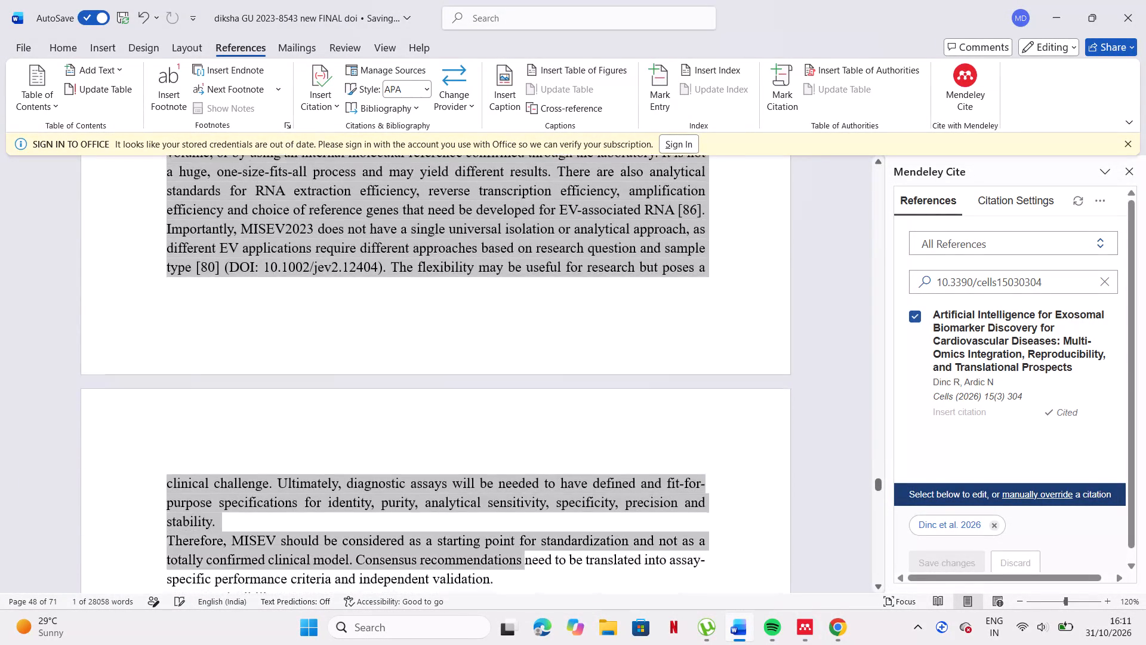
drag(462, 611, 504, 575)
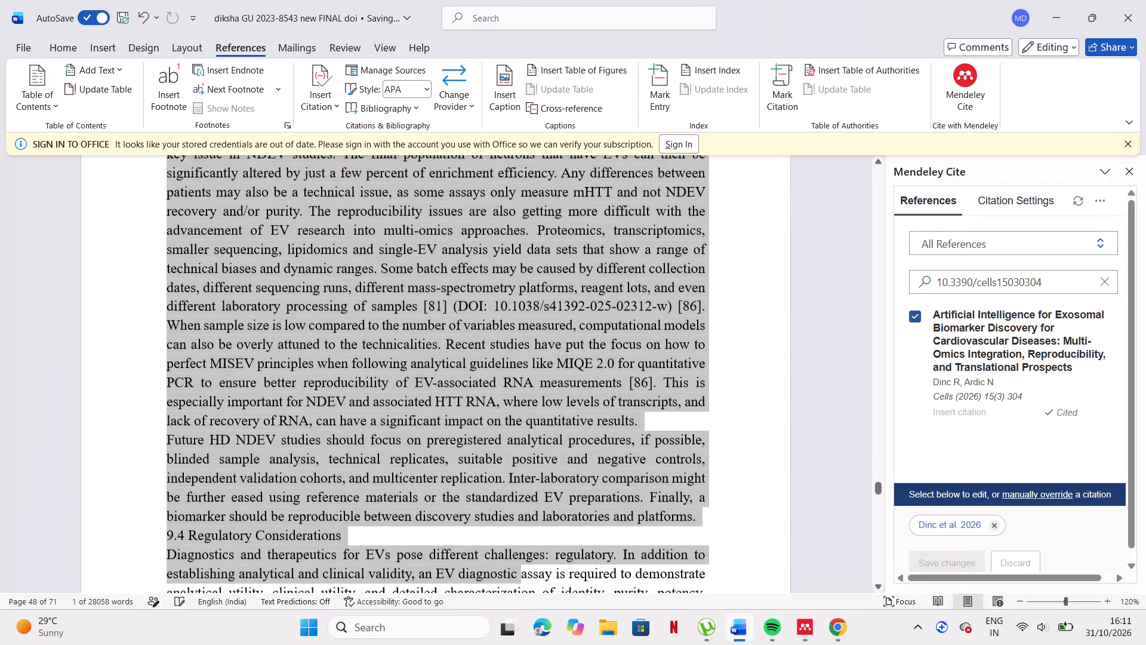
drag(504, 575, 449, 304)
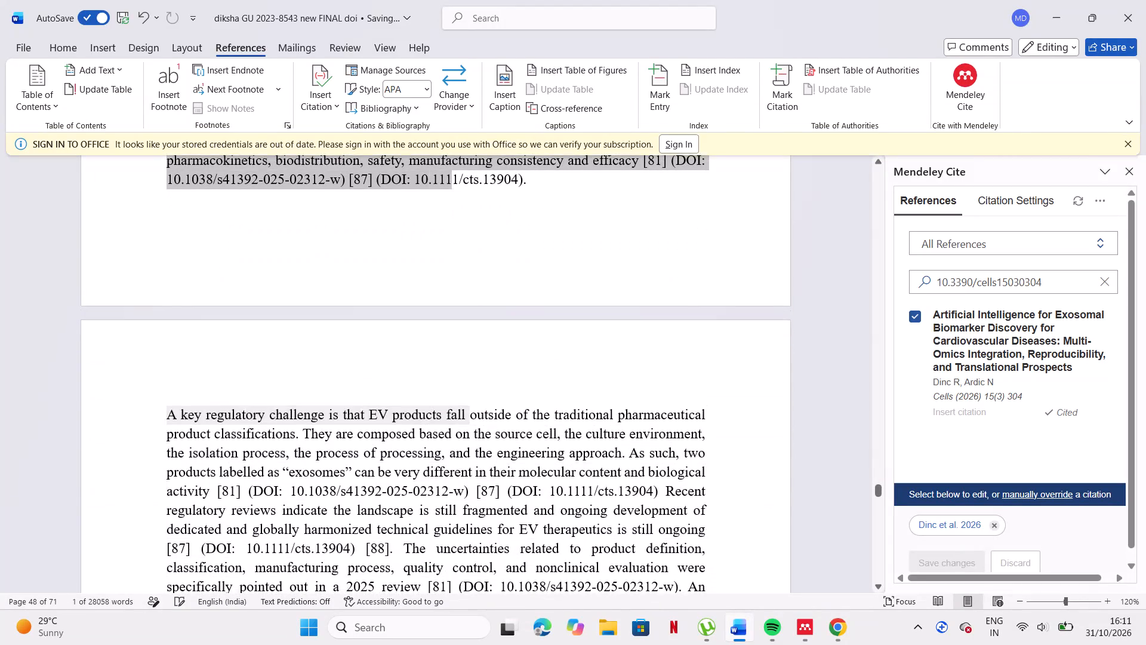
drag(449, 304, 377, 238)
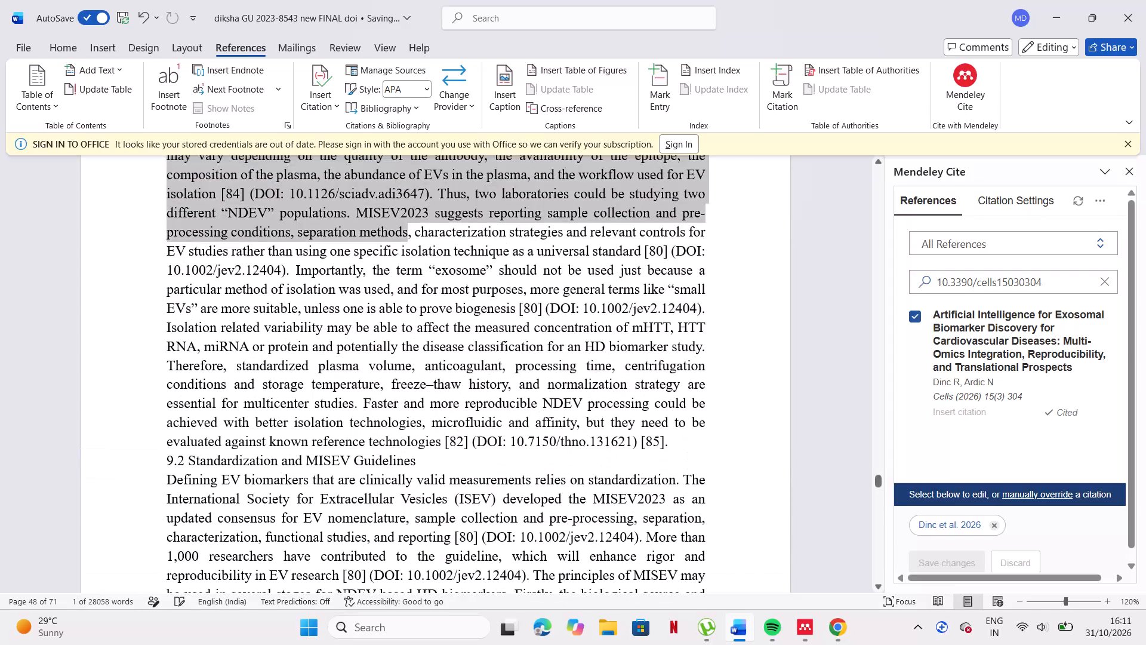
drag(377, 238, 577, 284)
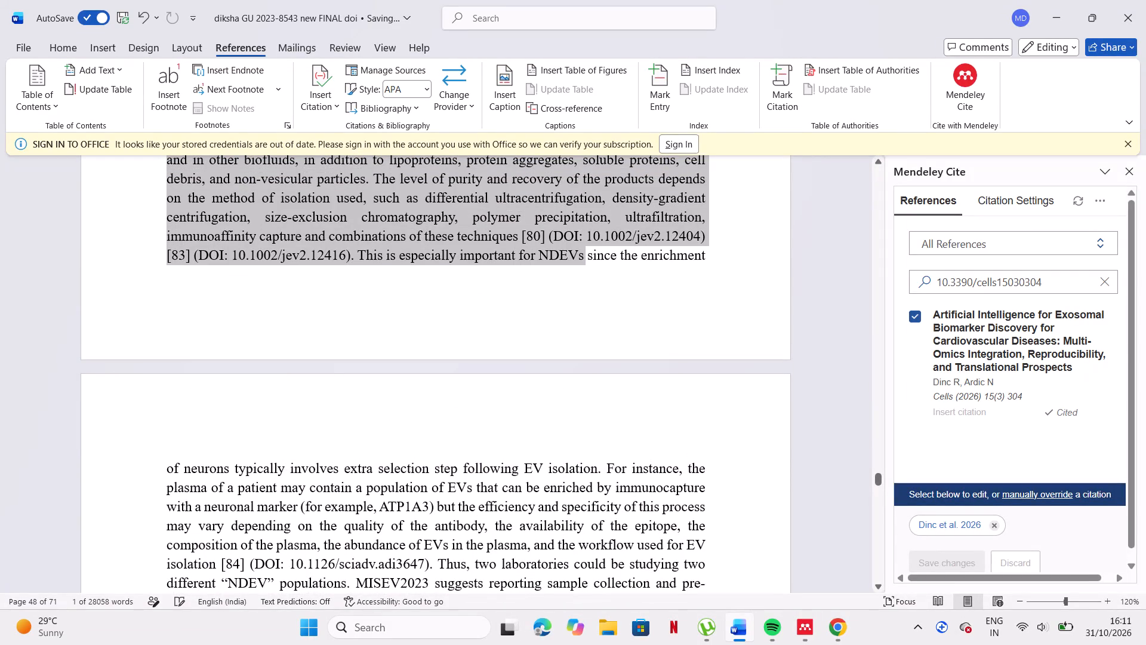
drag(577, 284, 686, 287)
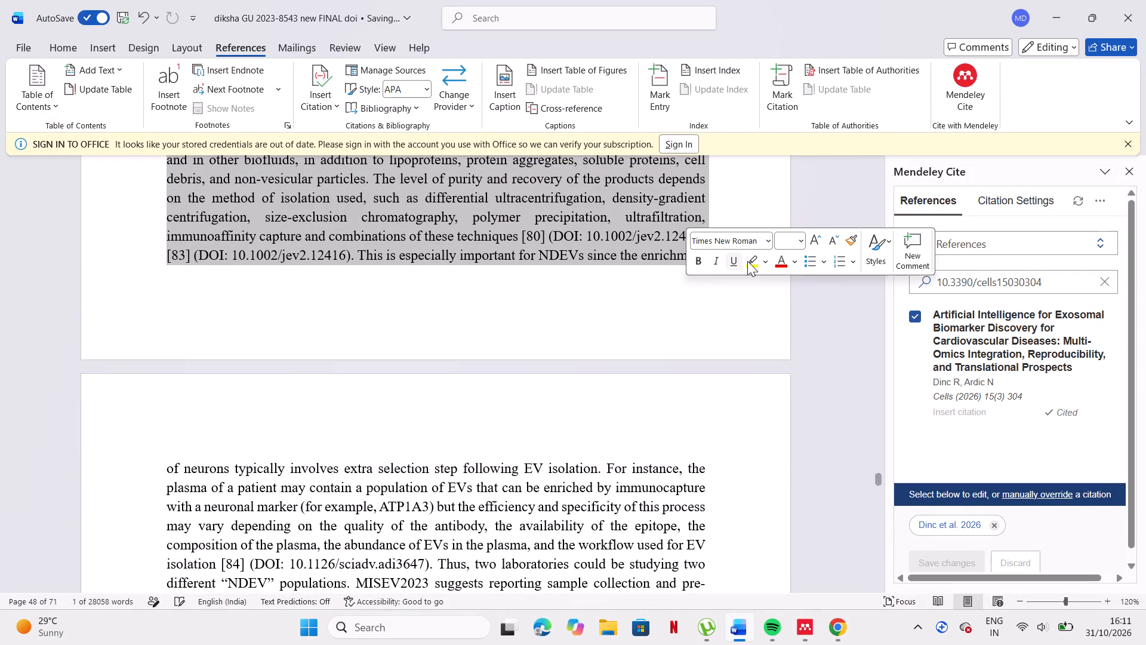
scroll(700, 339, up, 15)
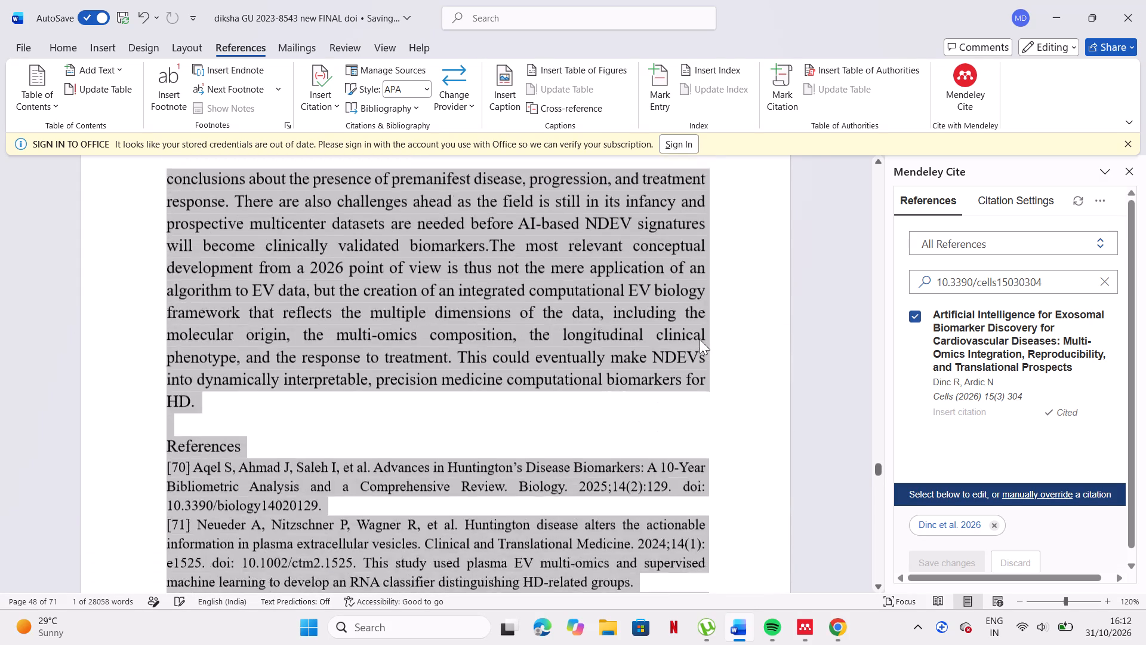
scroll(700, 339, up, 13)
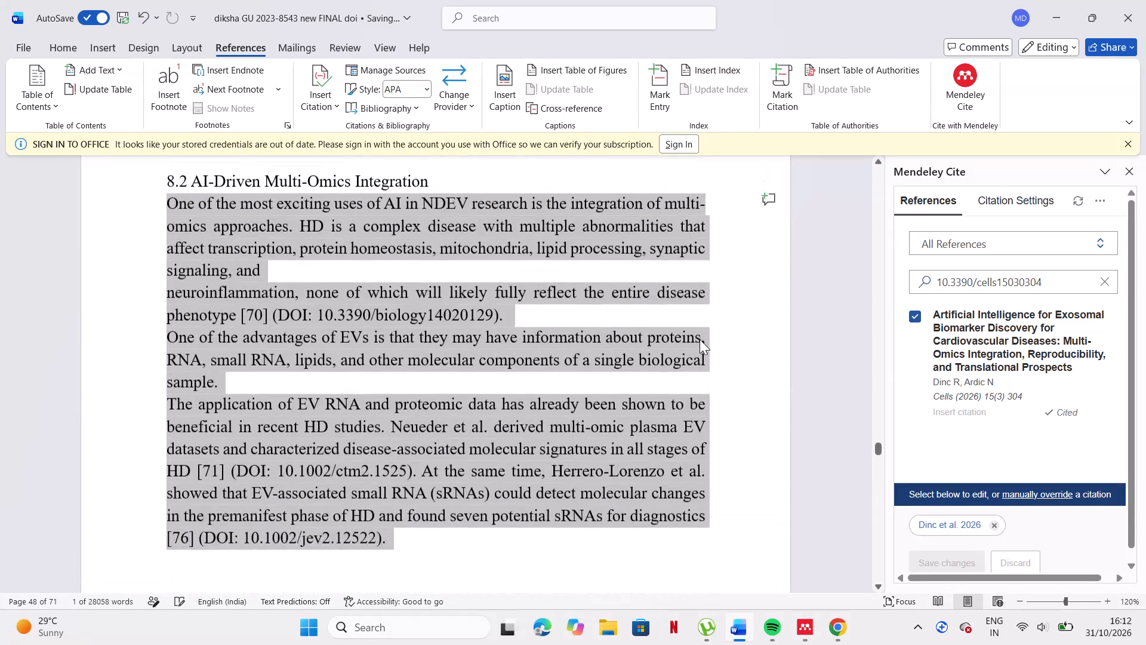
scroll(700, 339, up, 1)
right_click(700, 339)
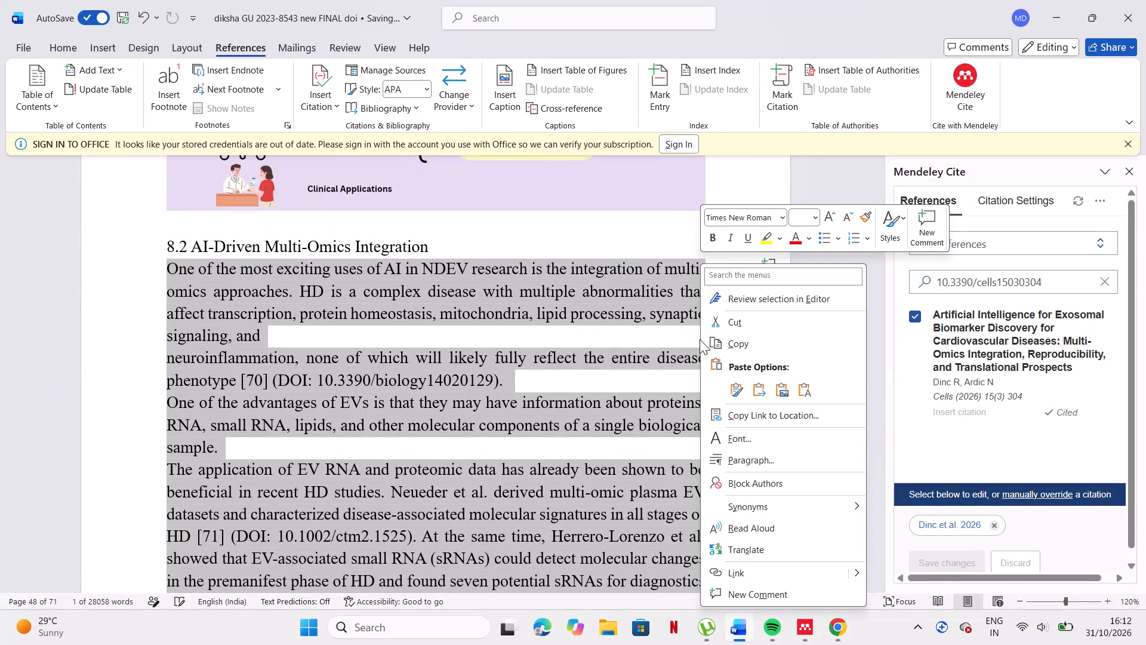
click(844, 218)
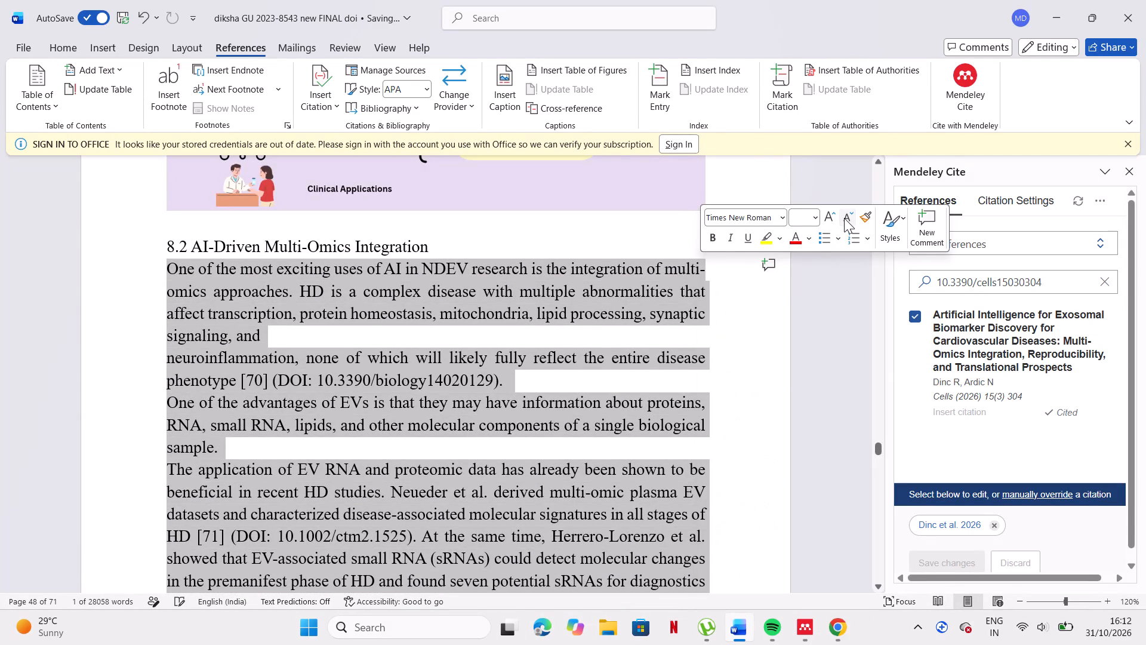
click(831, 305)
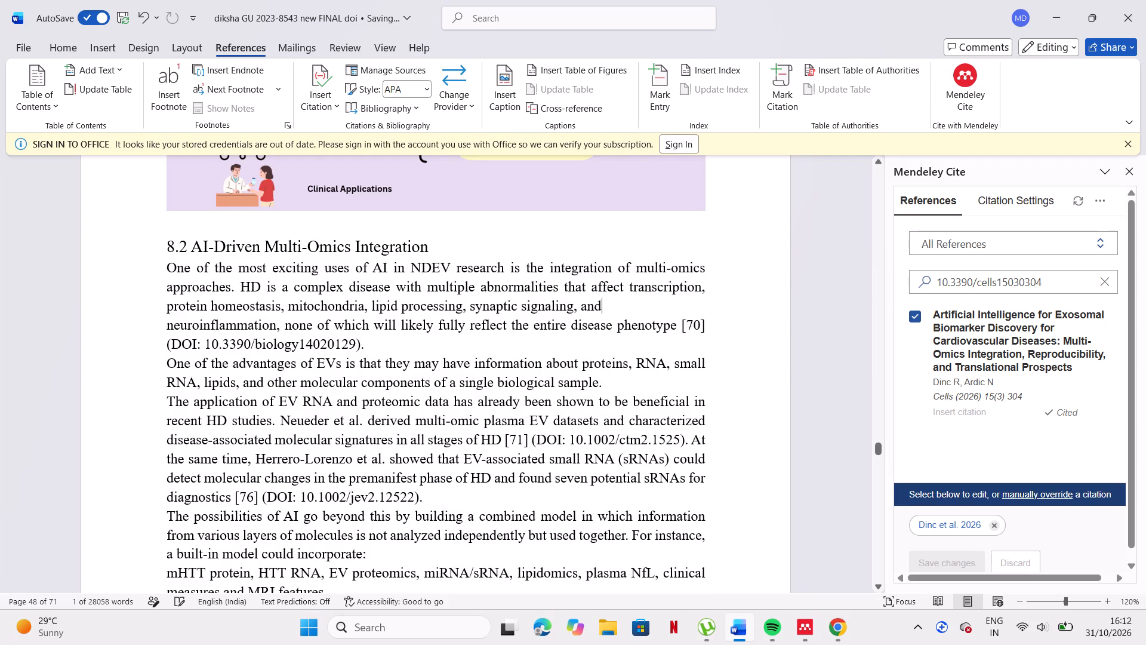
Copy the DOI 10.3390/biology14020129 that follows reference [70] in section 8.2 for the Mendeley reference lookup.
drag(206, 343, 282, 347)
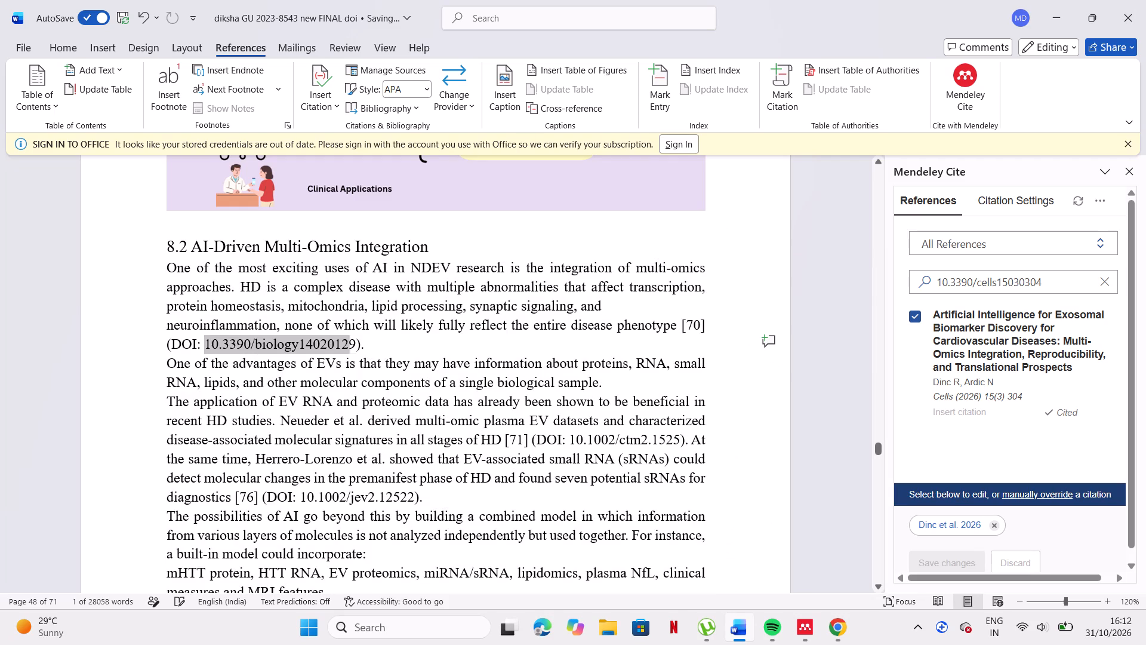
drag(282, 347, 320, 350)
key(ctrl+c)
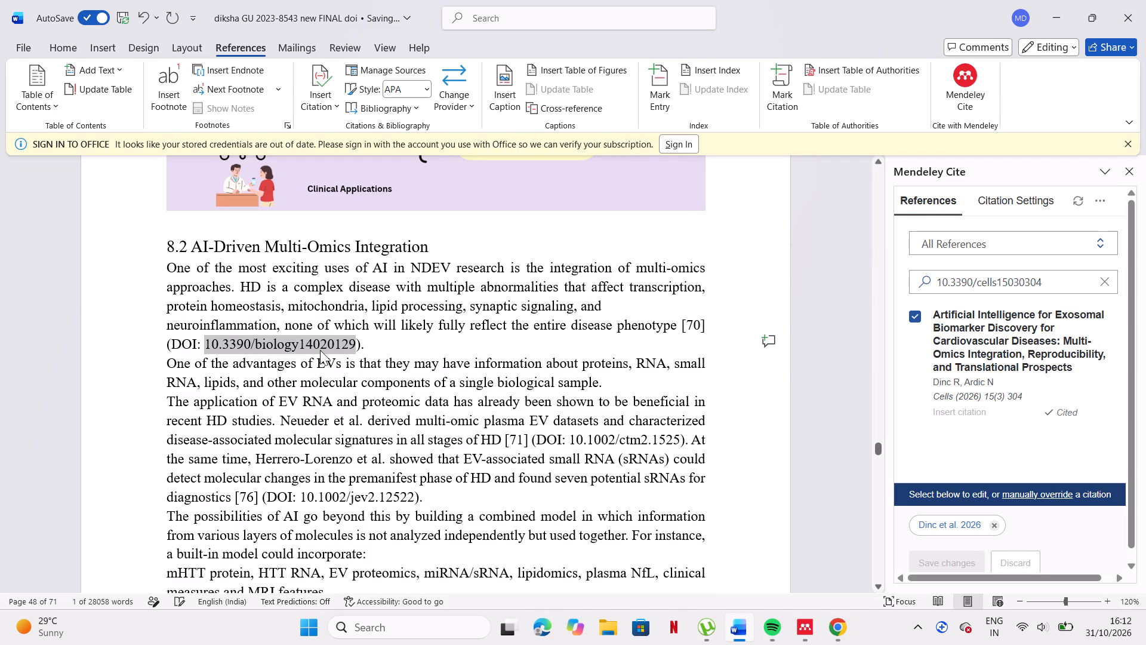
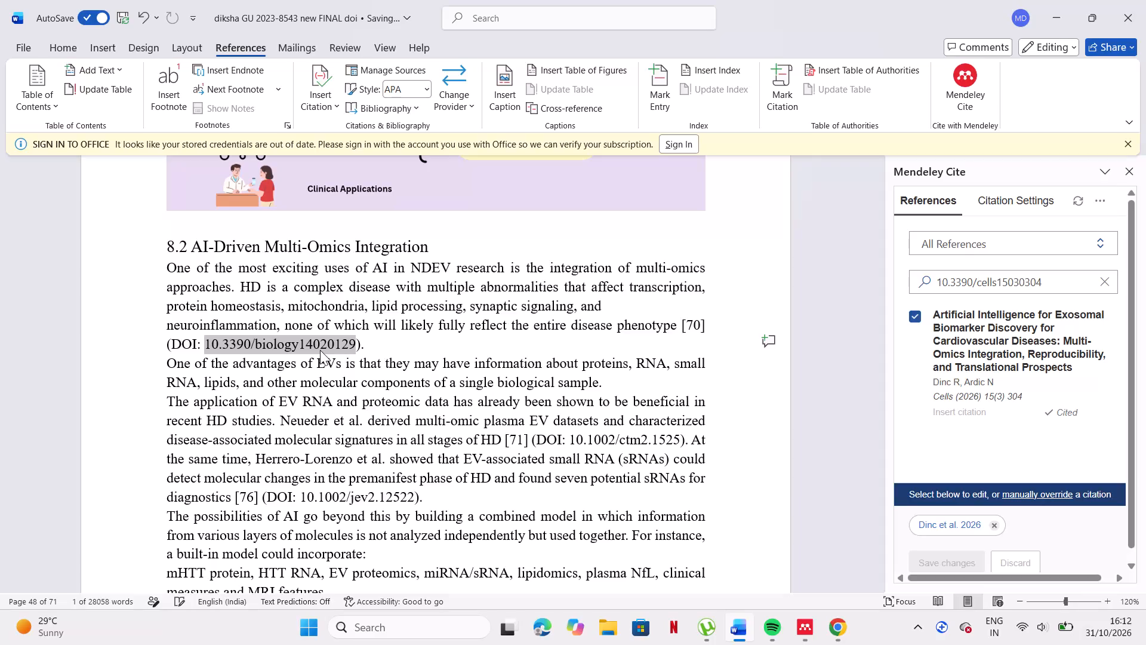
Replace the old number [70] with the Mendeley citation found by DOI 10.3390/biology14020129, after deselecting Dinc et al. 2026.
click(1104, 279)
click(1085, 280)
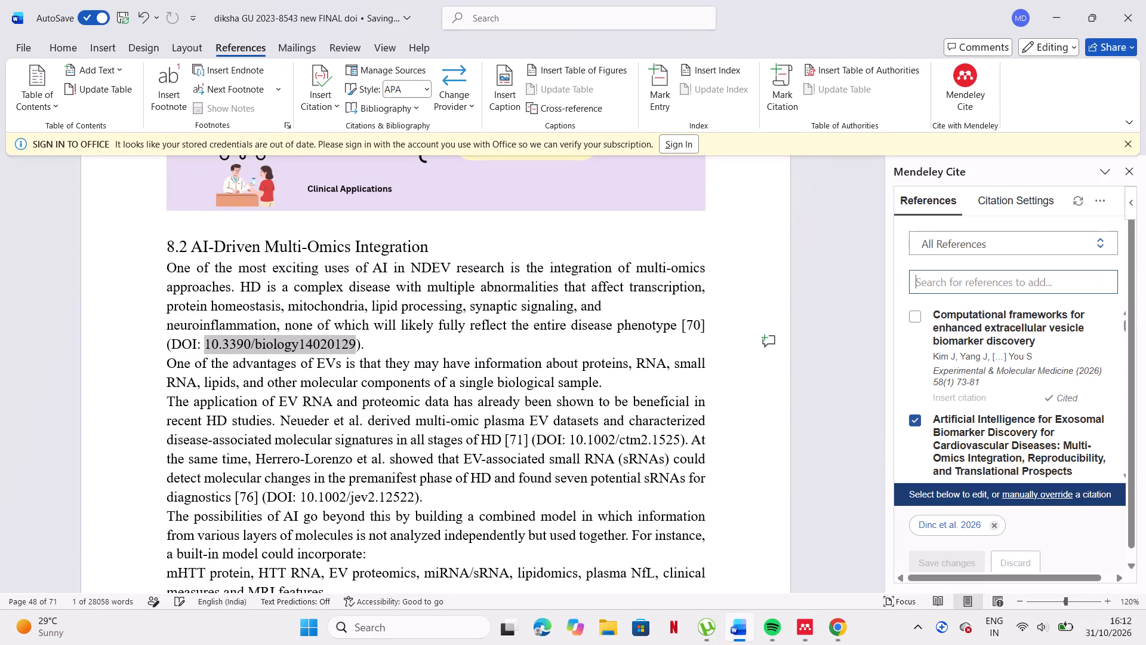
key(ctrl+v)
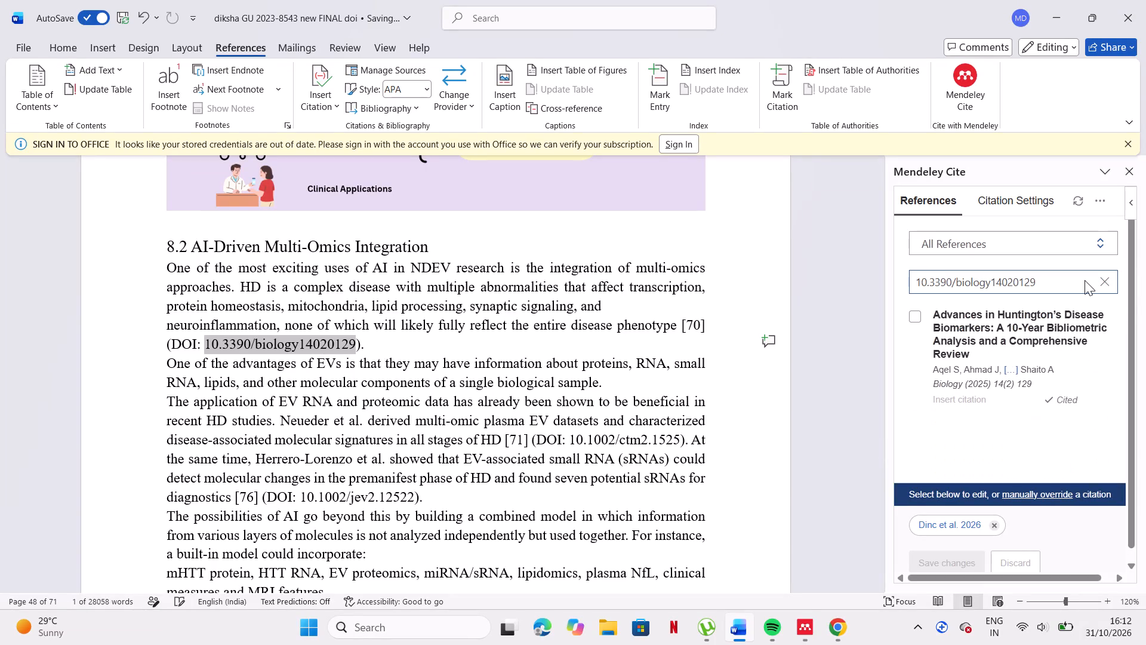
key(Return)
click(714, 328)
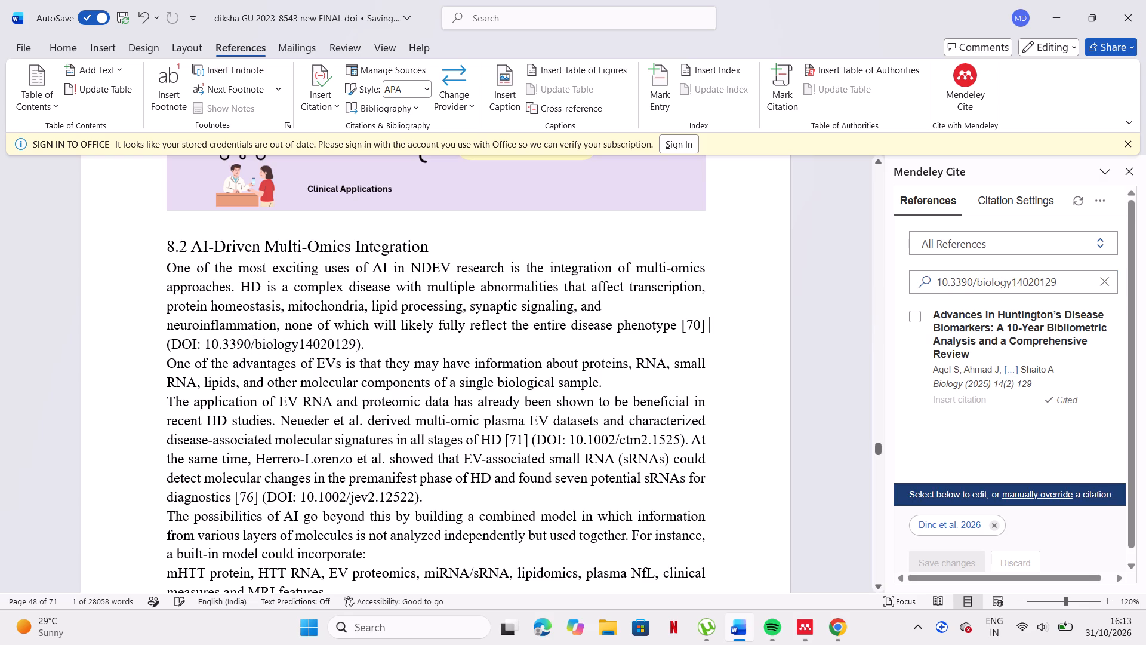
key(BackSpace)
key(BackSpace)
key(BackSpace)
key(BackSpace)
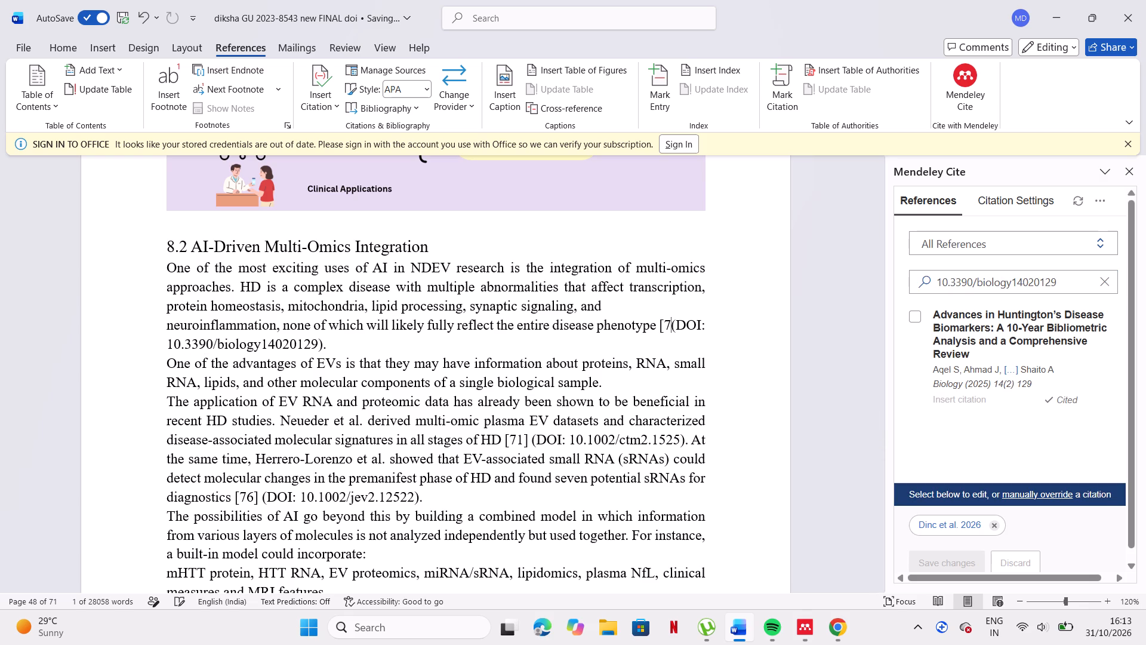
key(BackSpace)
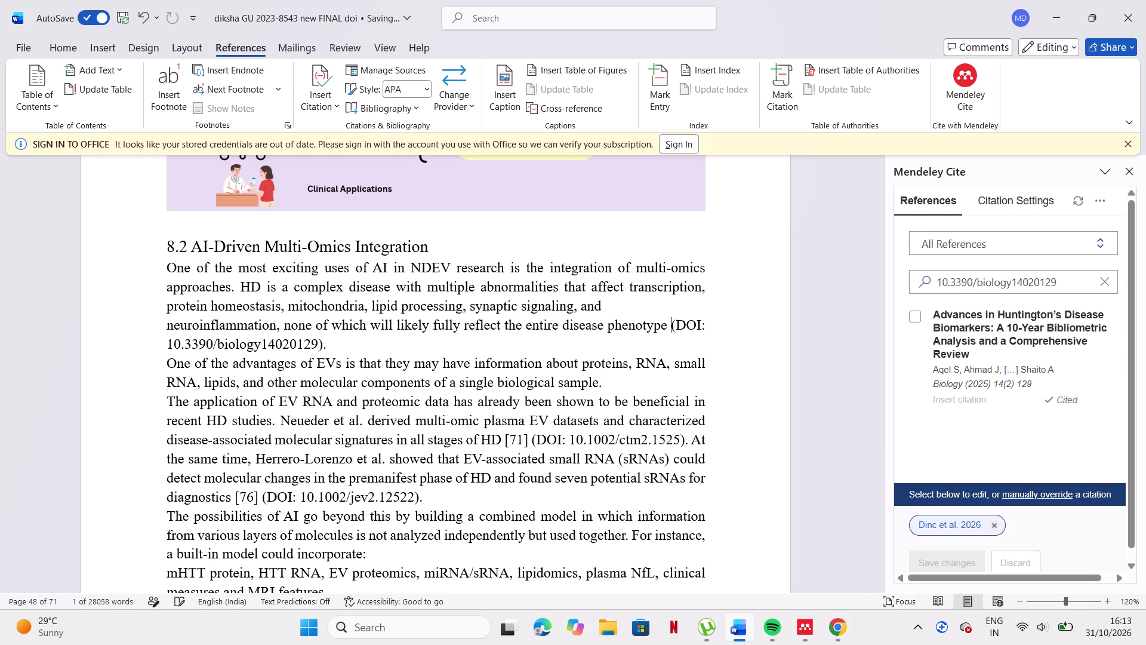
click(994, 526)
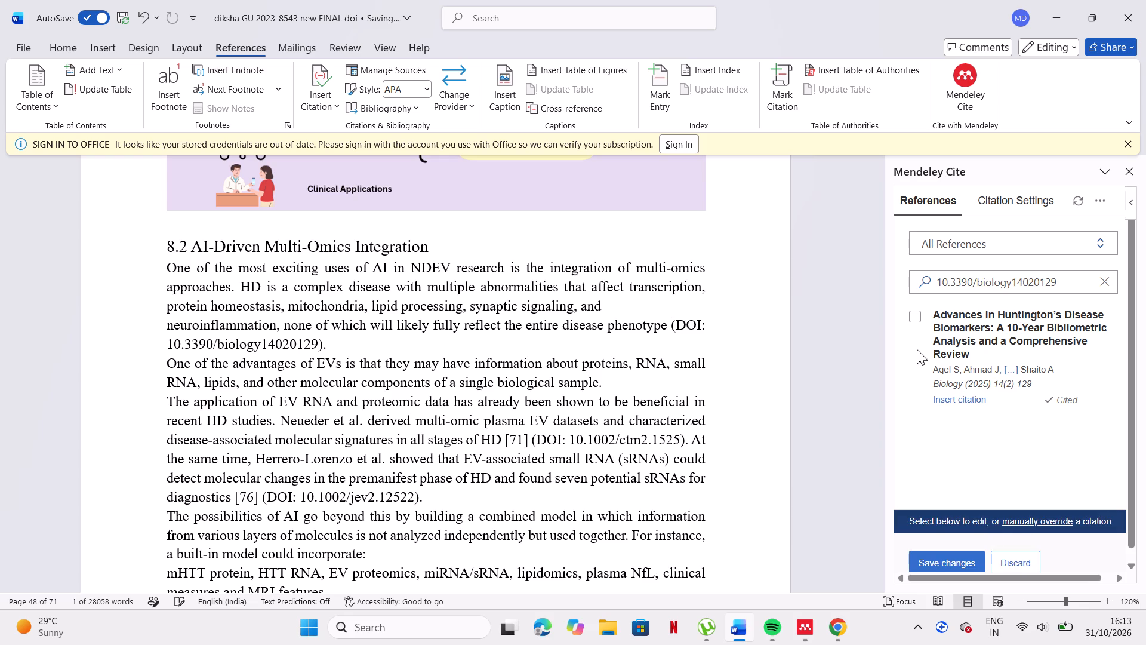
click(955, 395)
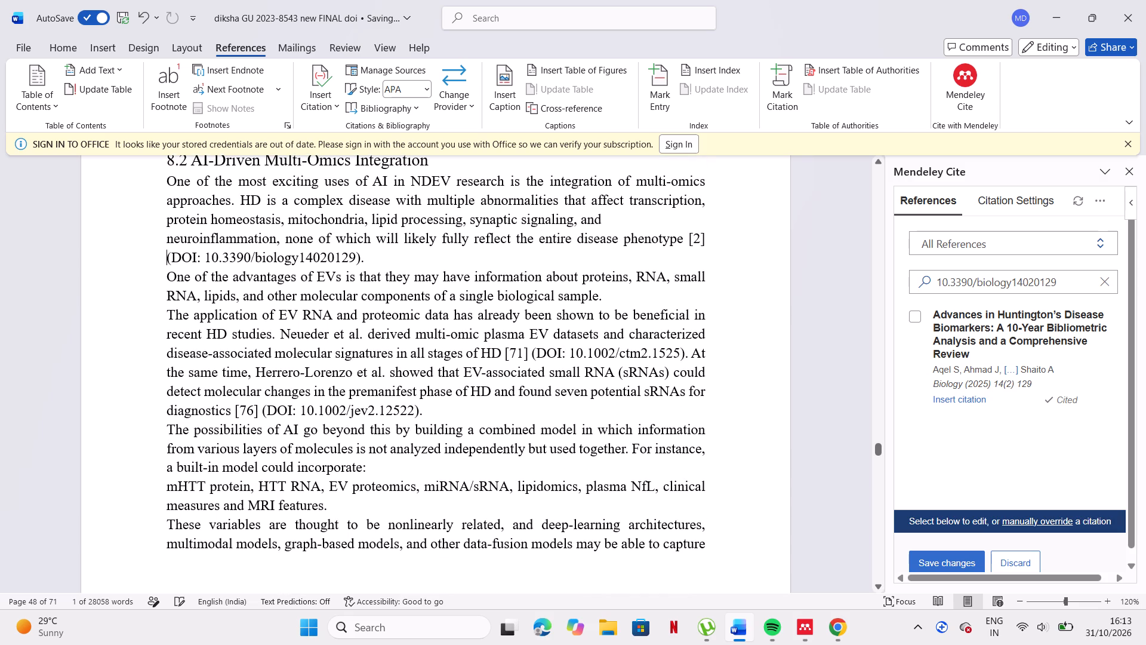
Bold the citation after "the entire disease phenotype" together with its DOI 10.3390/biology14020129.
drag(683, 231, 704, 239)
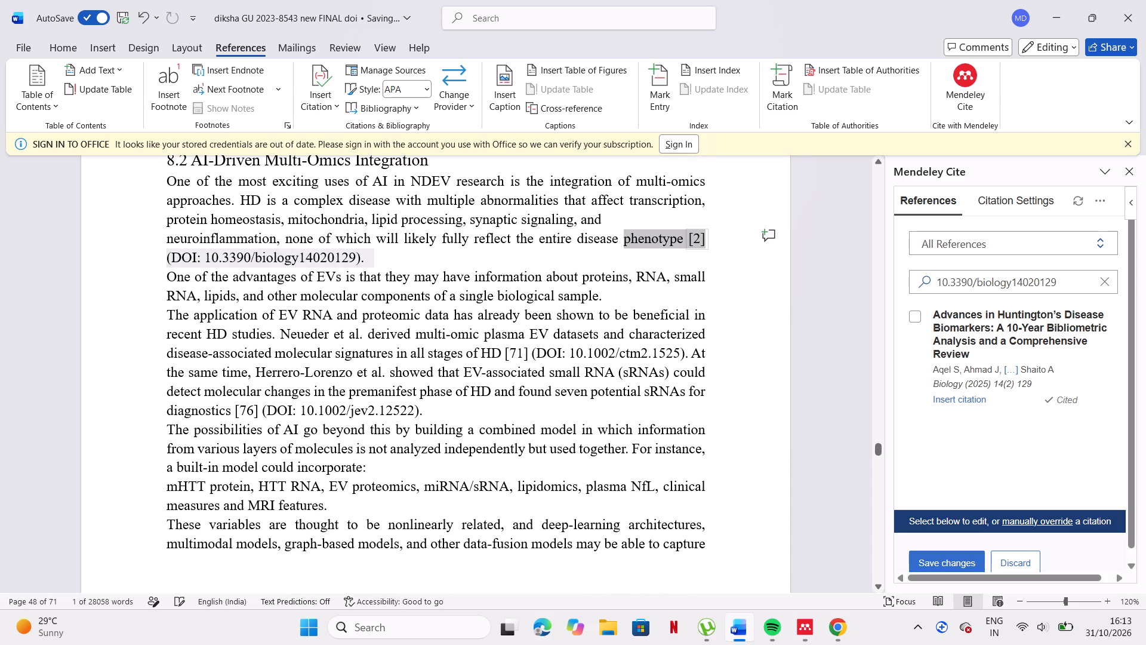
drag(704, 239, 680, 237)
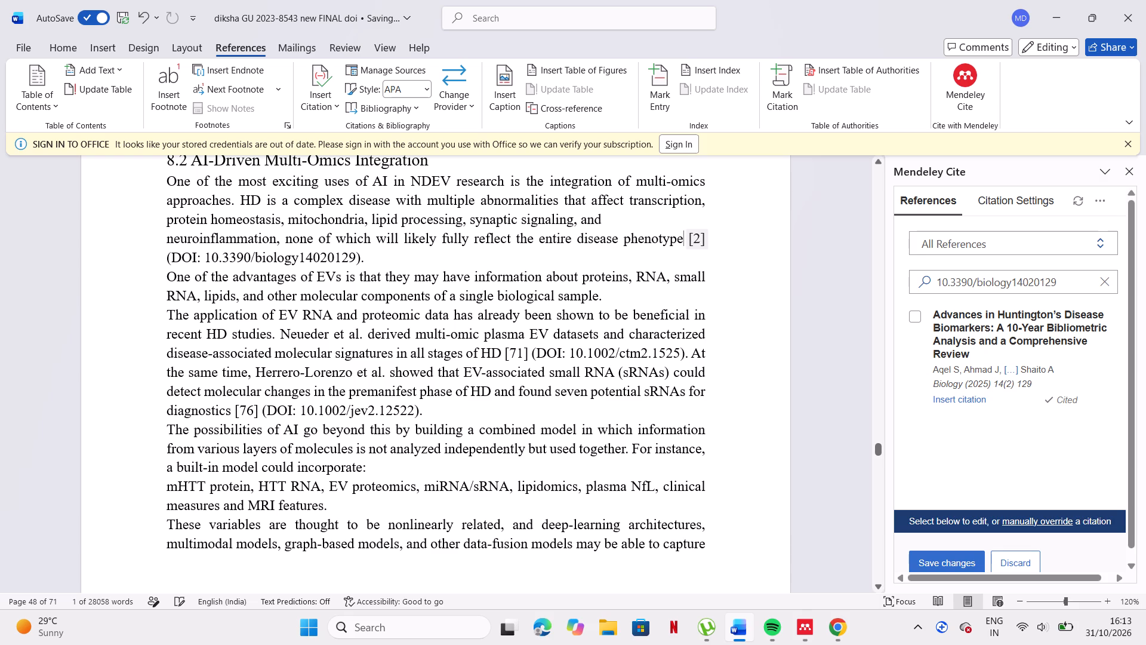
drag(688, 240, 703, 257)
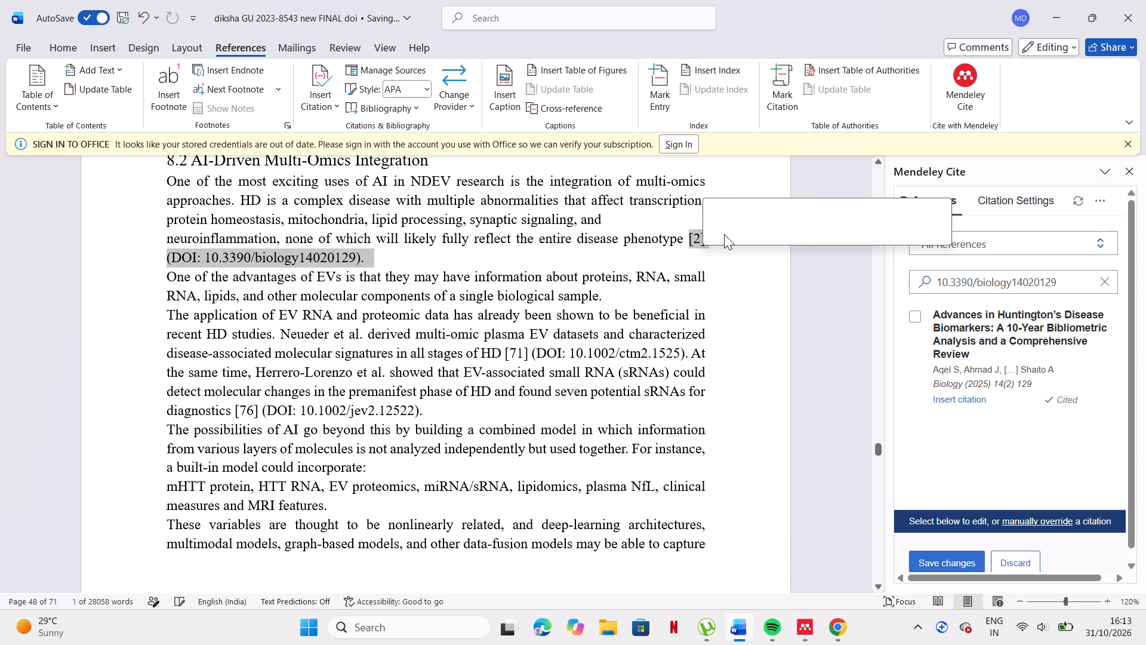
click(714, 228)
click(732, 371)
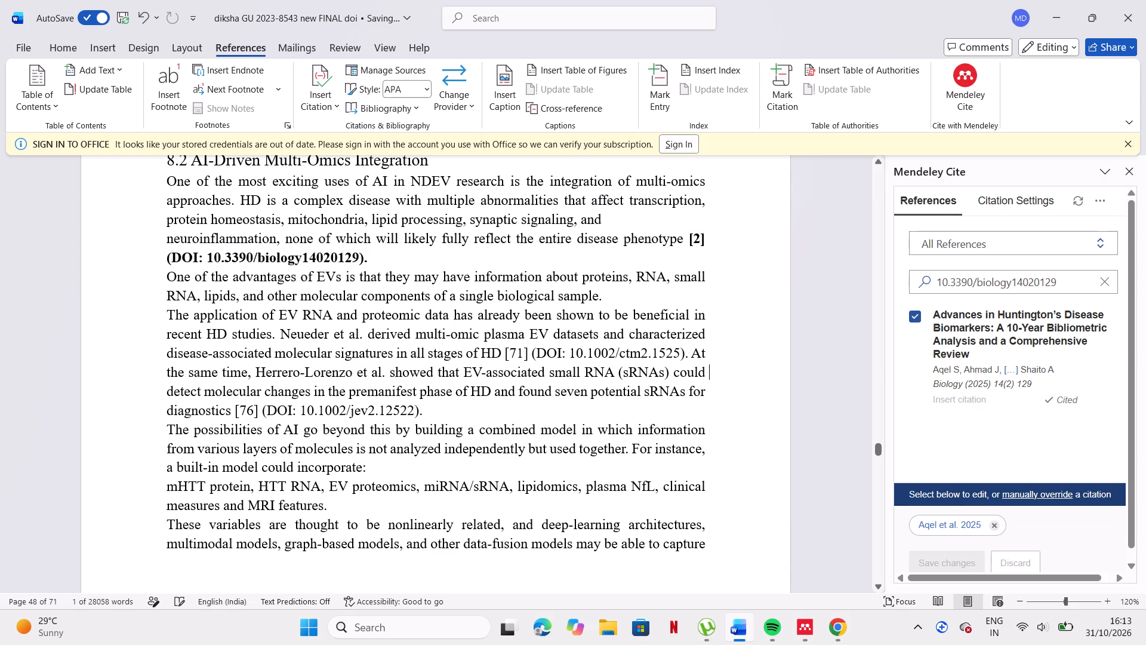
Replace the old number [71] with the Mendeley citation found by DOI 10.1002/ctm2.1525, after deselecting Aqel et al. 2025.
drag(571, 351, 680, 350)
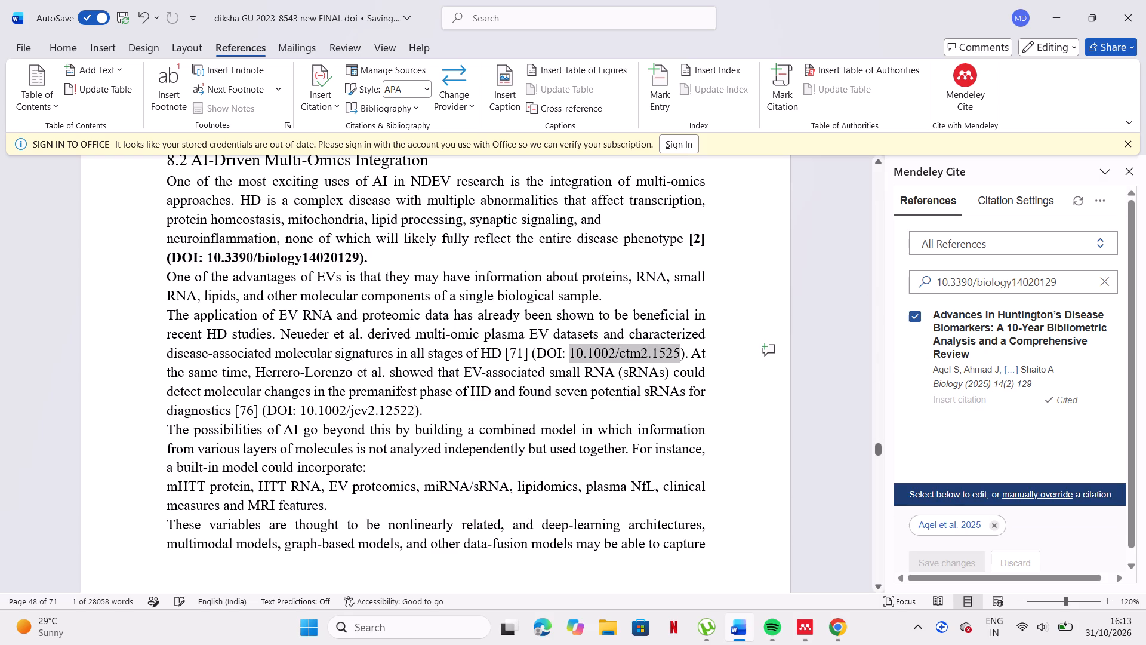
key(ctrl+c)
click(1107, 281)
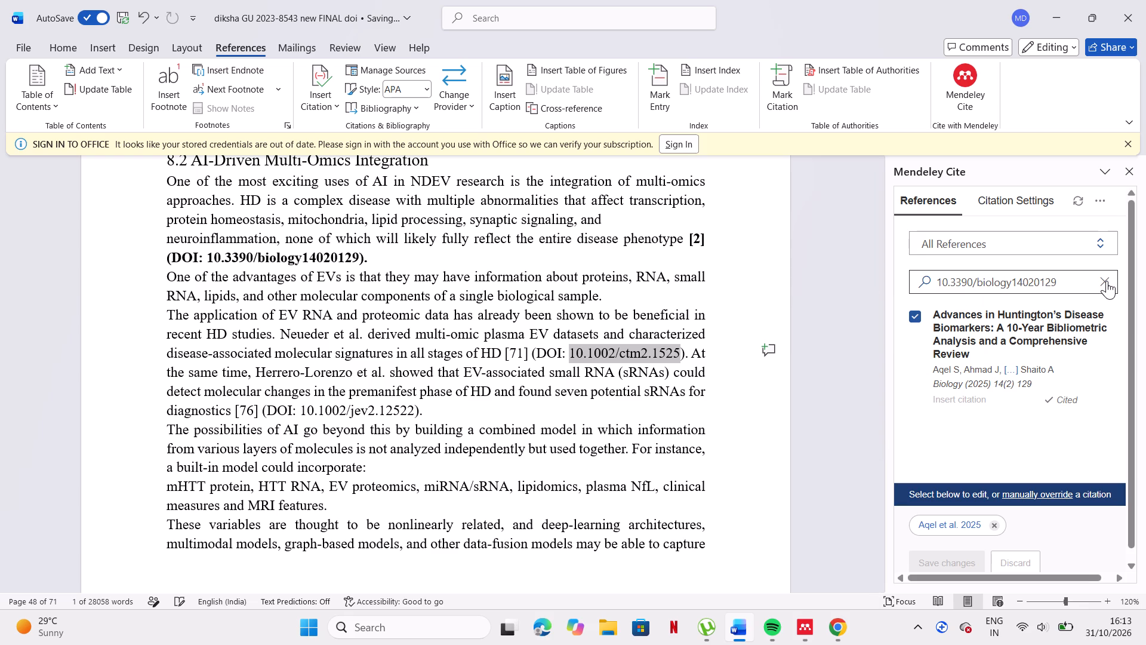
click(1083, 277)
key(ctrl+v)
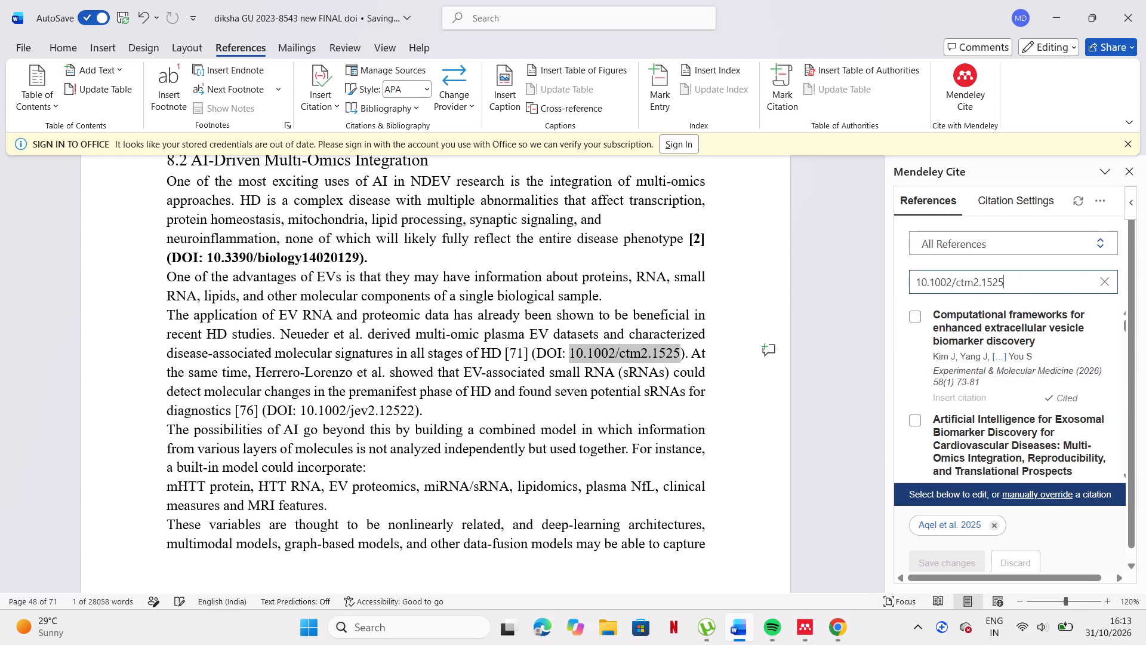
click(531, 349)
key(BackSpace)
key(BackSpace)
key(BackSpace)
key(BackSpace)
key(BackSpace)
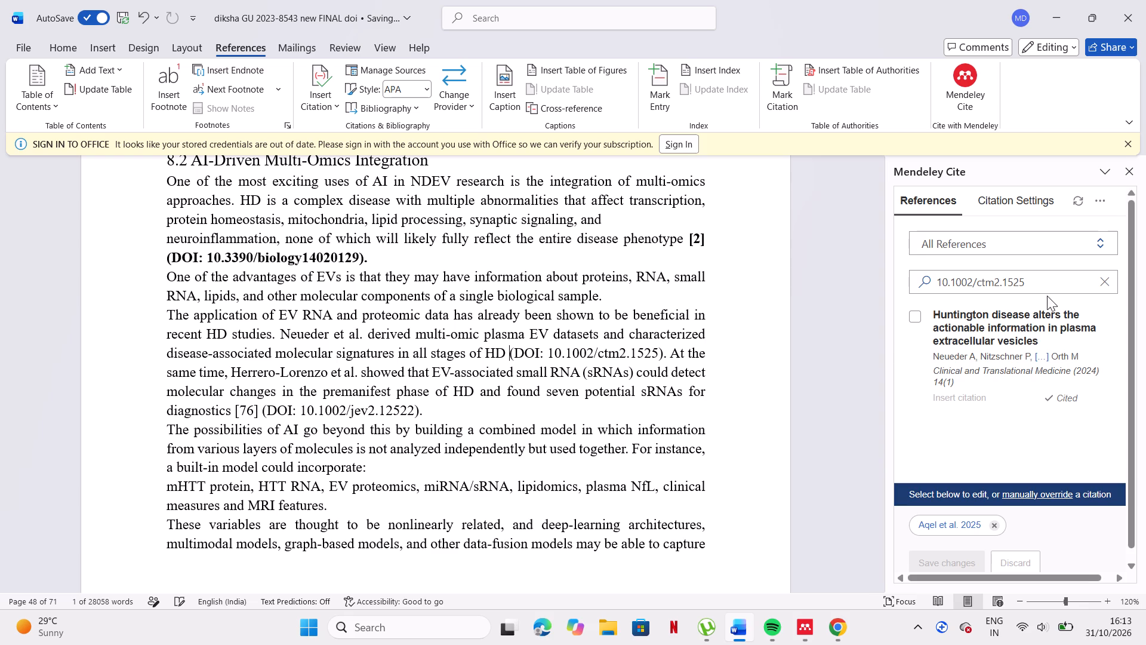
click(995, 522)
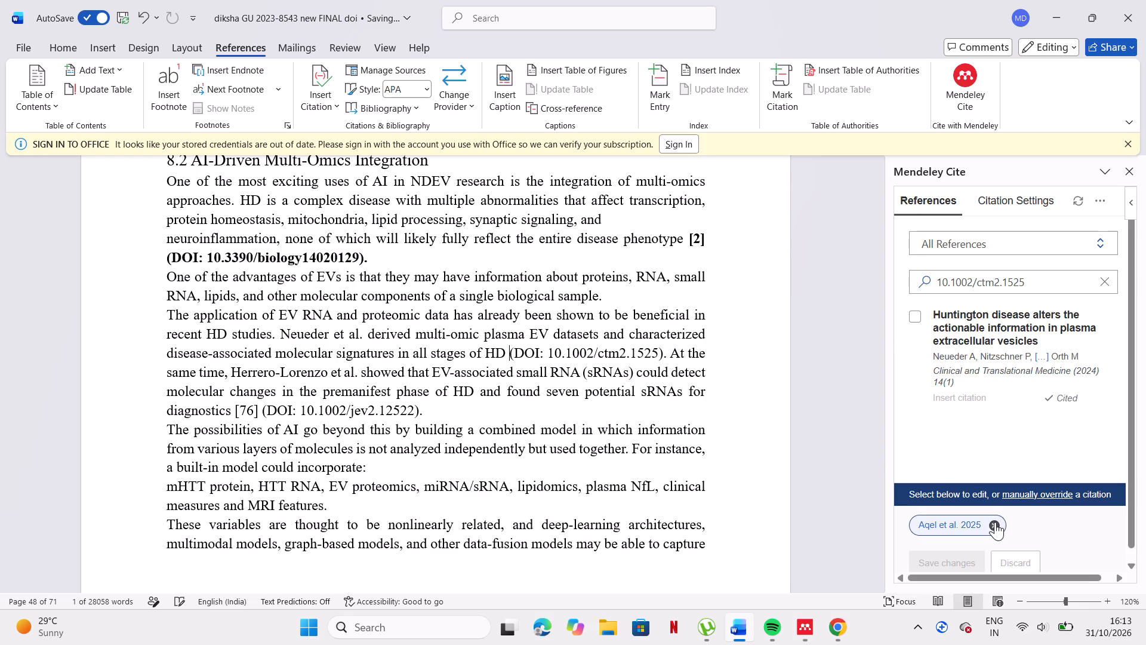
click(965, 400)
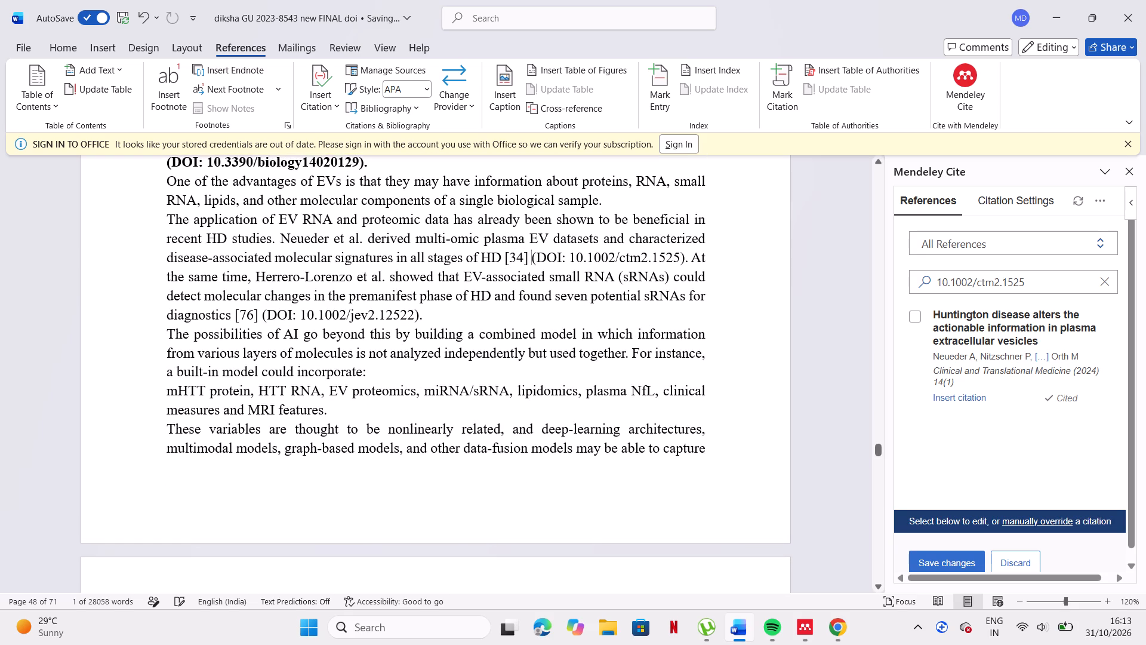
Bold the citation after "in all stages of HD" together with its DOI 10.1002/ctm2.1525.
click(586, 297)
drag(505, 256, 635, 251)
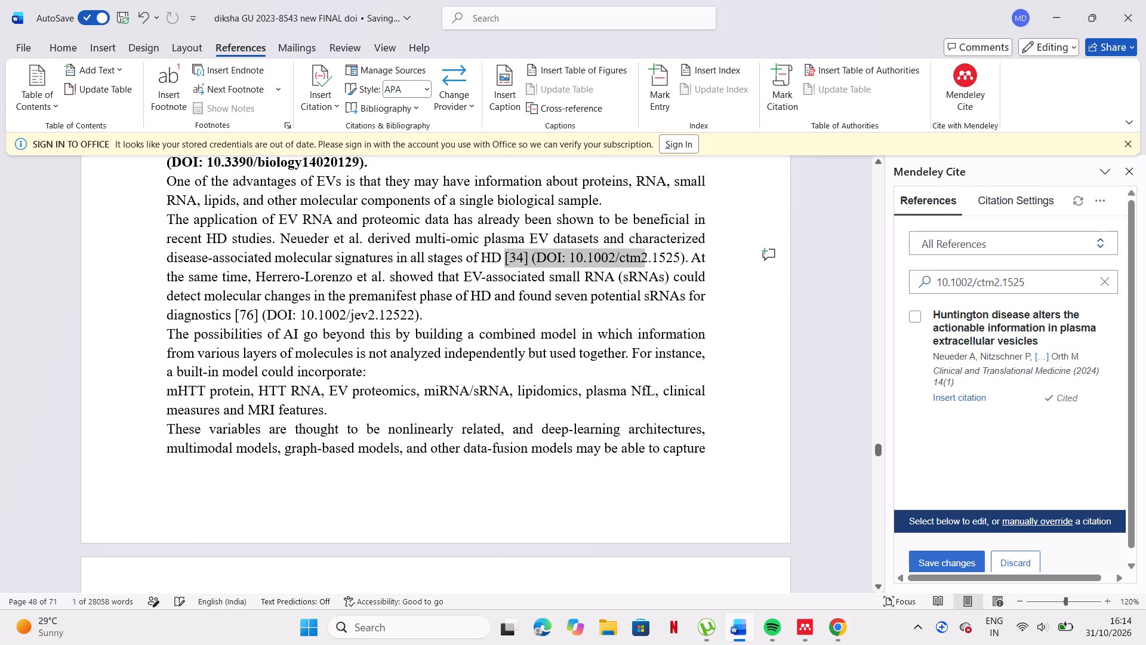
drag(635, 251, 685, 252)
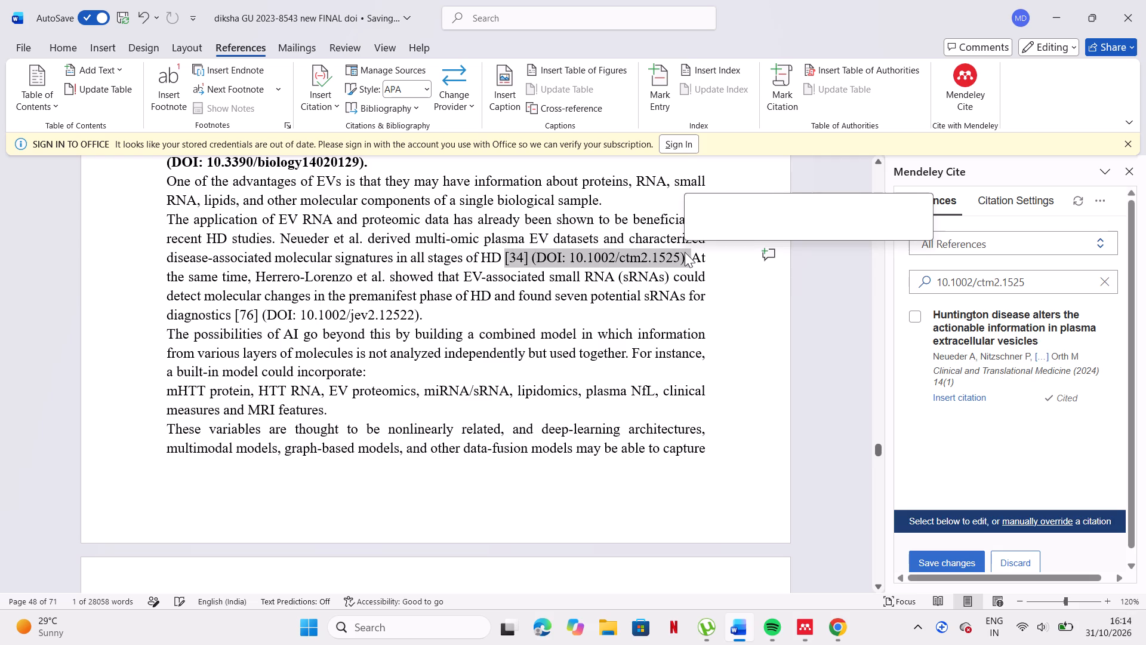
key(ctrl+b)
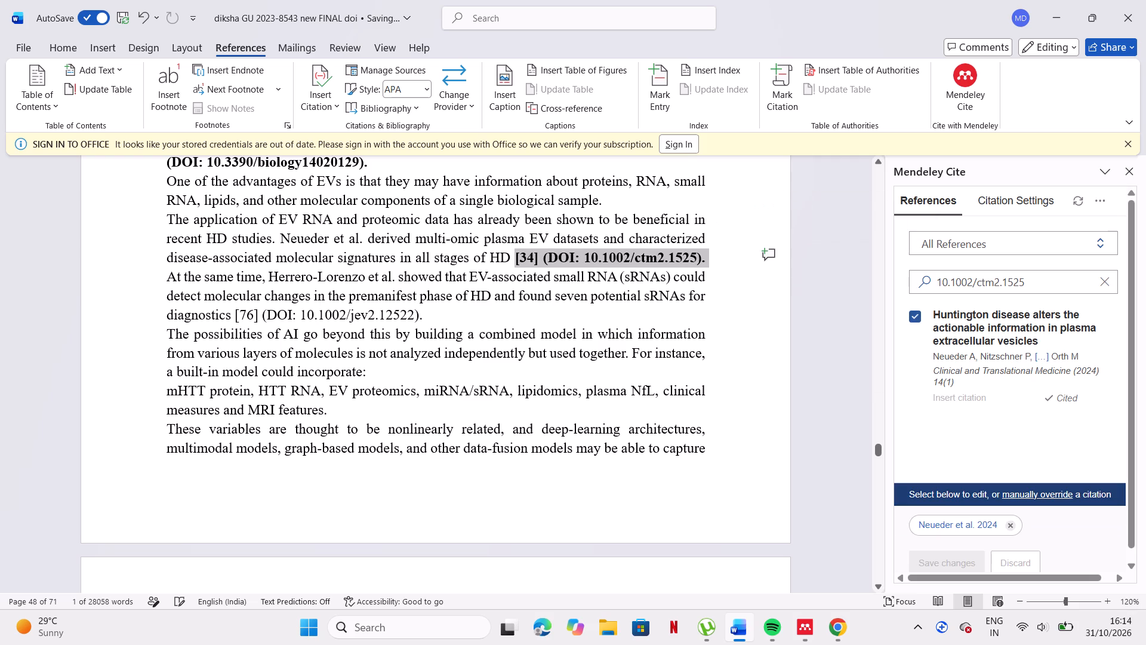
Search the Mendeley references for the DOI 10.1002/jev2.12522, copied from the text after reference [76].
drag(298, 317, 406, 317)
key(ctrl+c)
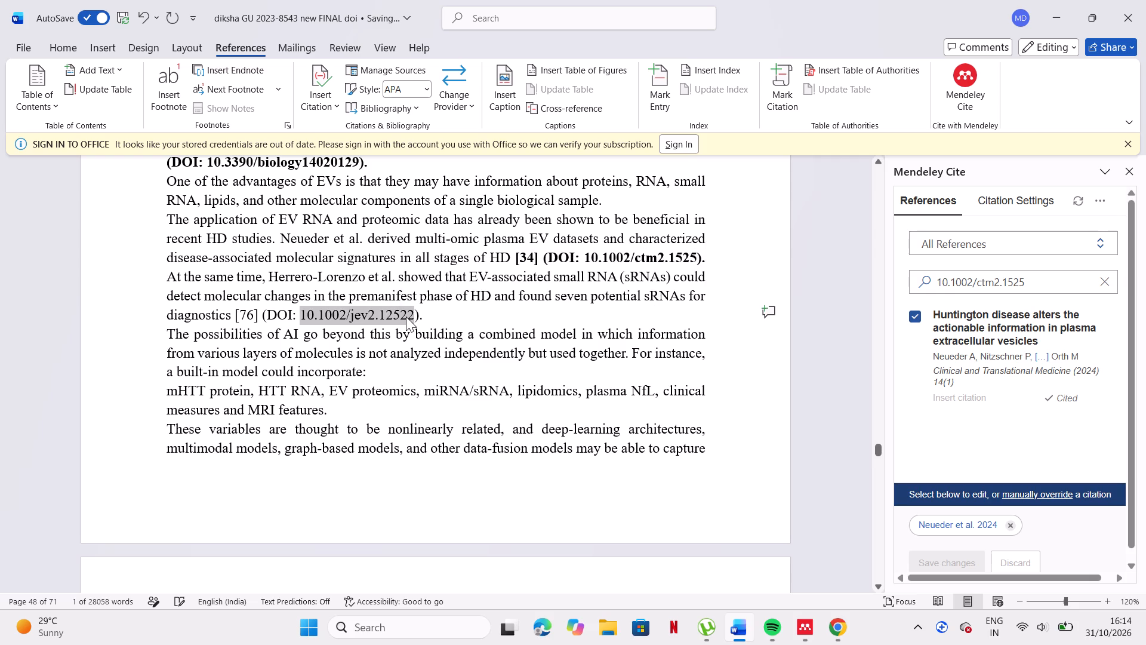
drag(1105, 284, 1094, 283)
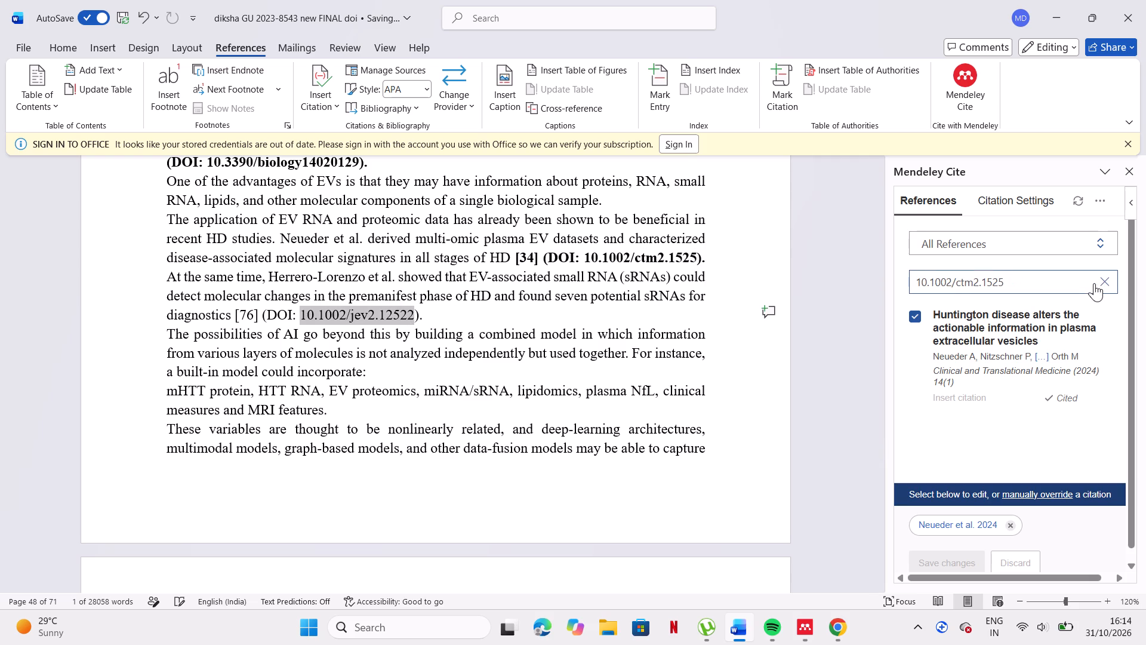
drag(1094, 283, 1089, 282)
click(1089, 282)
click(1102, 282)
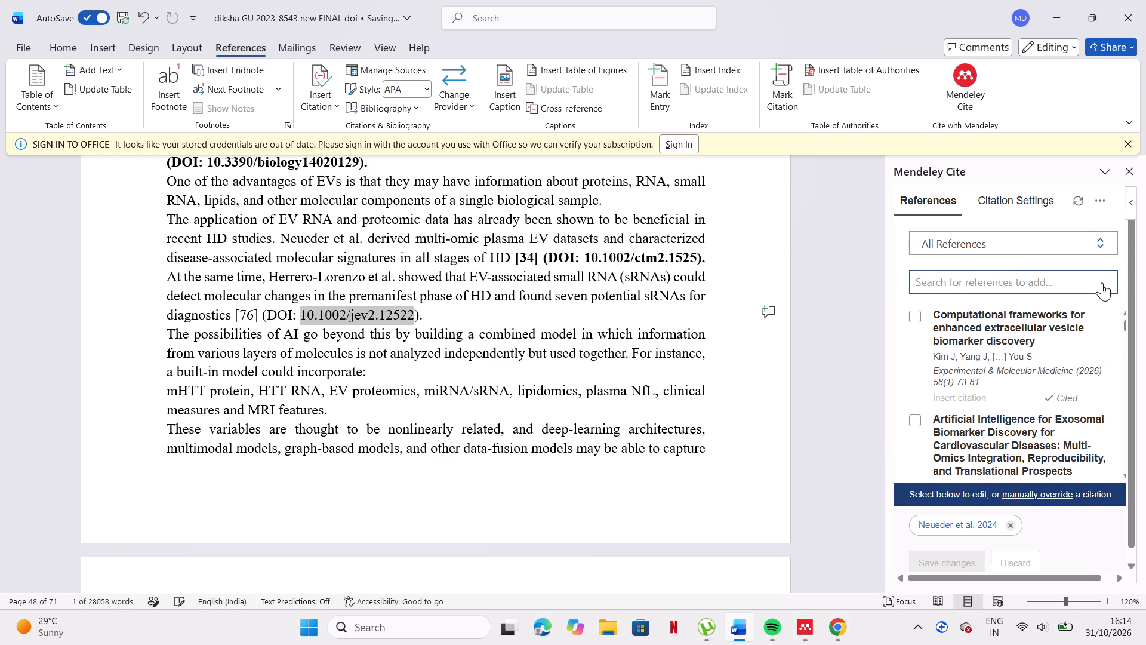
click(1091, 281)
key(ctrl+v)
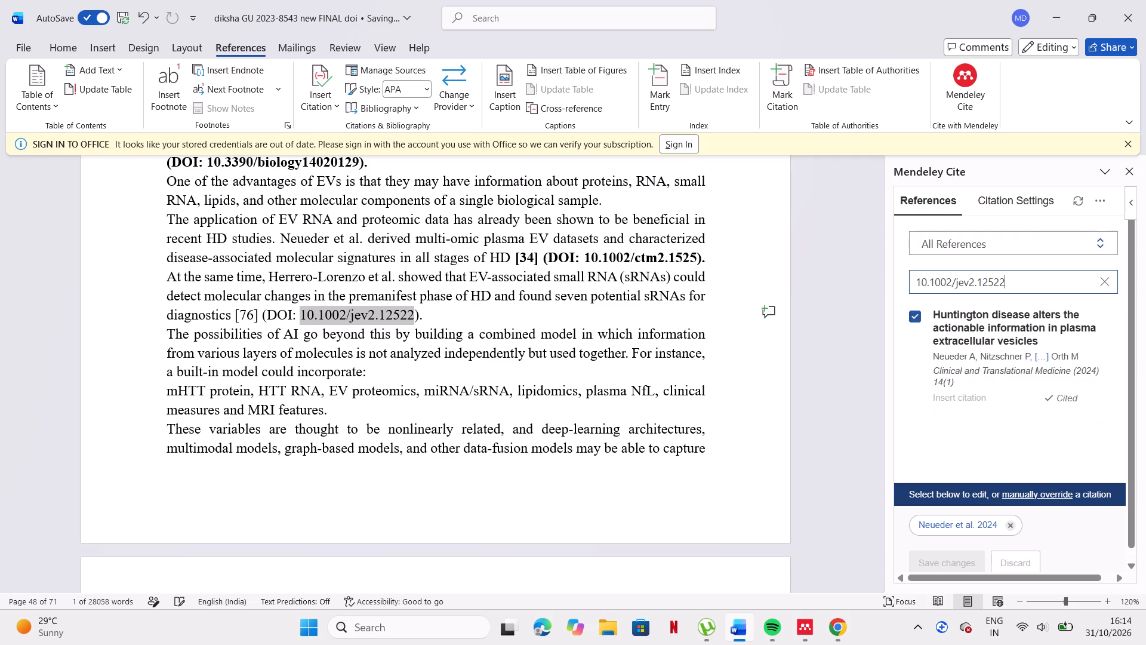
Replace the old number [76] with the Mendeley citation for "Small RNAs in plasma extracellular vesicles", after deselecting Neueder et al. 2024.
click(258, 313)
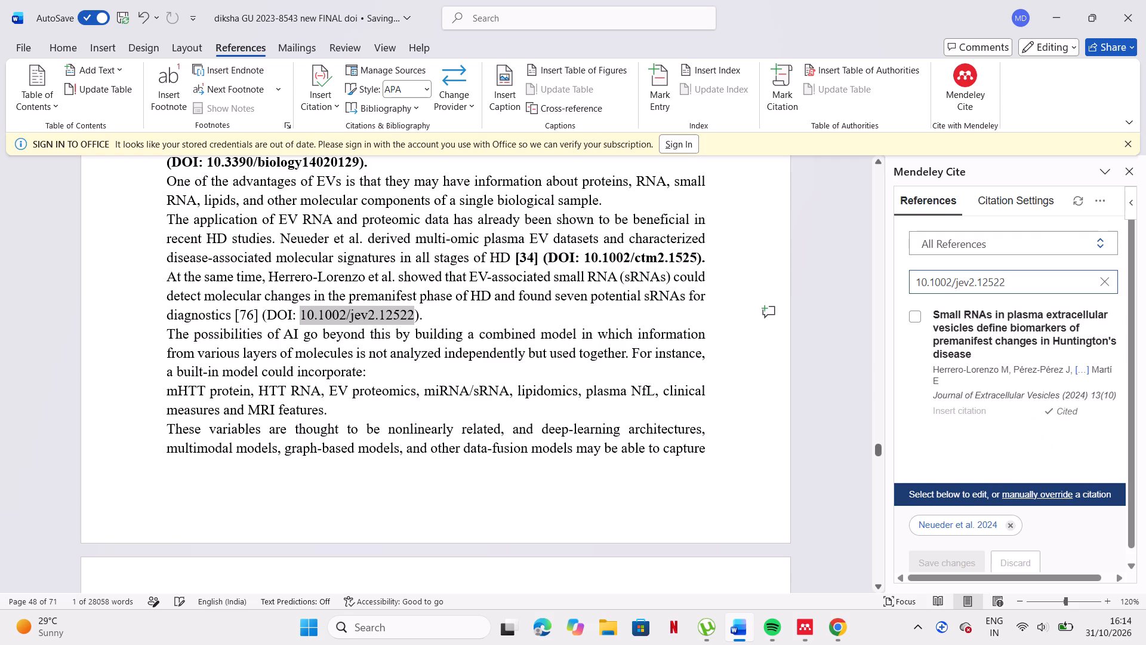
key(BackSpace)
key(BackSpace)
key(BackSpace)
key(BackSpace)
key(BackSpace)
key(space)
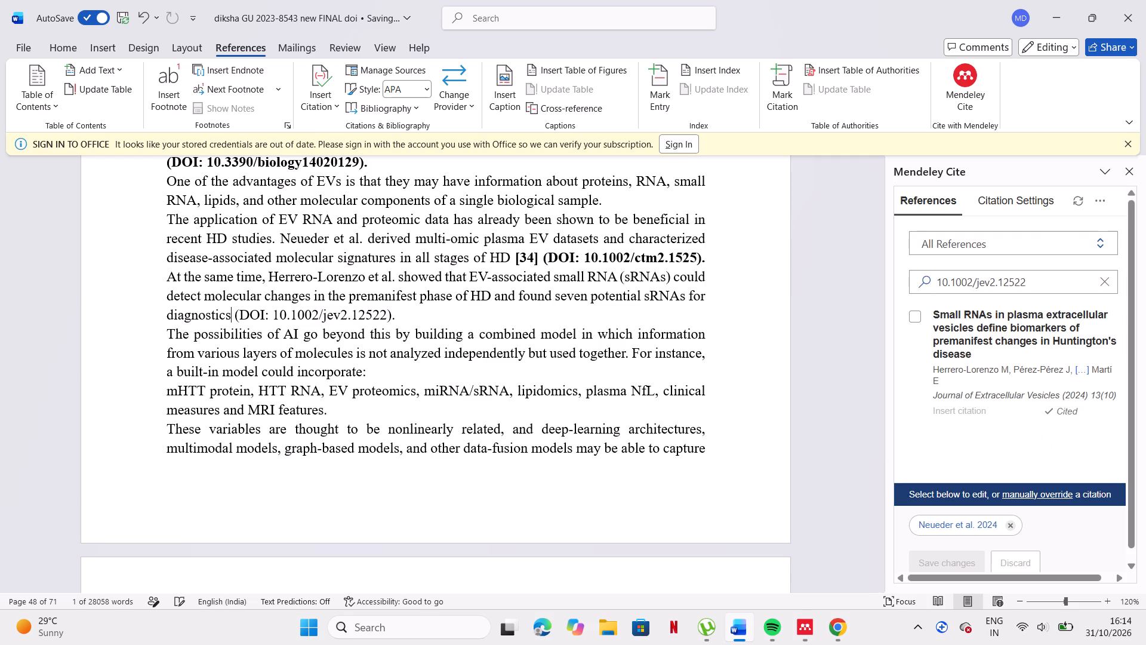
click(1012, 523)
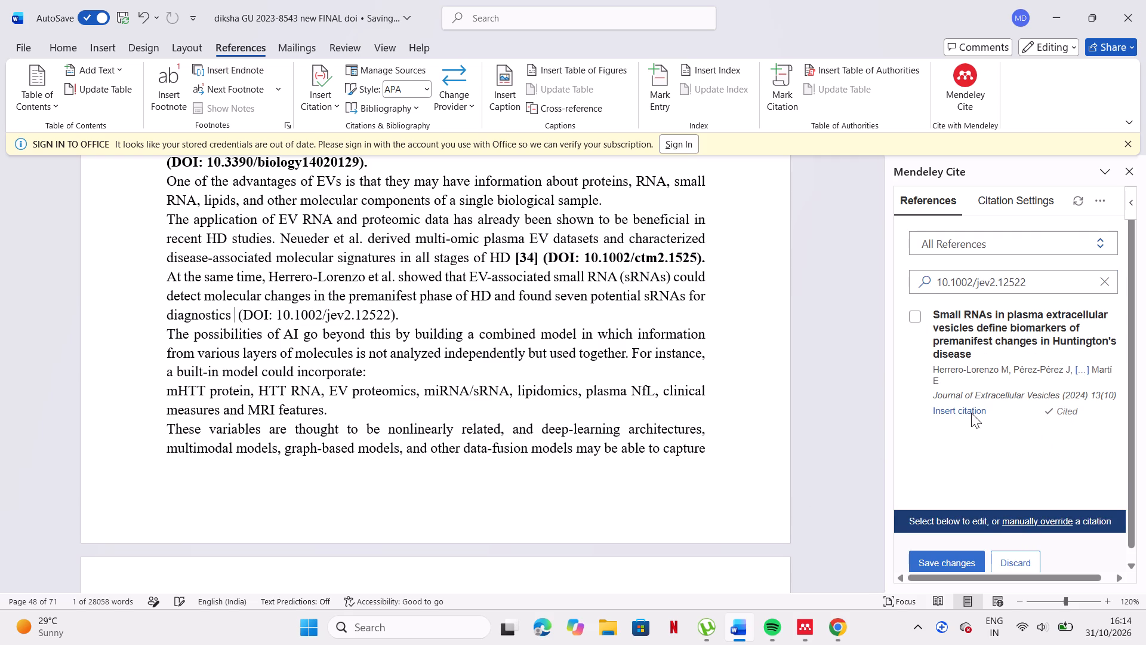
click(972, 410)
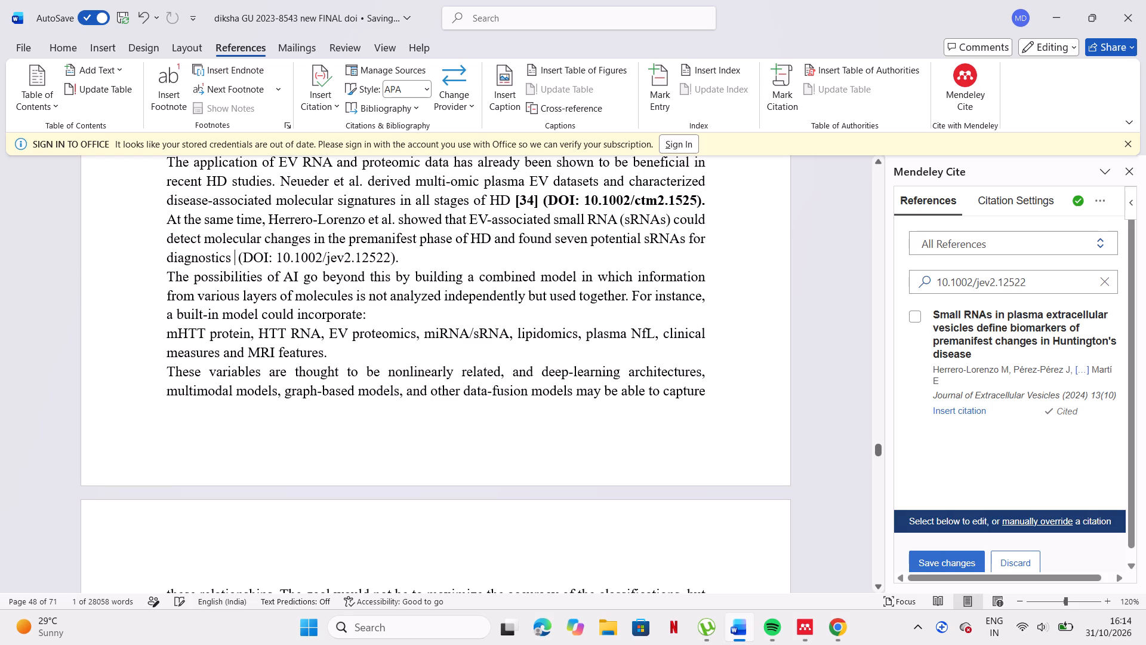
click(950, 412)
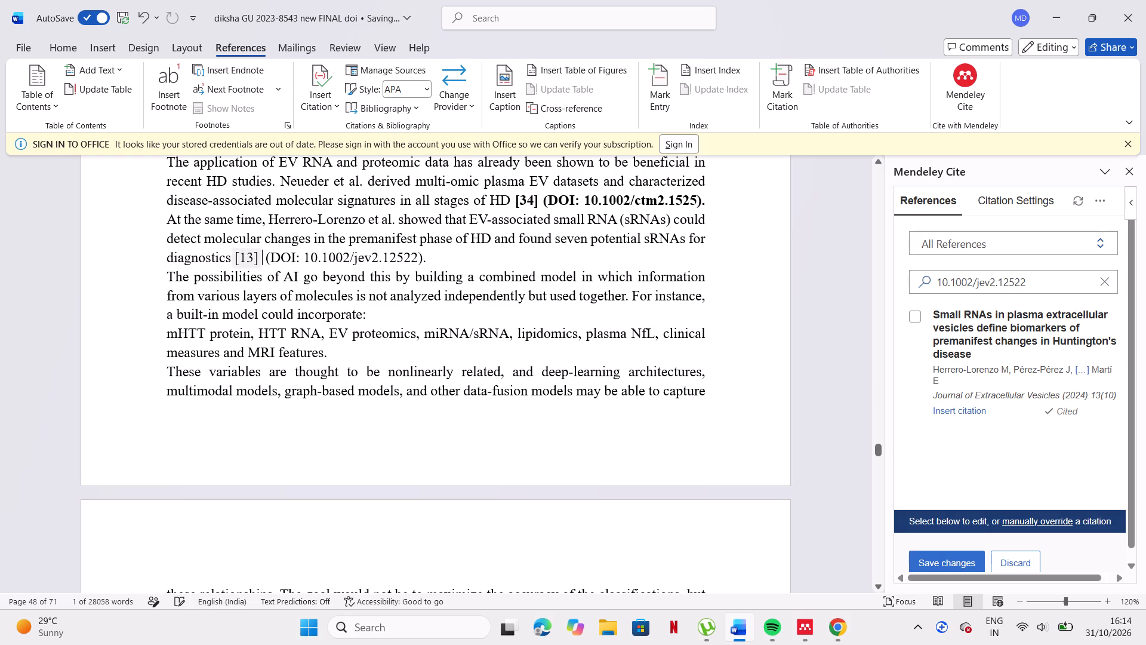
Bold the citation after "potential sRNAs for diagnostics" together with its DOI 10.1002/jev2.12522.
drag(231, 259, 421, 260)
click(421, 260)
drag(421, 260, 236, 262)
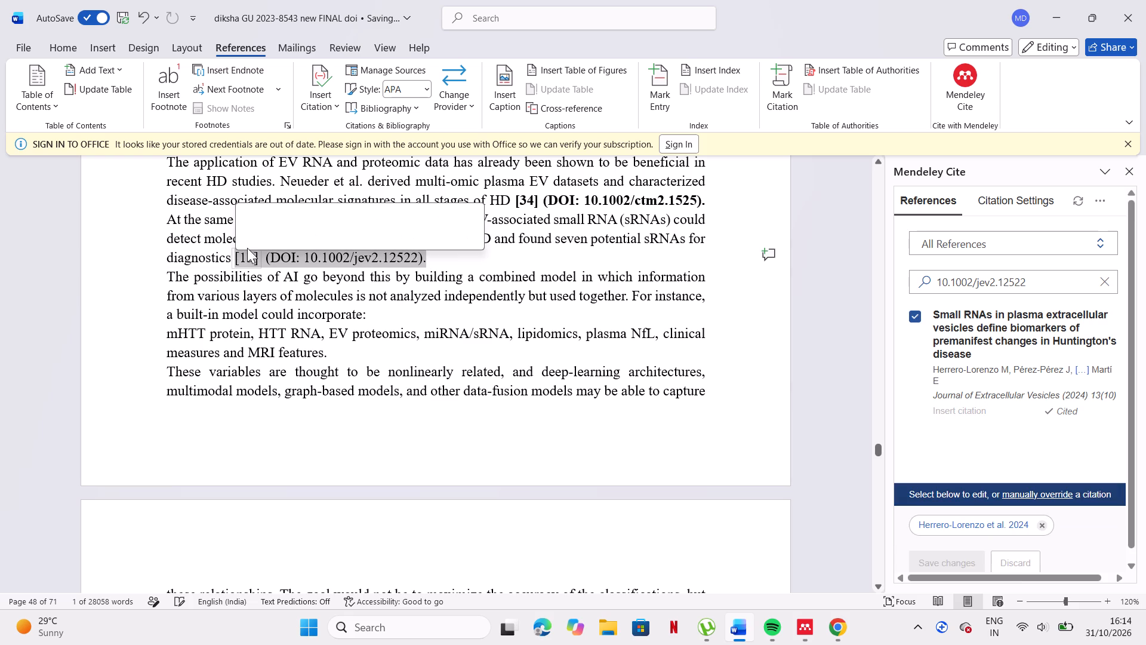
click(250, 239)
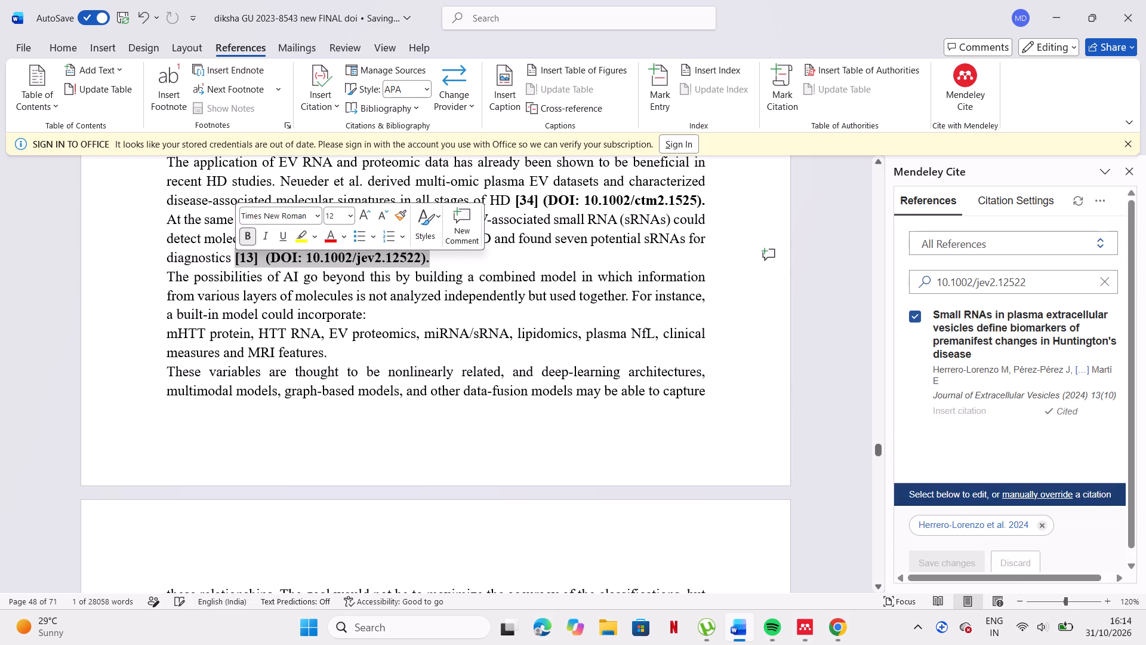
click(367, 401)
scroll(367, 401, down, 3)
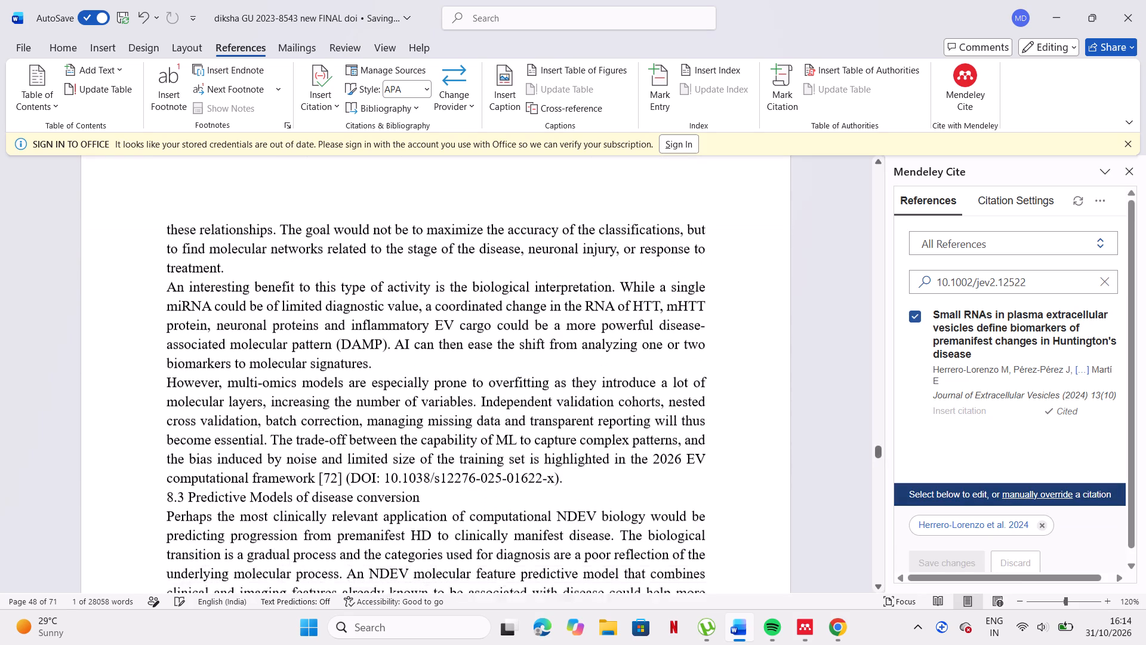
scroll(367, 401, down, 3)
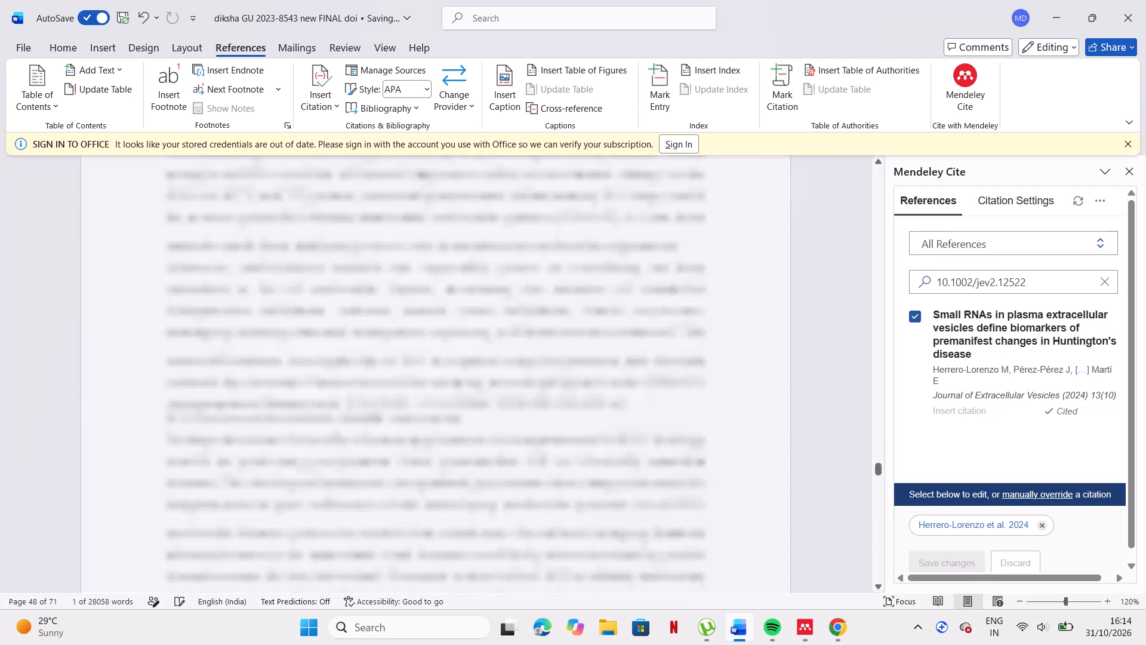
Look back through the AI sections up to 8.2 to find where the checked, bold references end.
scroll(367, 401, up, 6)
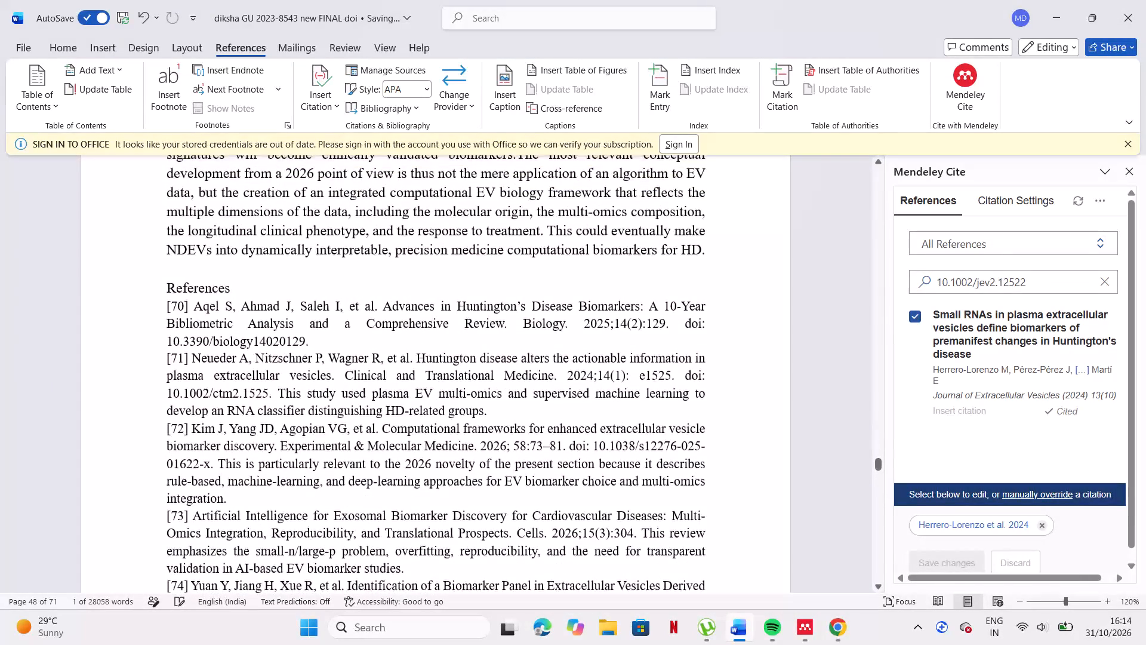
scroll(367, 401, up, 5)
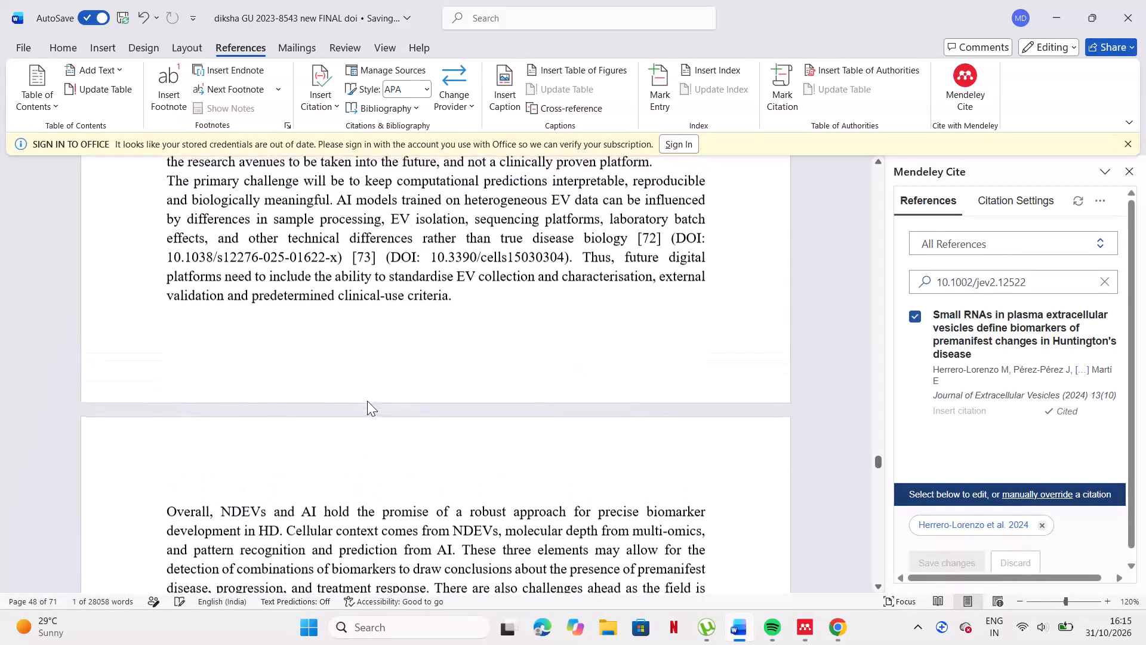
scroll(367, 401, up, 6)
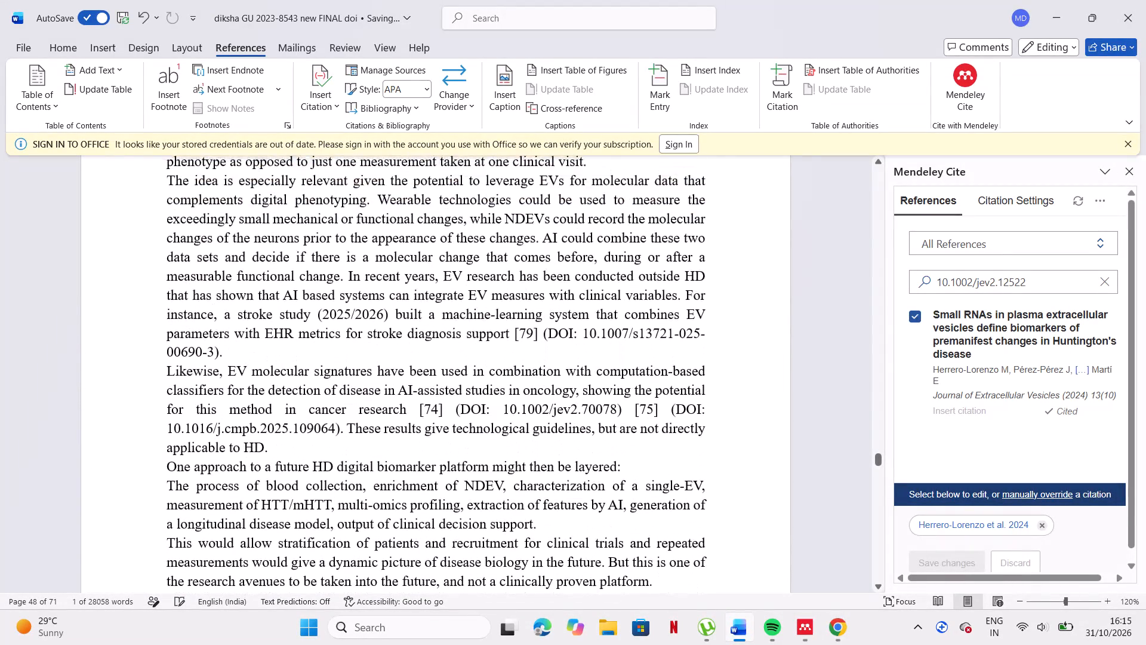
scroll(367, 401, up, 4)
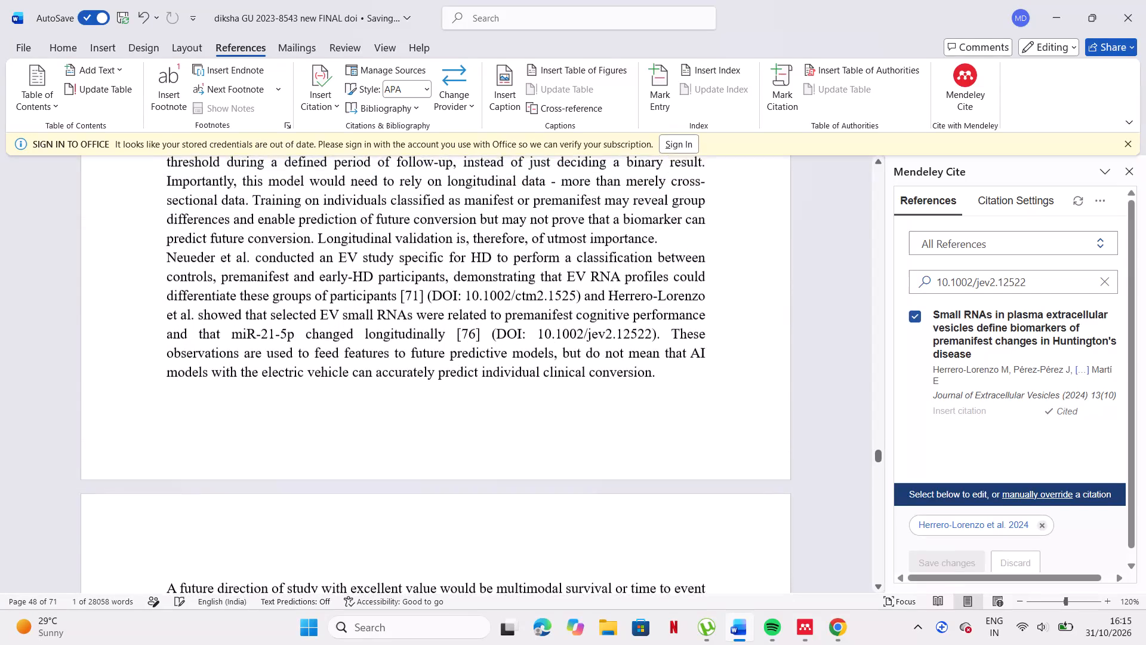
scroll(367, 401, up, 2)
scroll(367, 401, up, 20)
scroll(367, 401, up, 4)
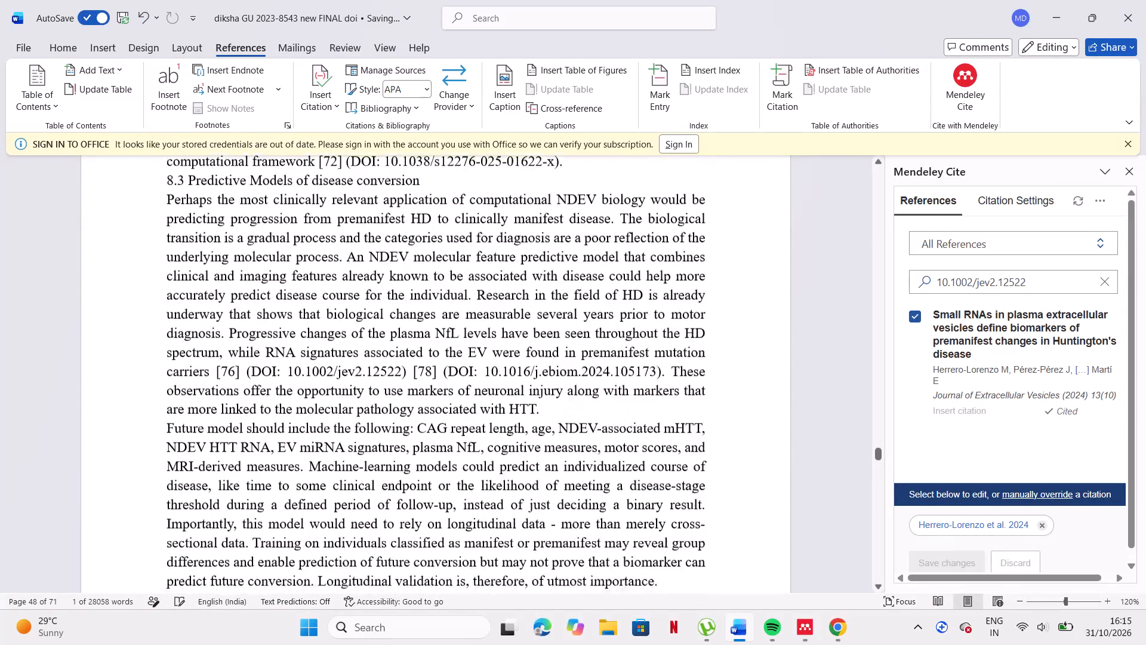
scroll(367, 401, up, 13)
scroll(367, 401, down, 4)
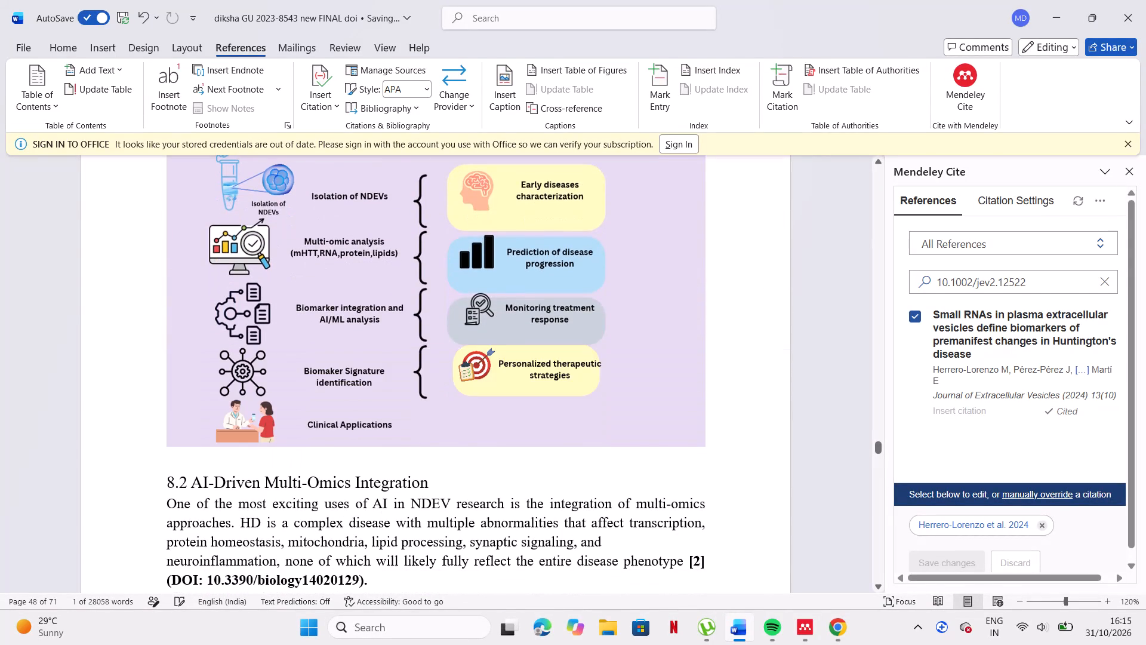
scroll(367, 401, down, 2)
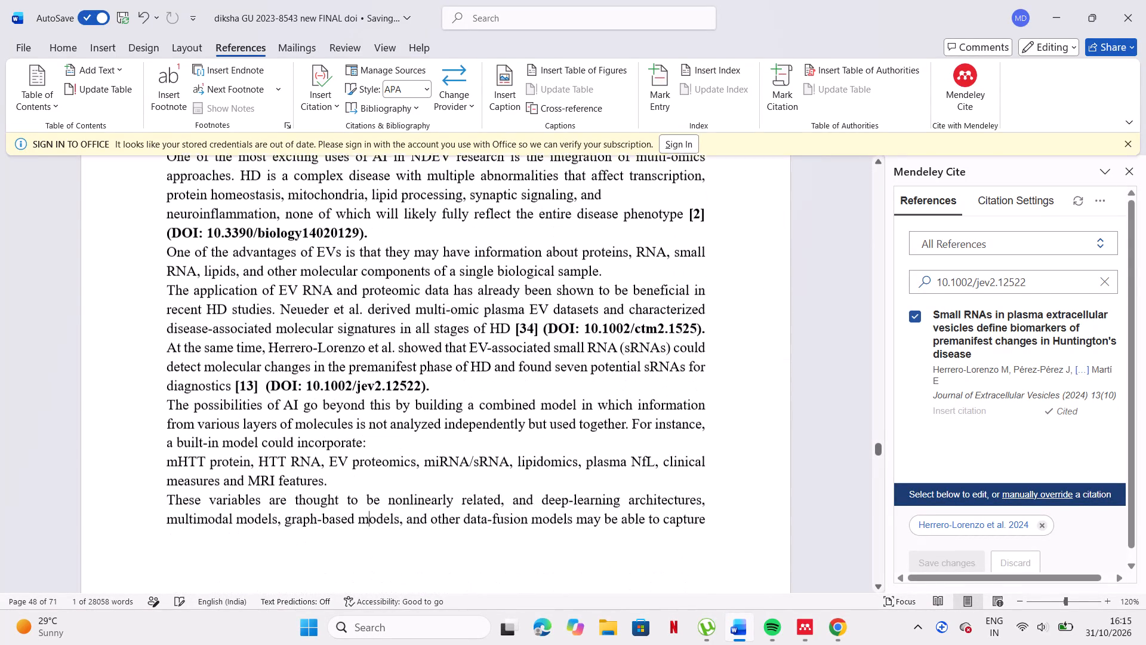
scroll(367, 401, down, 3)
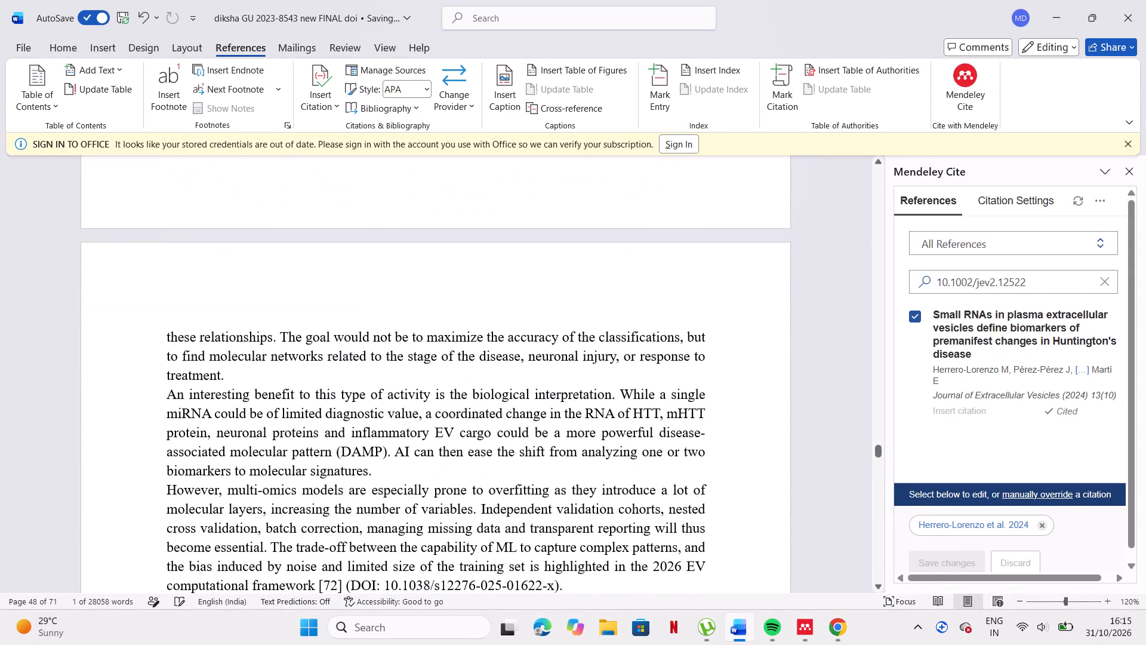
scroll(367, 401, down, 2)
scroll(367, 401, up, 1)
scroll(367, 401, down, 2)
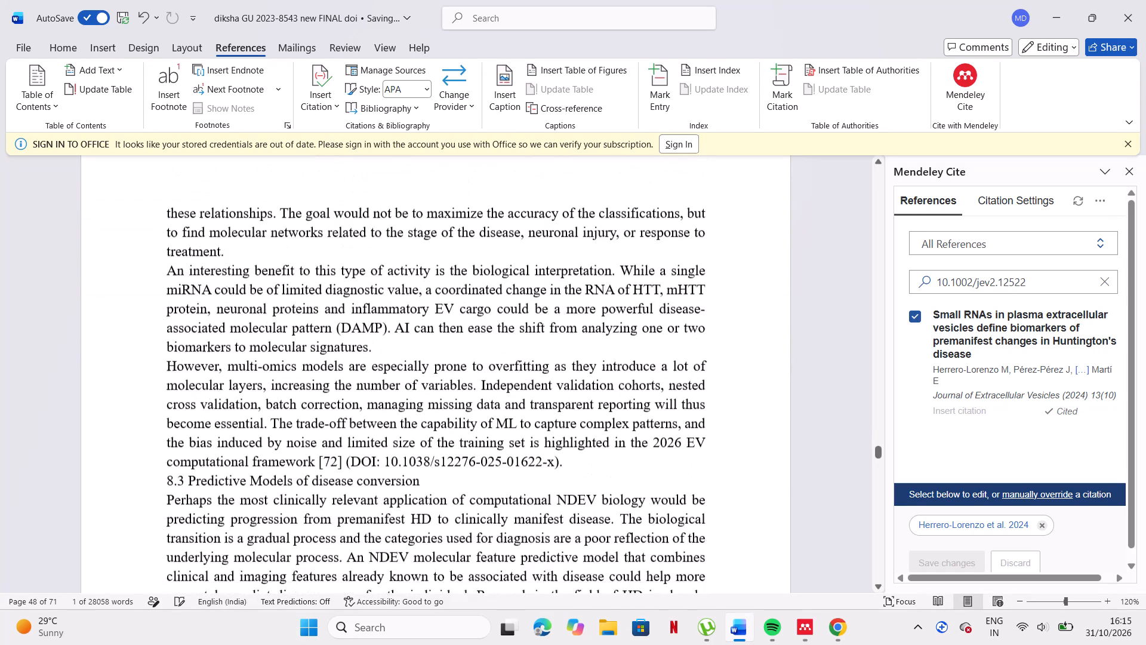
scroll(367, 401, down, 3)
drag(385, 373, 553, 370)
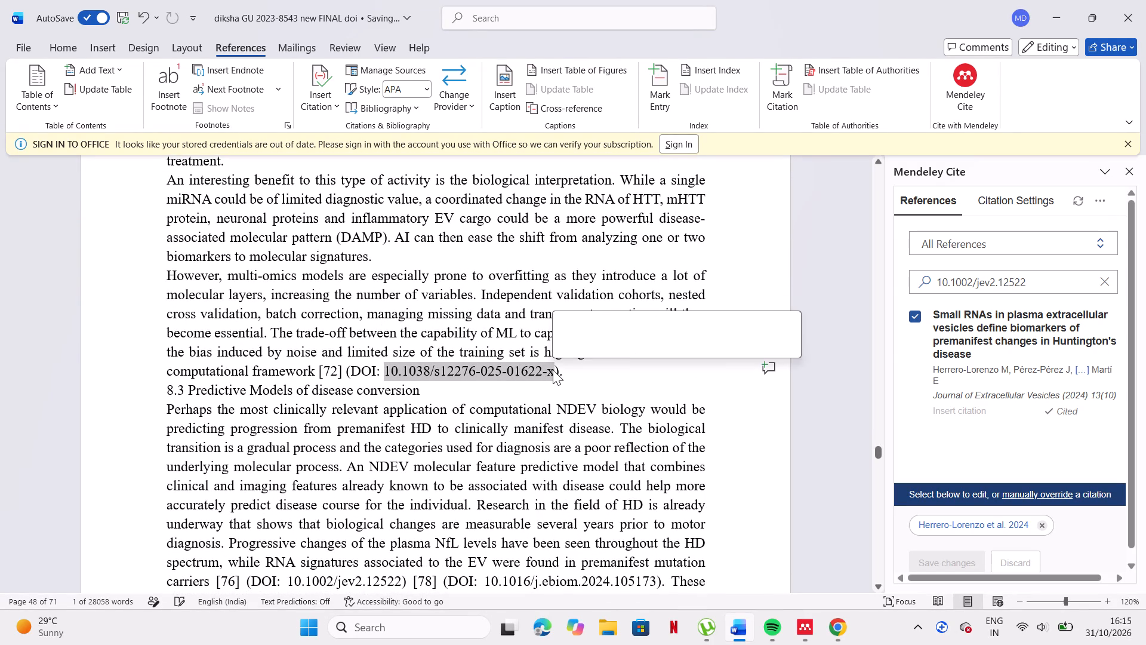
key(ctrl+c)
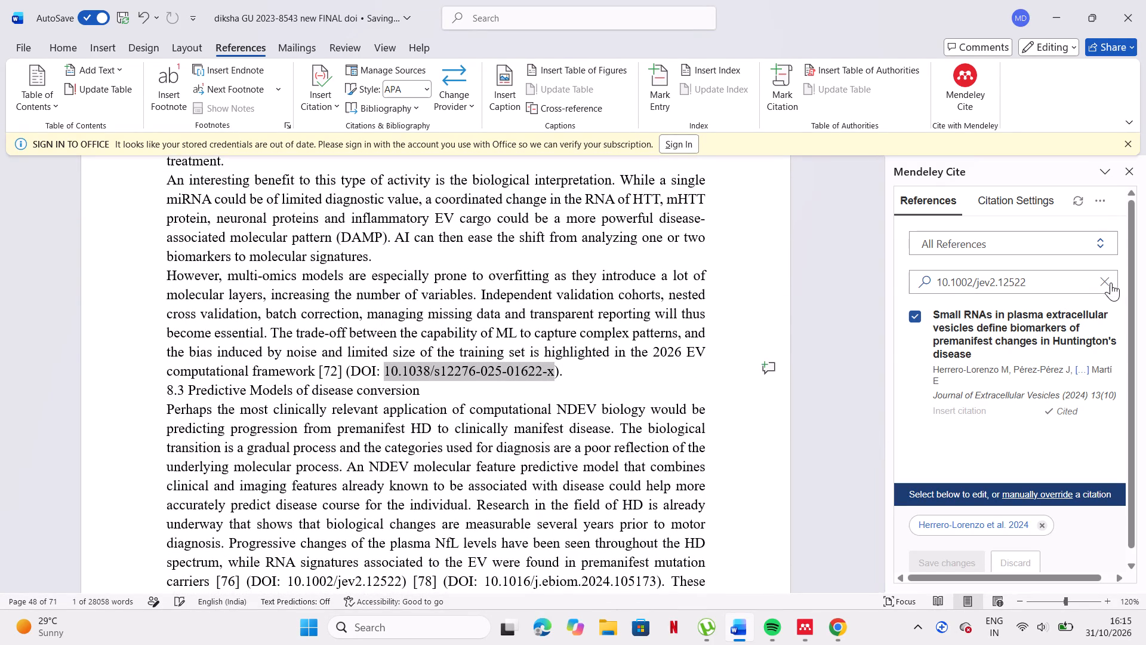
click(1111, 282)
click(1079, 275)
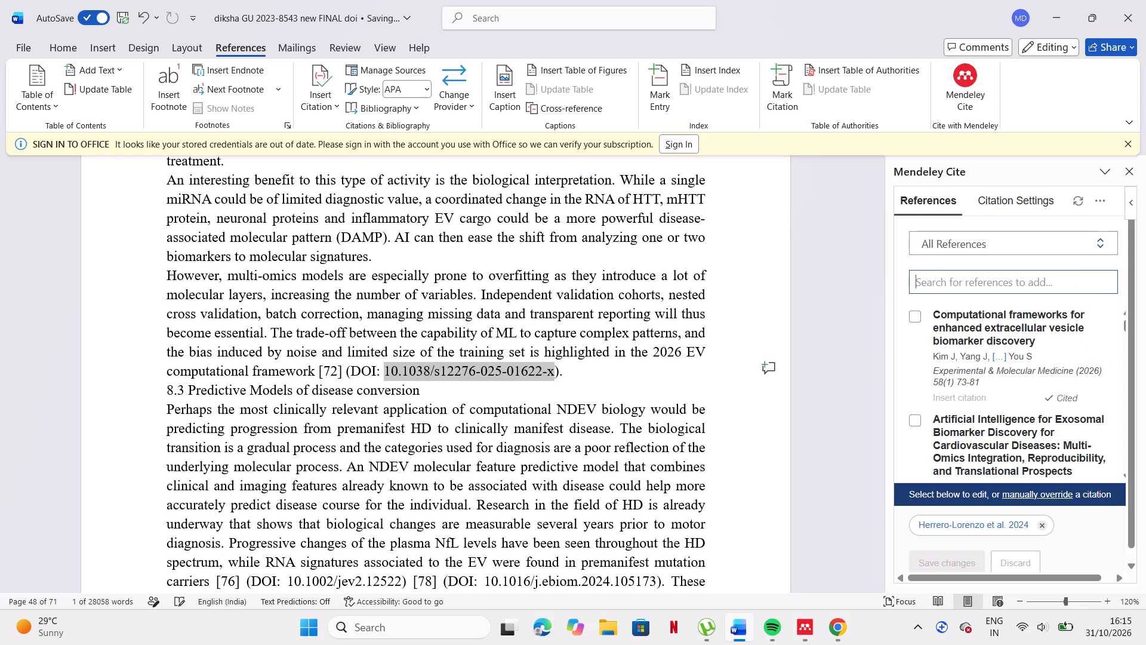
key(ctrl+v)
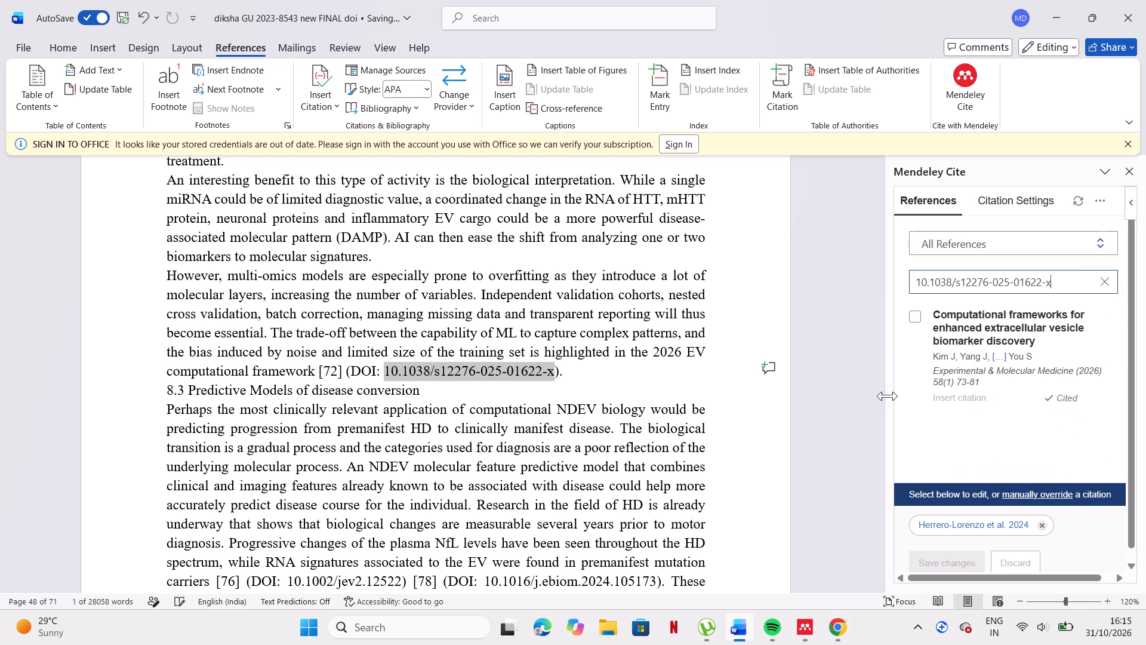
Replace the old number [72] with the Mendeley citation for "Computational frameworks for enhanced extracellular vesicle biomarker discovery", deselecting Herrero-Lorenzo et al. 2024 first.
click(342, 371)
key(BackSpace)
key(BackSpace)
key(BackSpace)
key(BackSpace)
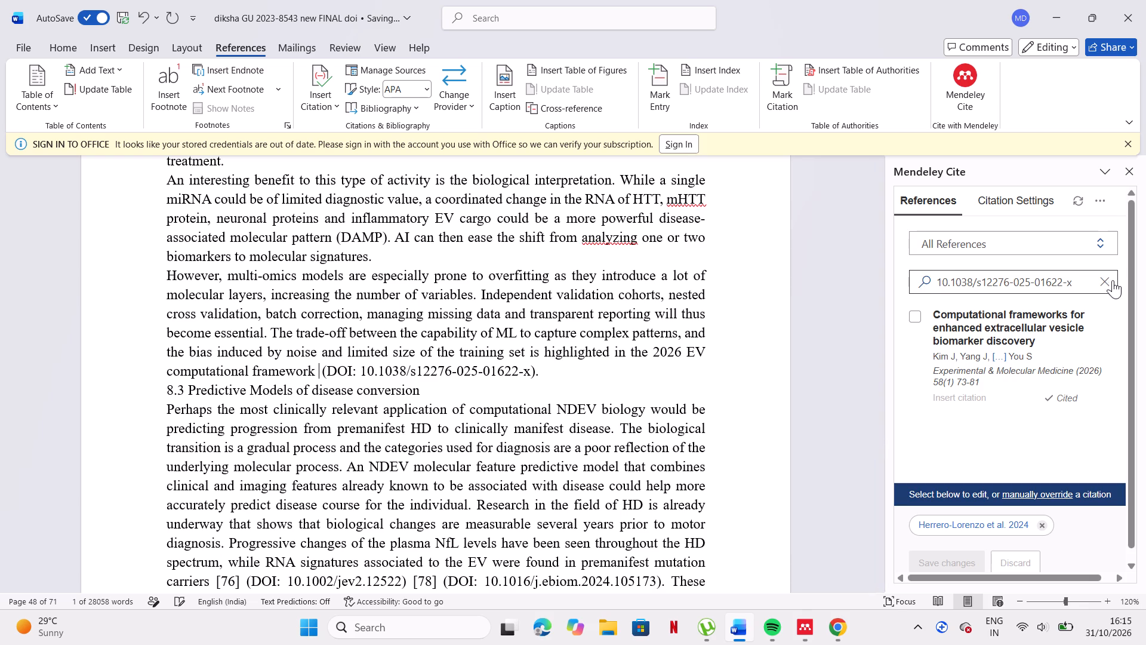
click(1043, 532)
click(1043, 524)
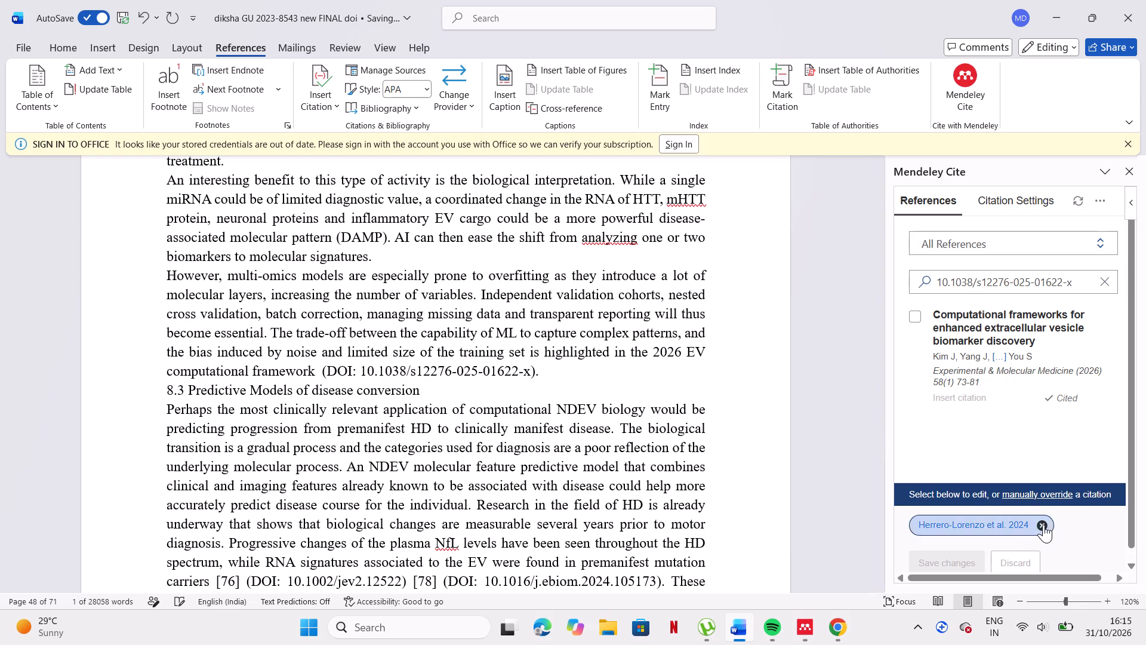
click(969, 405)
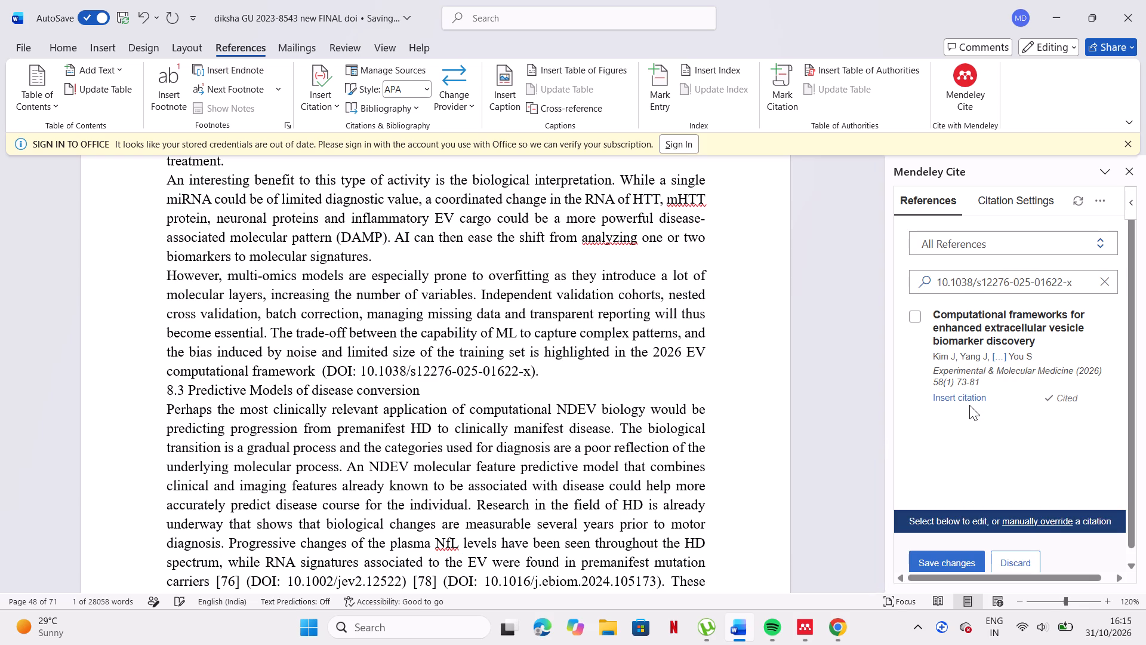
click(970, 397)
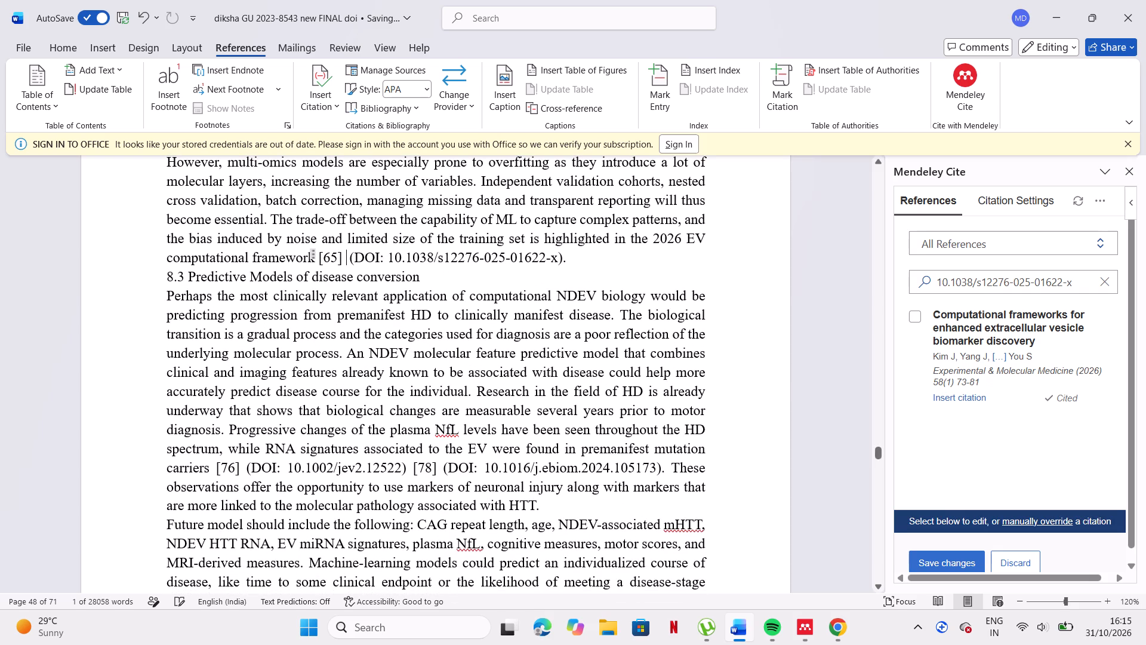
drag(319, 256, 565, 257)
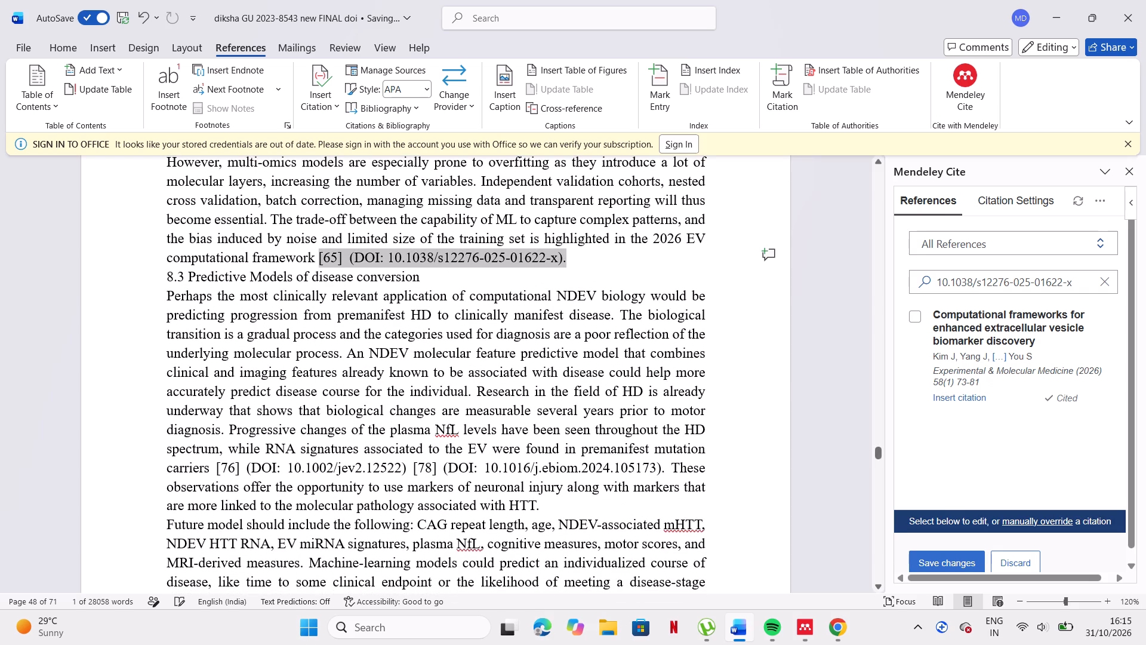
drag(565, 257, 568, 257)
click(575, 236)
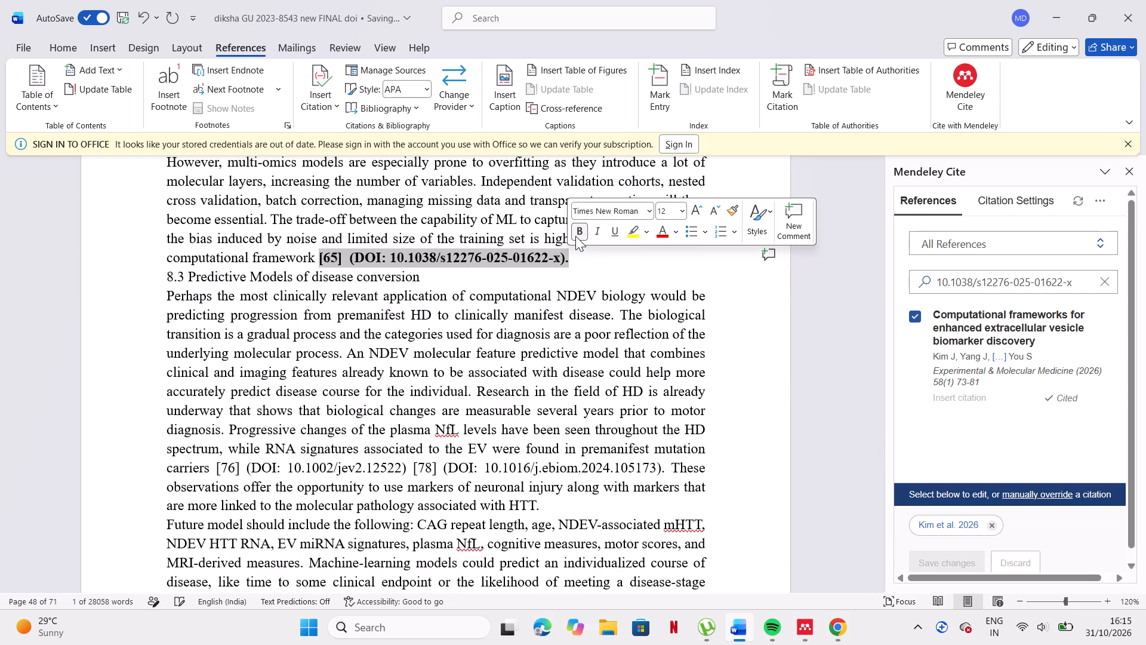
Launch the Kuro app from the recent searches.
click(483, 629)
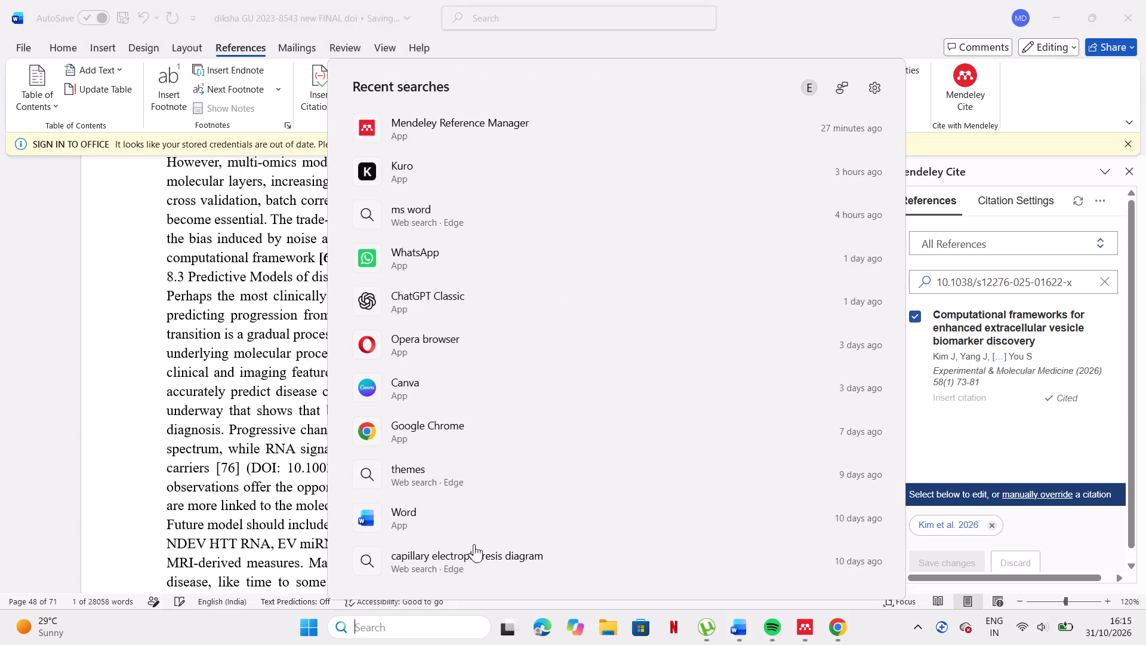
click(499, 189)
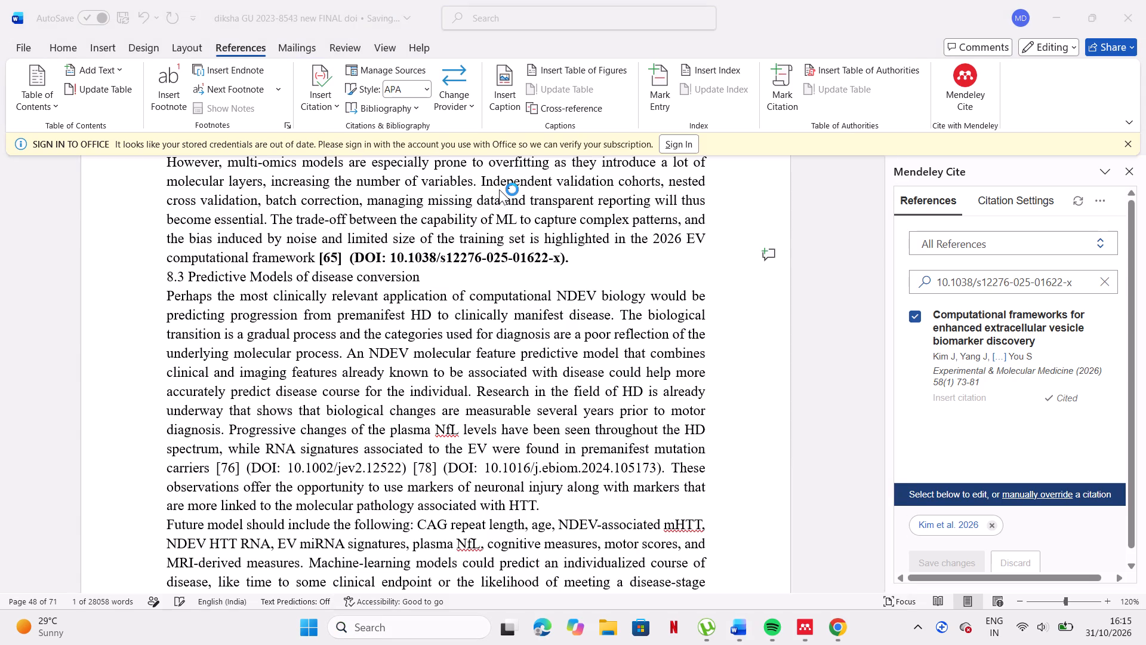
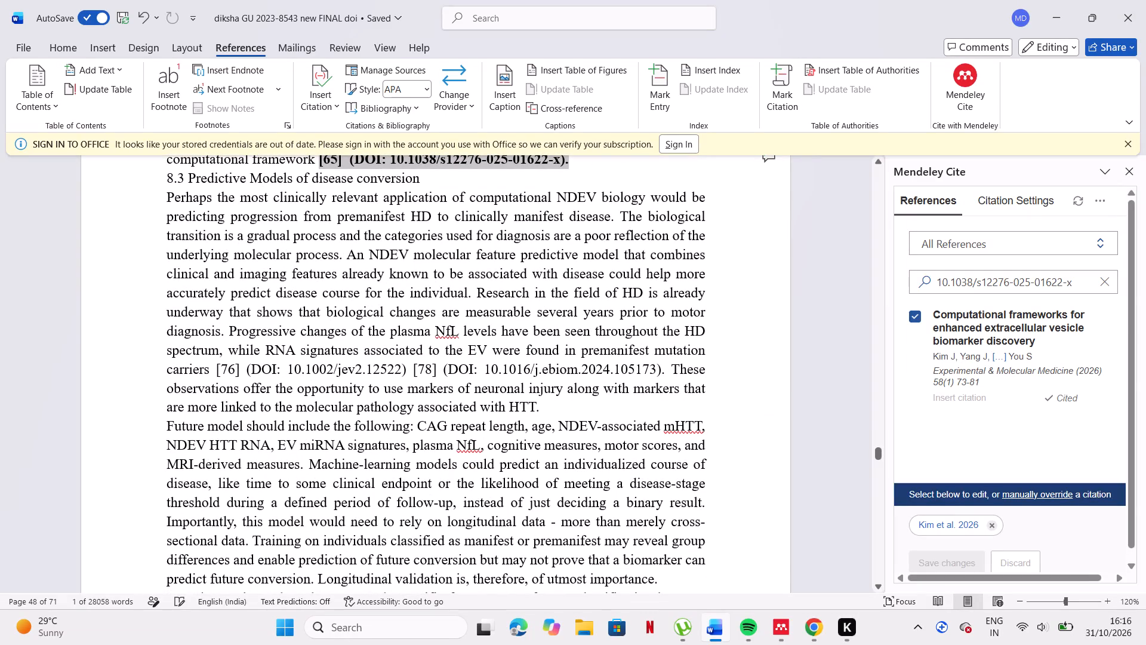
Search the Mendeley references for the DOI 10.1002/jev2.12522, copied from the text after reference [76] in the first paragraph of section 8.3.
scroll(365, 266, up, 1)
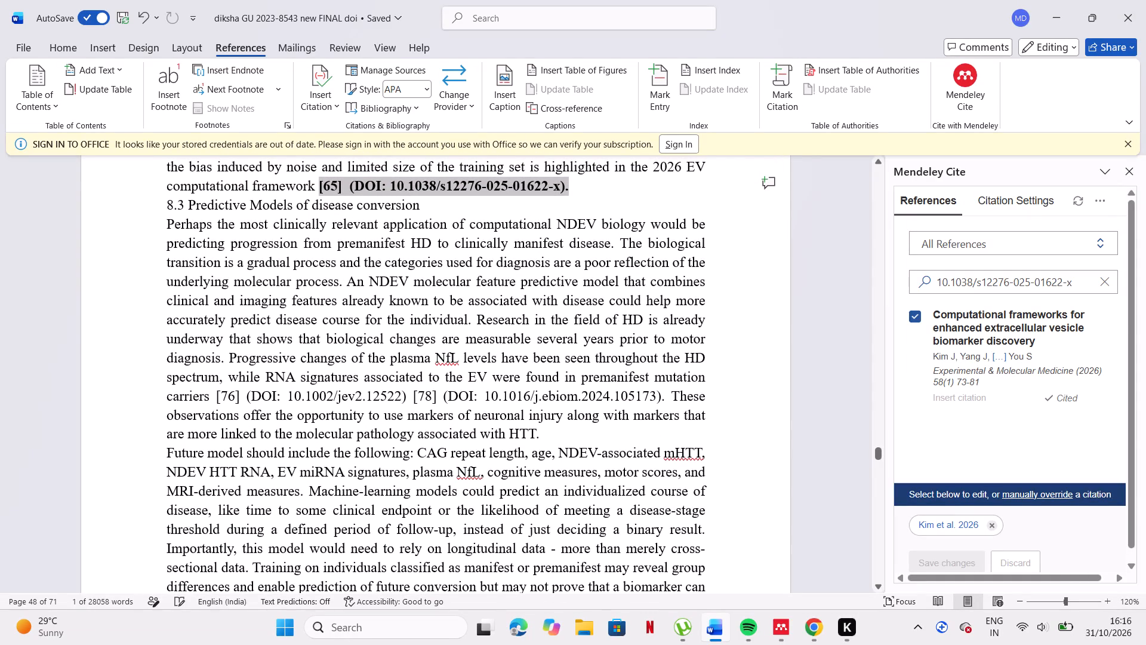
click(289, 393)
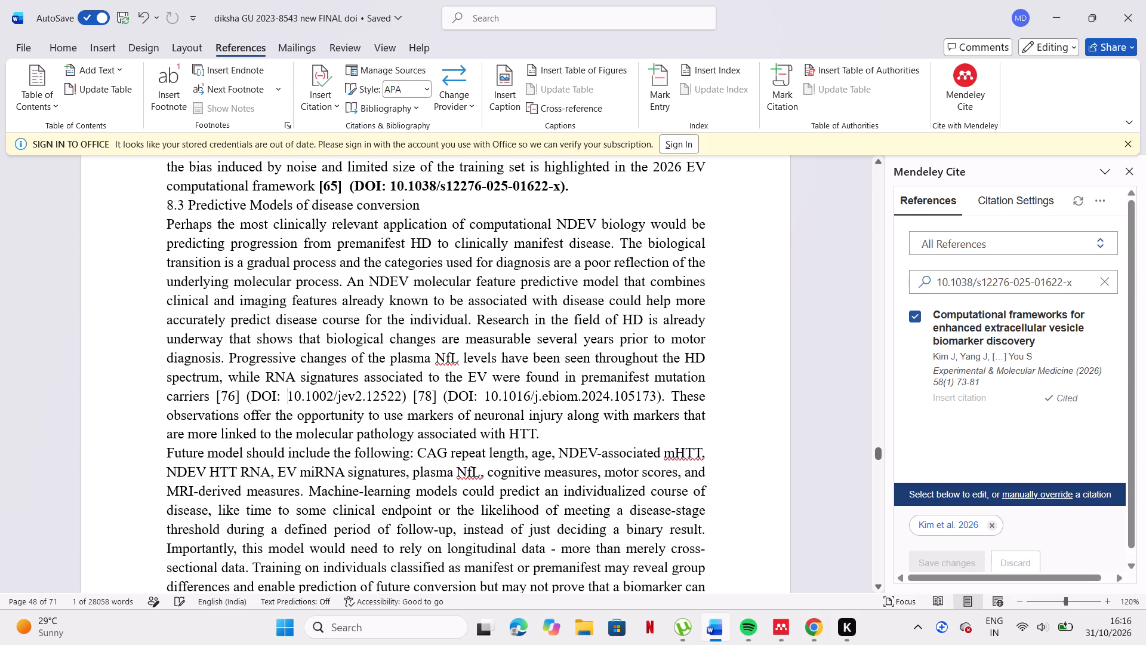
click(289, 393)
drag(289, 393, 392, 400)
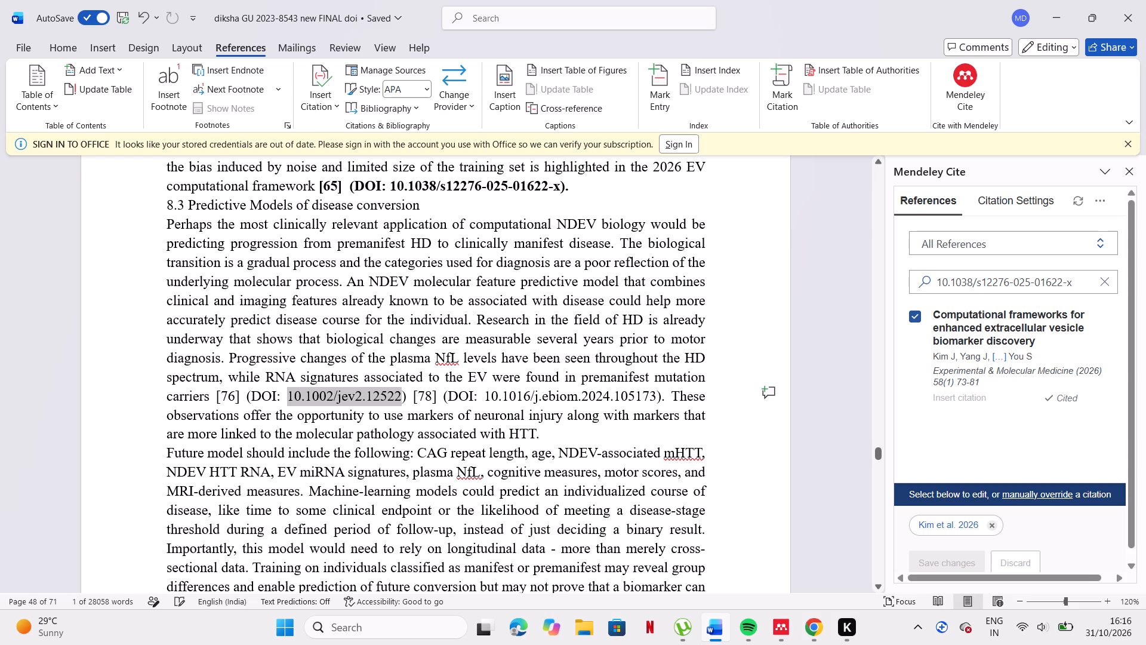
drag(392, 400, 398, 400)
key(ctrl+c)
click(1108, 284)
click(1092, 282)
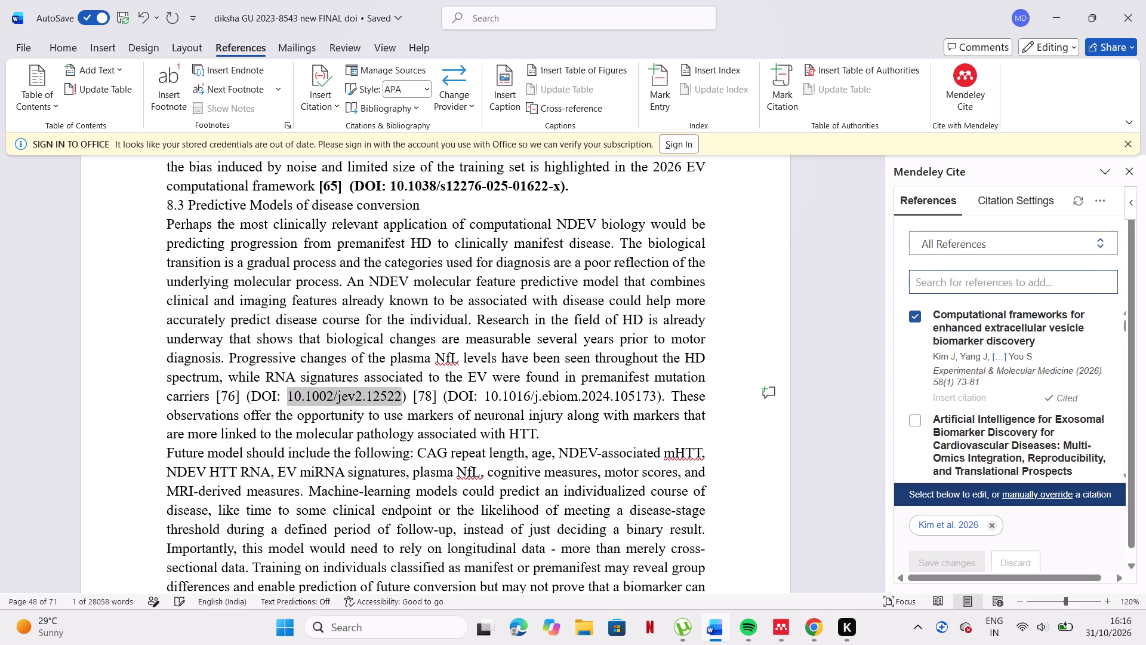
key(ctrl+v)
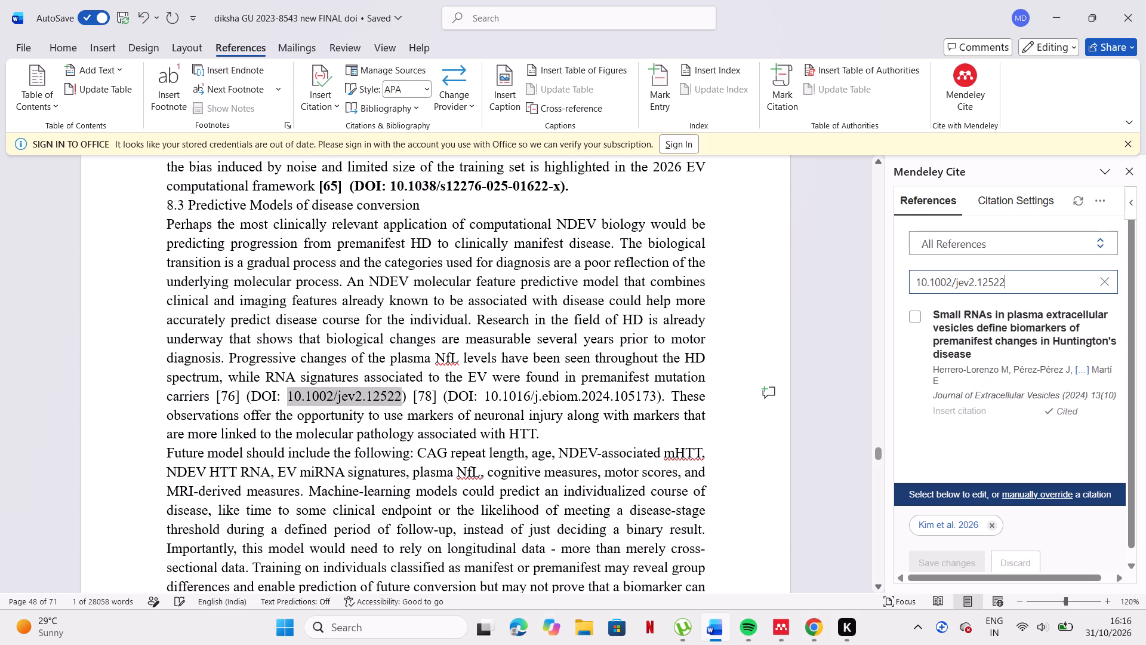
Replace the old number [76] after "premanifest mutation carriers" with the Mendeley citation for the found small RNAs paper, deselecting Kim et al. 2026 first.
click(993, 521)
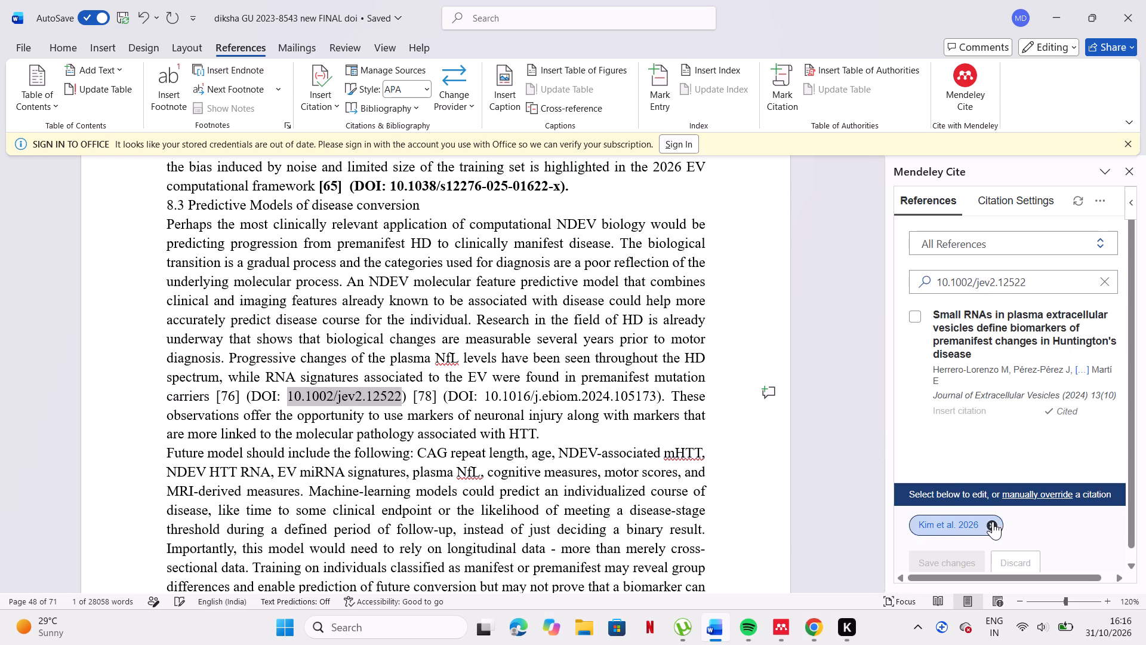
click(241, 399)
key(BackSpace)
key(BackSpace)
key(BackSpace)
key(BackSpace)
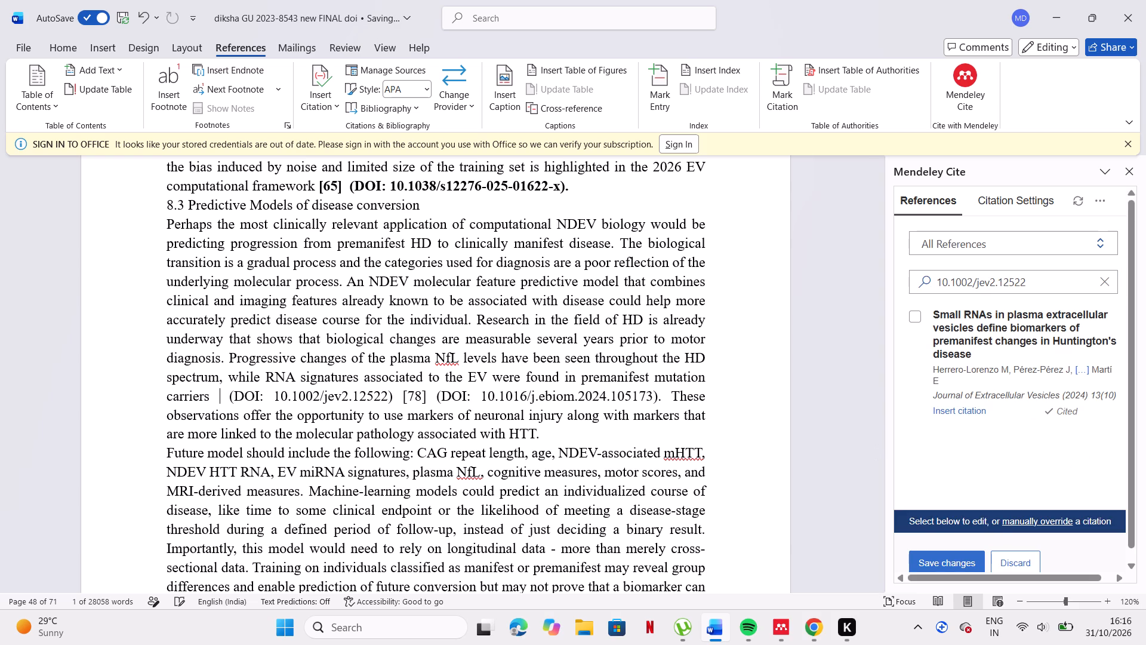
click(946, 407)
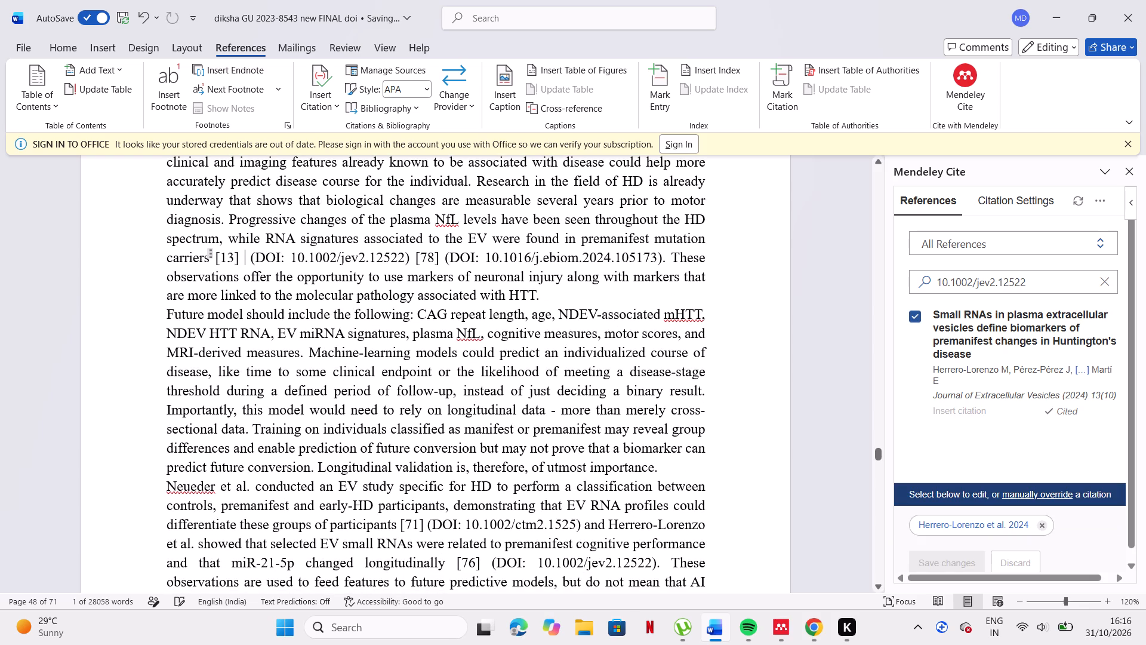
Search the Mendeley references for the DOI 10.1016/j.ebiom.2024.105173, copied from the text after reference [78].
drag(486, 257, 646, 259)
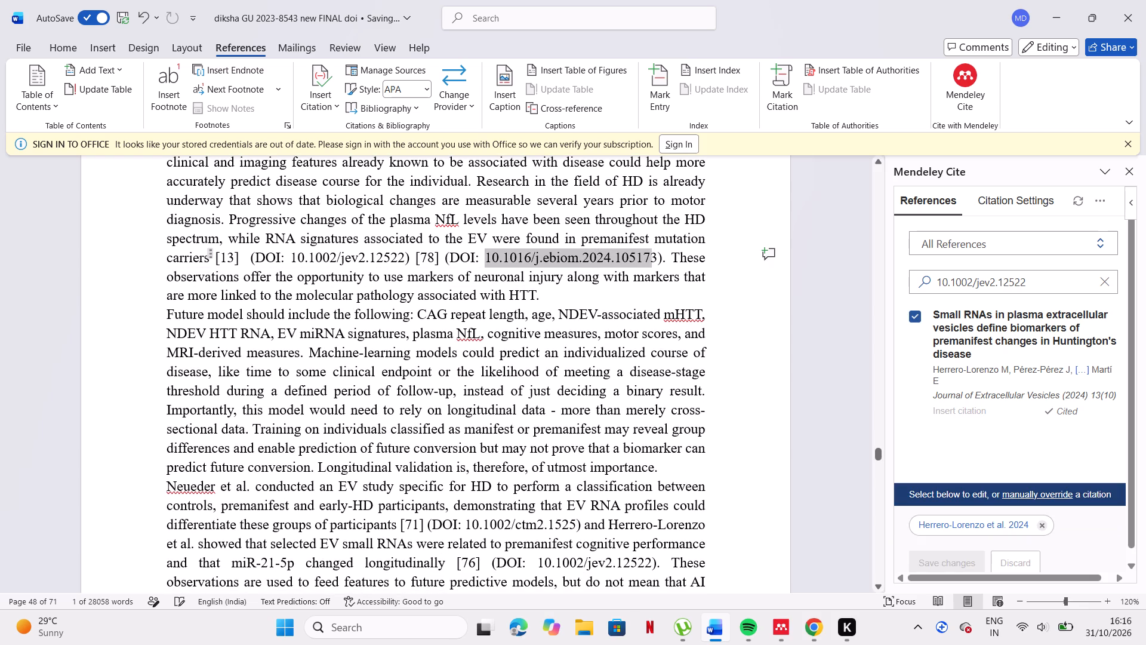
drag(646, 259, 654, 259)
key(ctrl+c)
click(1107, 282)
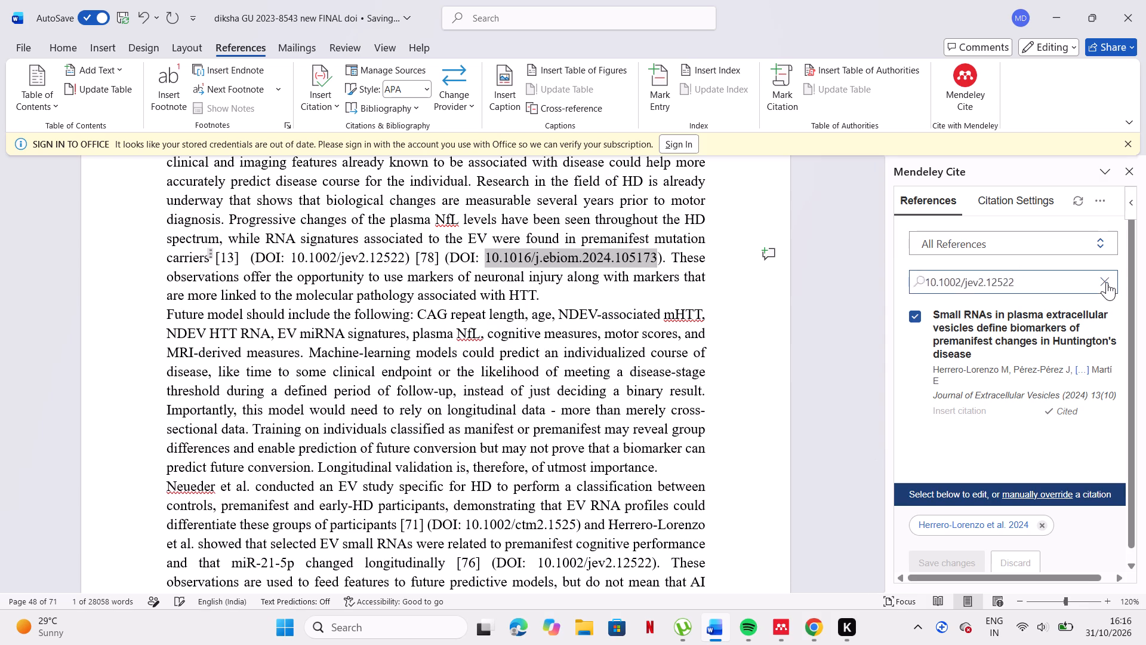
click(1092, 287)
key(ctrl+v)
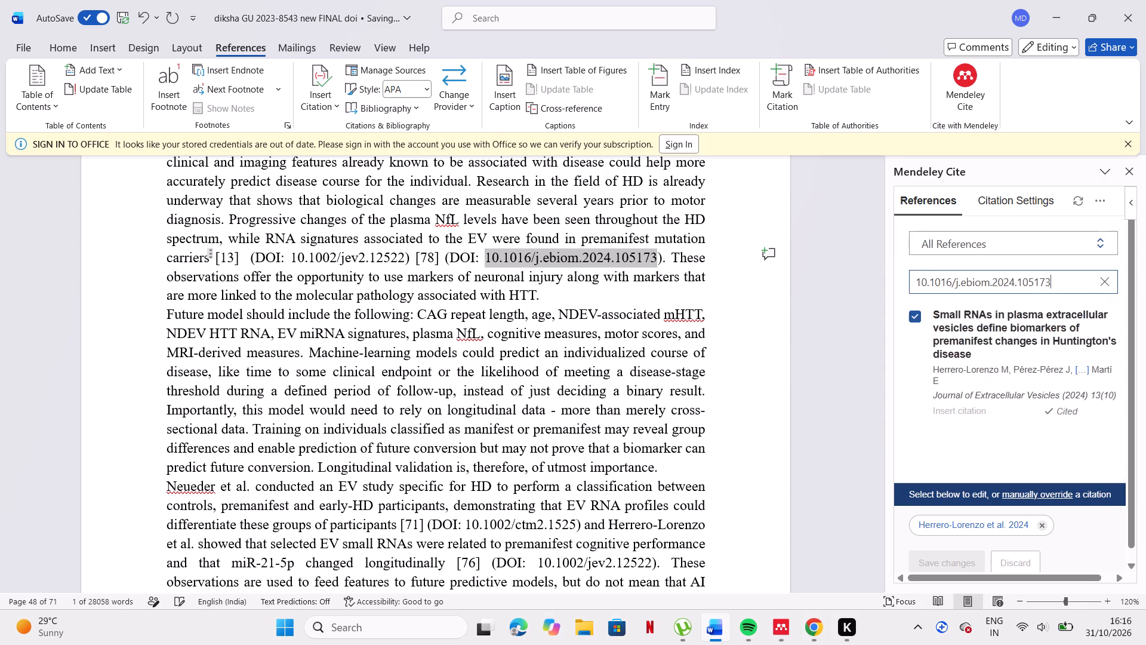
Replace the old number [78] with the Mendeley citation for "Mapping neurodegeneration across the Huntington's disease spectrum", deselecting Herrero-Lorenzo et al. 2024 before inserting.
click(441, 259)
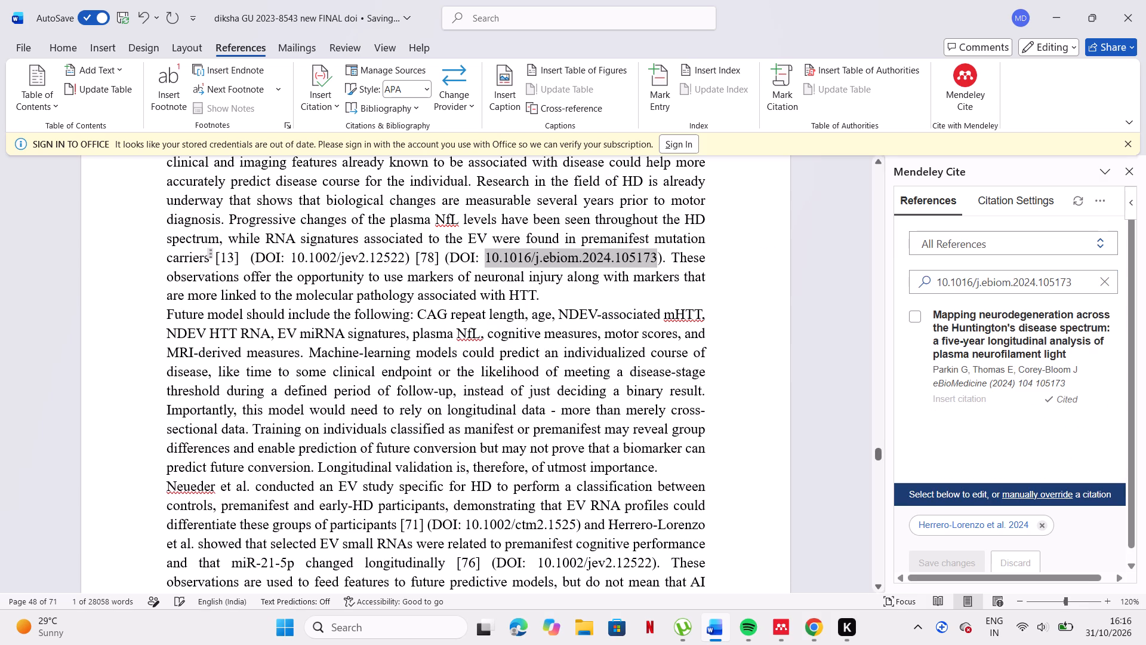
key(BackSpace)
key(BackSpace)
key(BackSpace)
key(BackSpace)
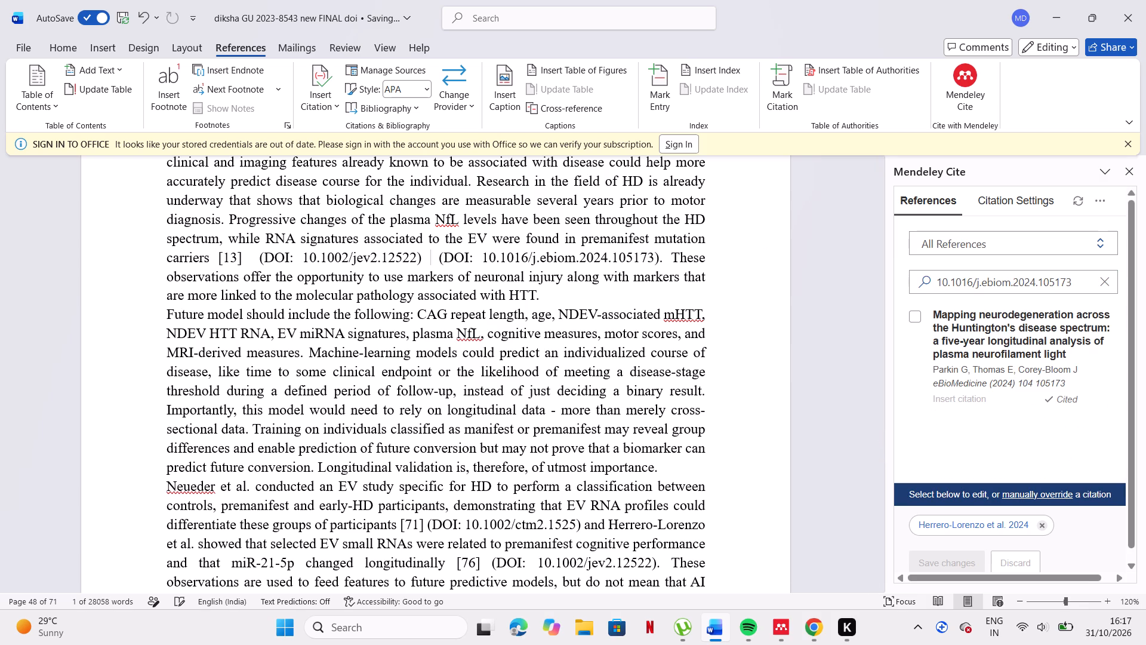
click(1043, 526)
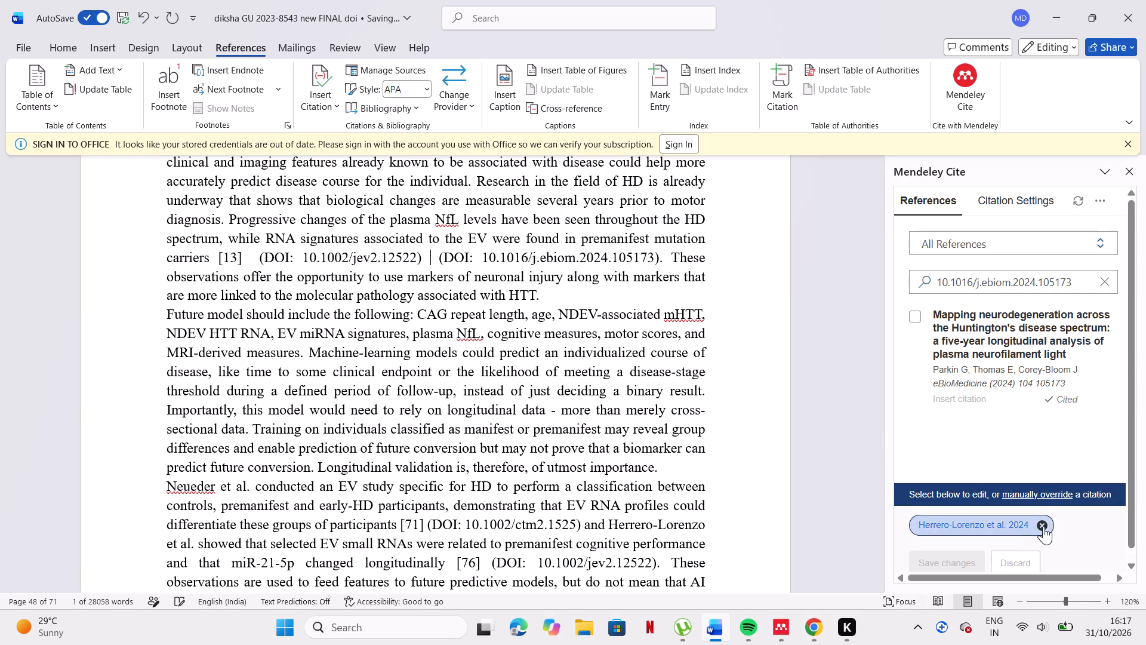
click(970, 395)
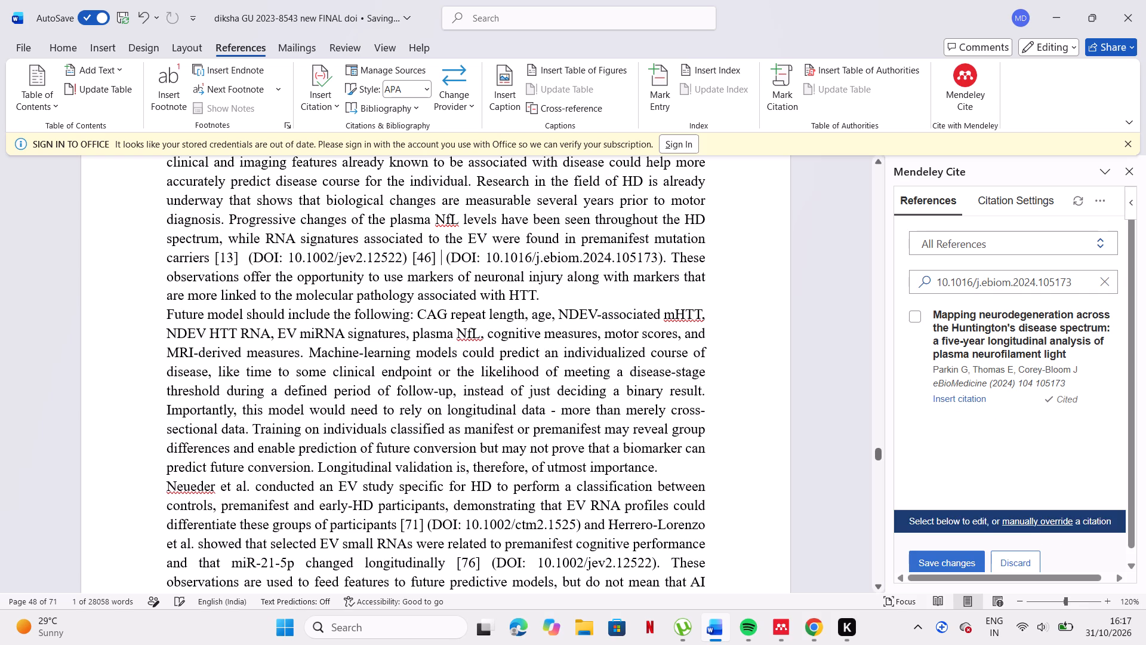
Bold both citations after "premanifest mutation carriers" together with their DOIs 10.1002/jev2.12522 and 10.1016/j.ebiom.2024.105173.
drag(217, 253, 438, 261)
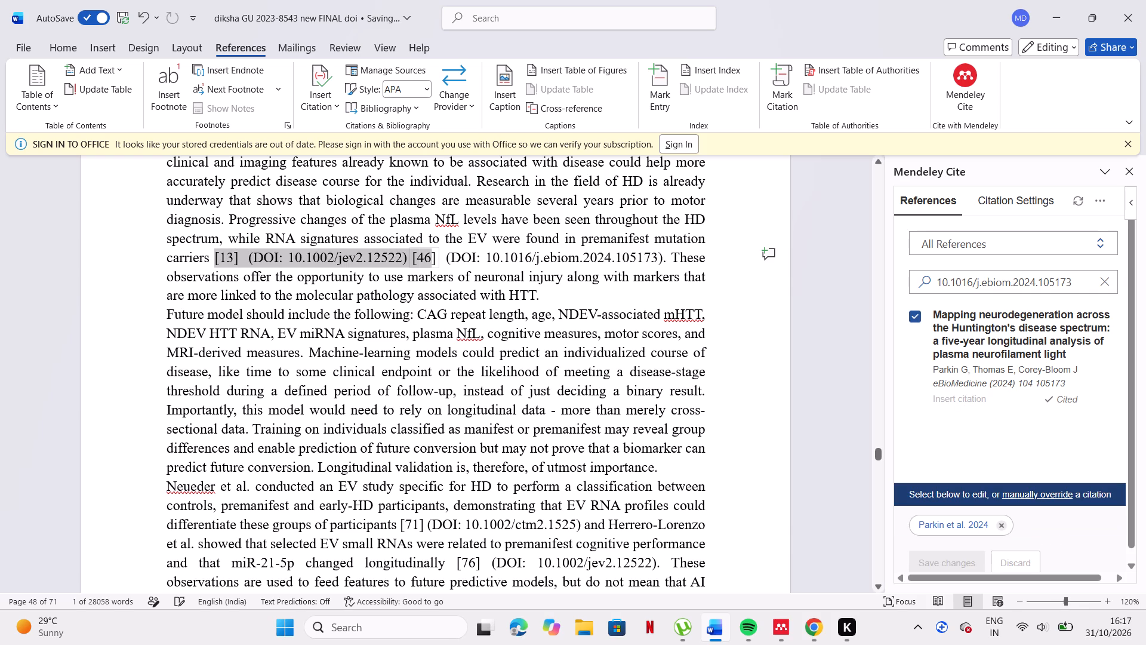
drag(438, 261, 710, 265)
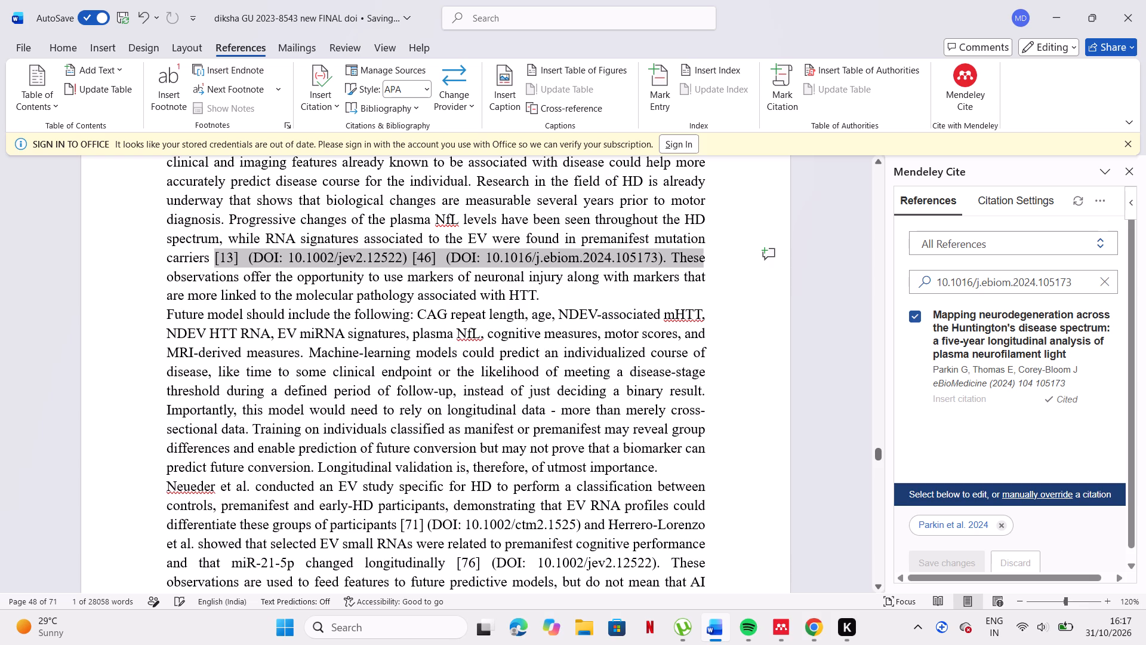
drag(710, 265, 665, 265)
click(674, 238)
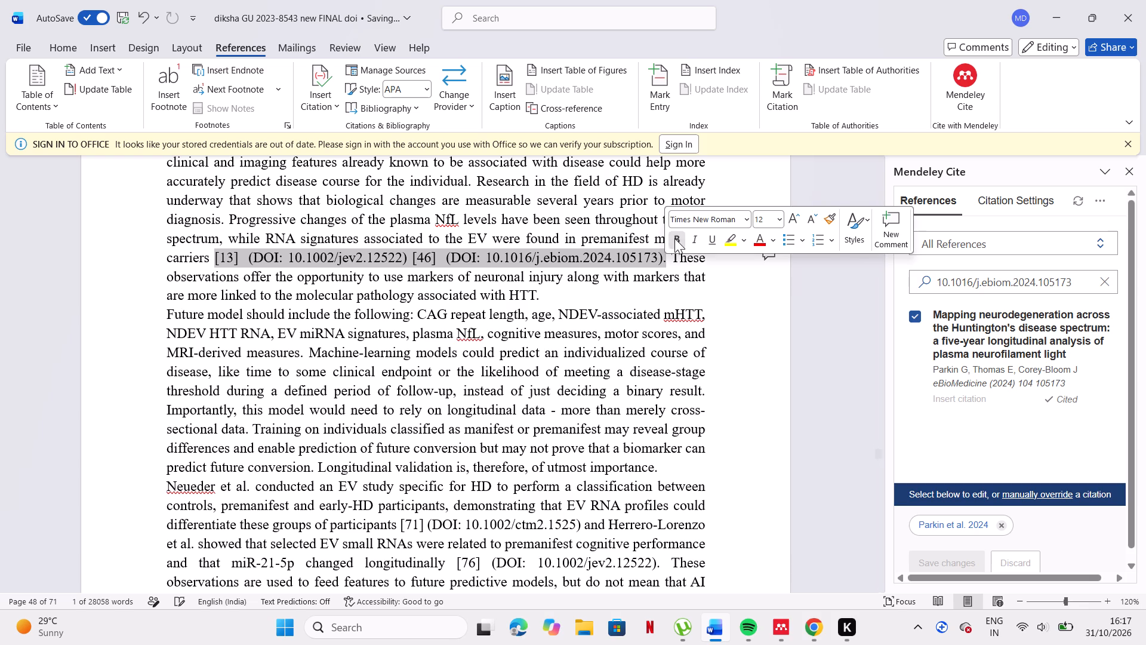
click(675, 349)
Search the Mendeley references for the DOI 10.1002/ctm2.1525, copied from the text after reference [71] in the Neueder et al. paragraph.
scroll(675, 349, down, 1)
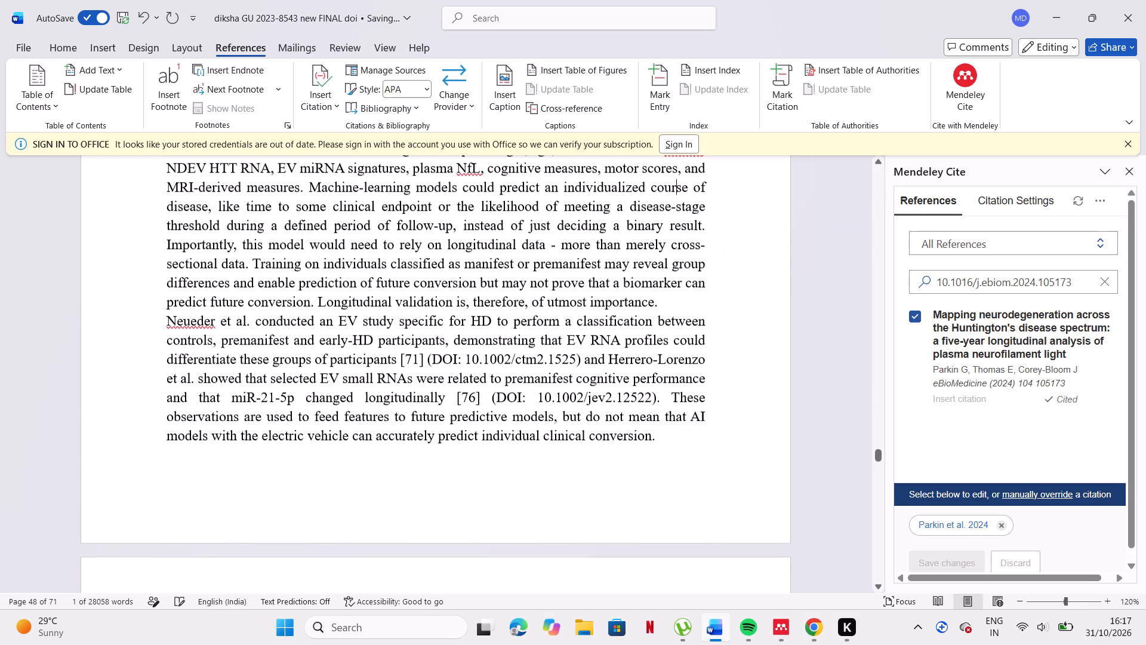
scroll(675, 349, down, 1)
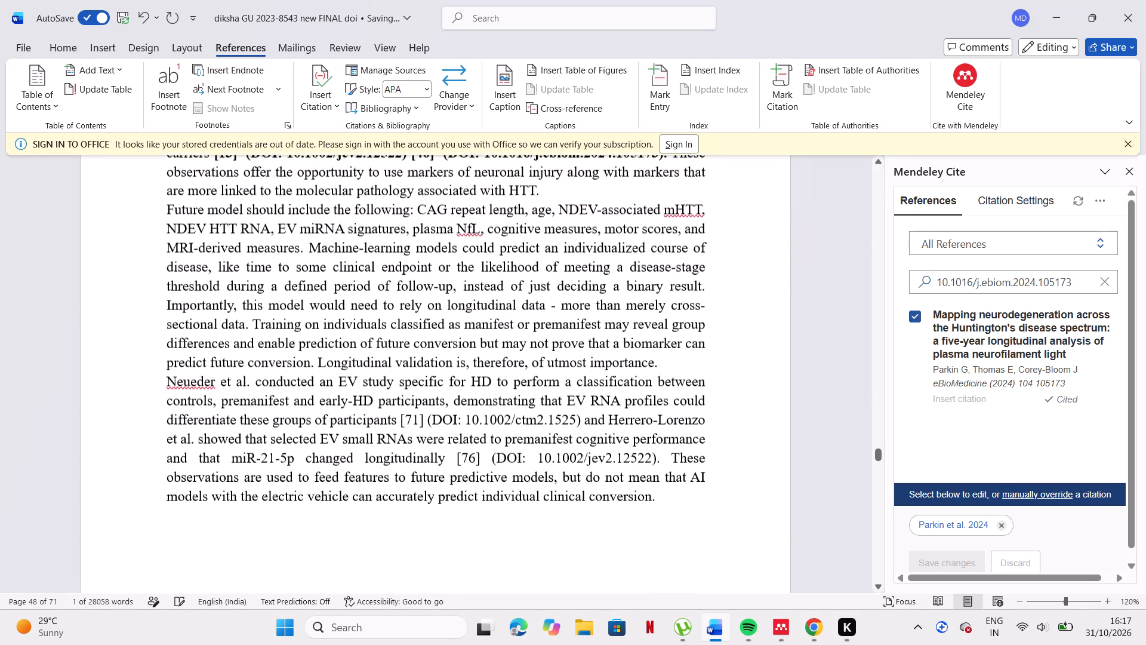
scroll(675, 349, down, 1)
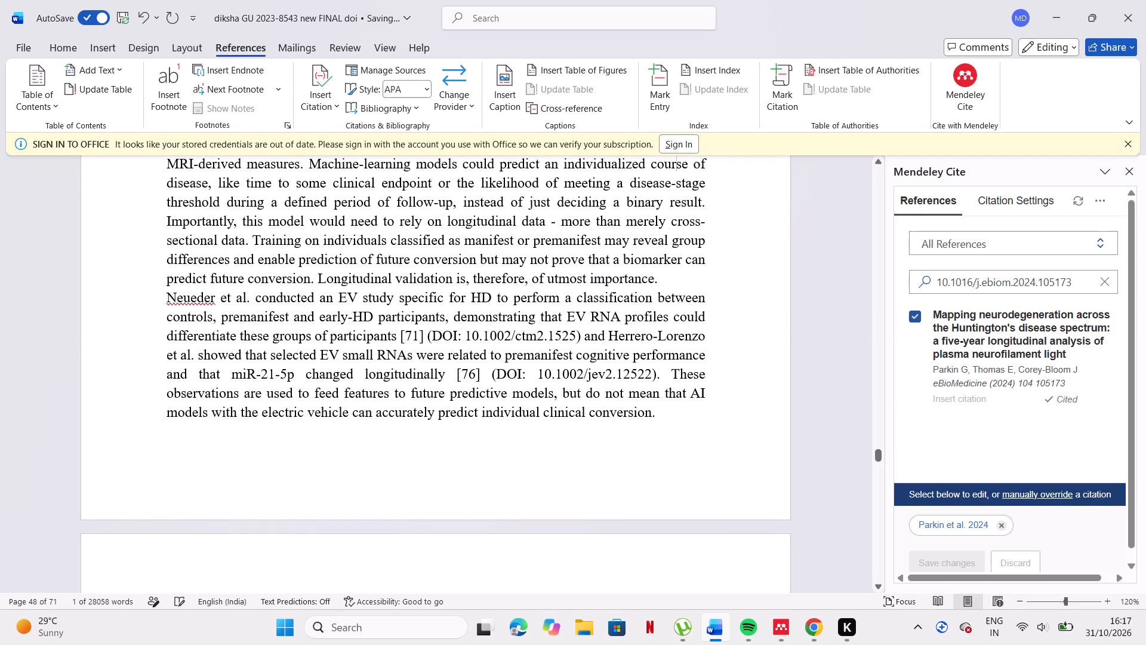
drag(464, 335, 574, 337)
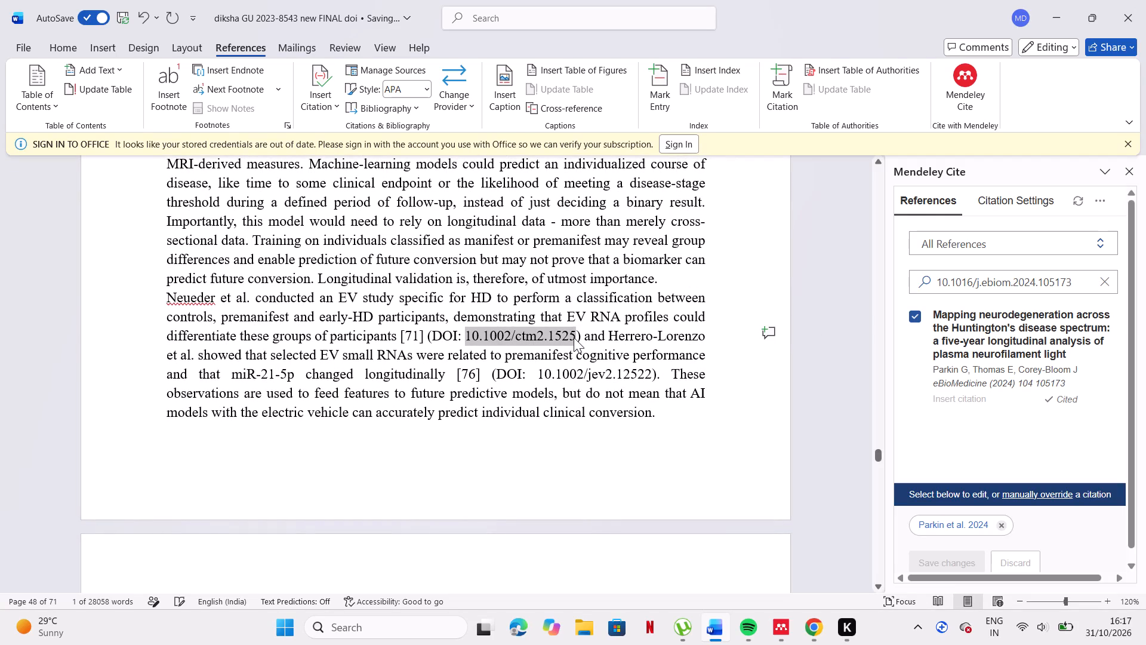
key(ctrl+c)
click(1104, 281)
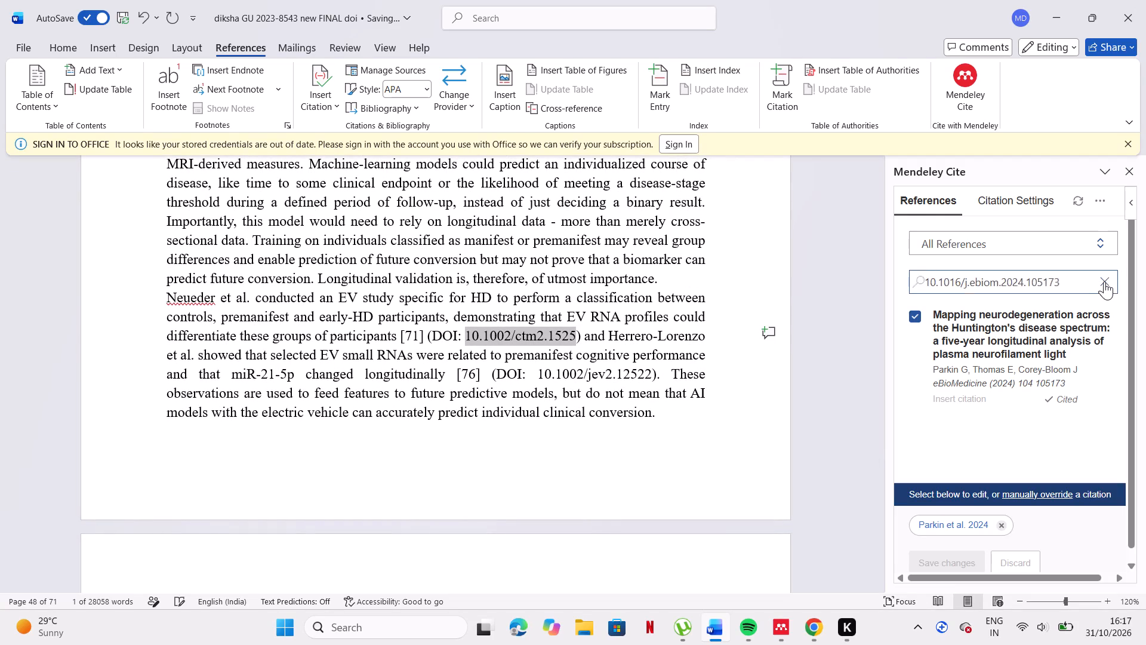
click(1089, 282)
key(ctrl+v)
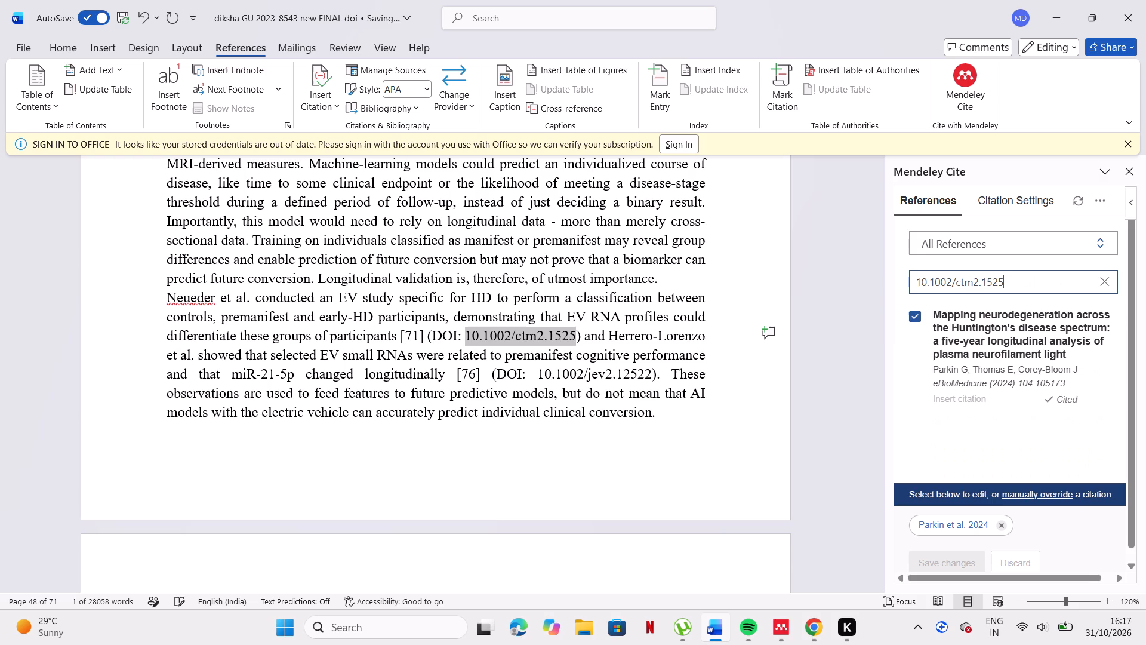
Replace the old number [71] with the Mendeley citation for "Huntington disease alters the actionable information in plasma extracellular vesicles", deselecting Parkin et al. 2024 before inserting.
click(423, 334)
key(BackSpace)
key(BackSpace)
key(BackSpace)
key(BackSpace)
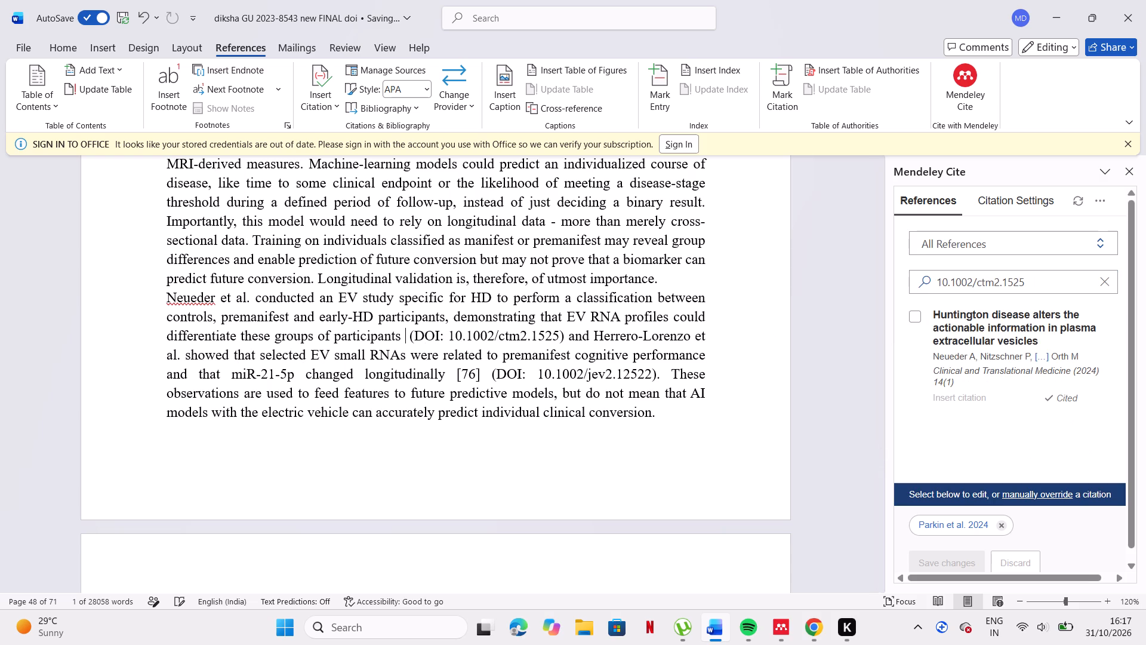
click(1002, 530)
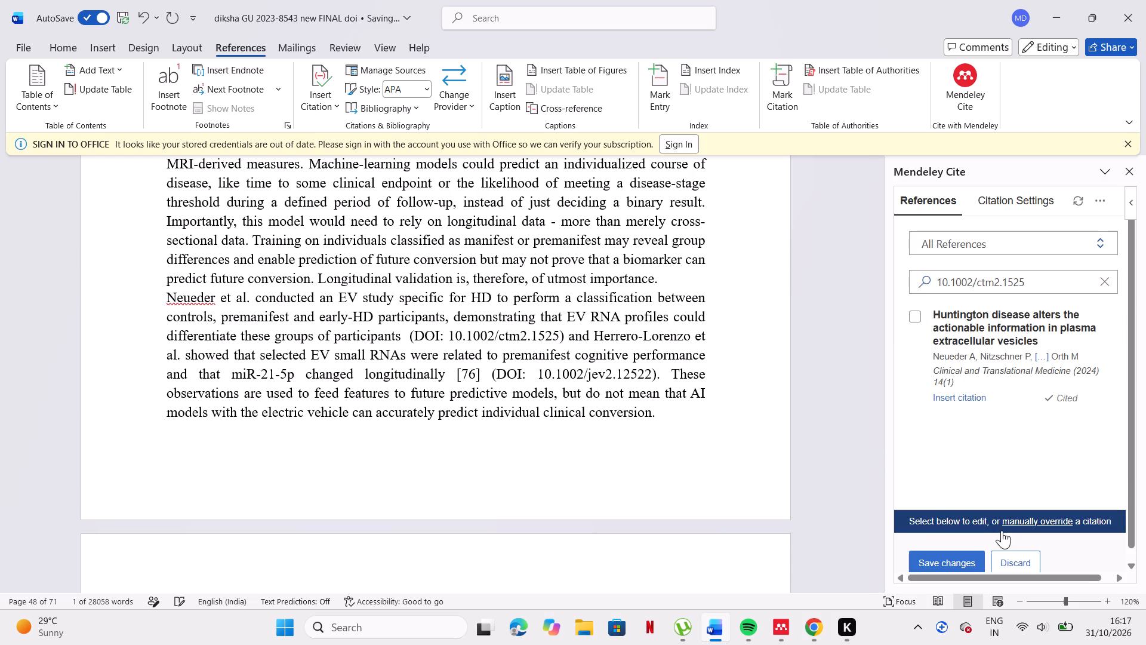
click(963, 402)
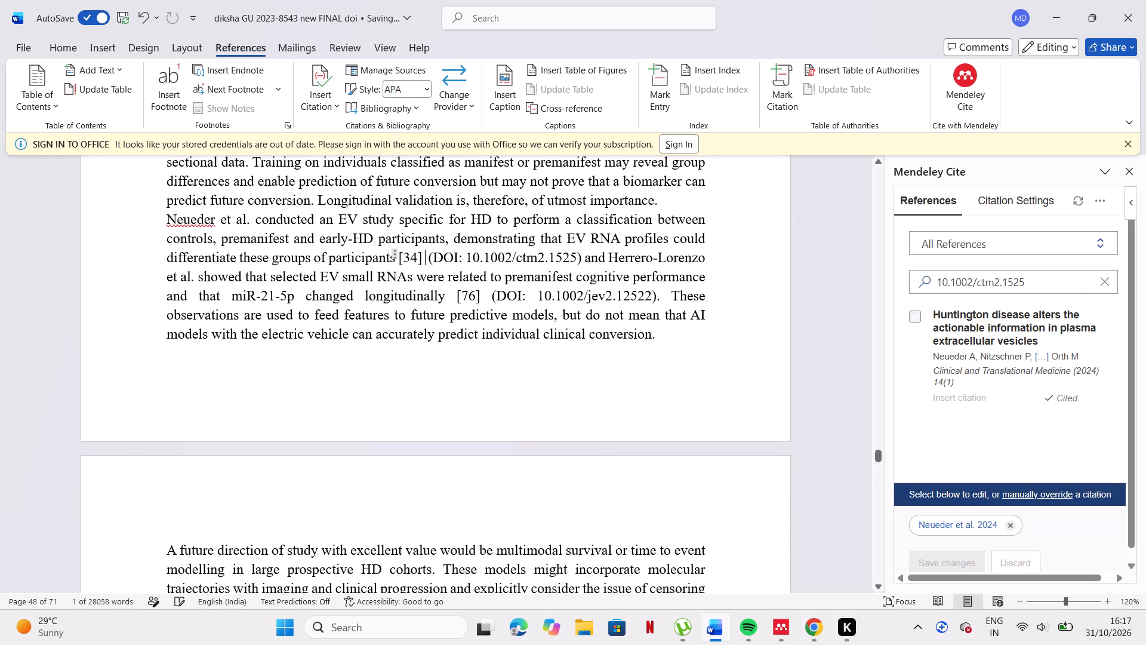
Search the Mendeley references for the DOI 10.1002/jev2.12522, copied from the text after reference [76] in the Neueder et al. paragraph.
drag(537, 299, 655, 305)
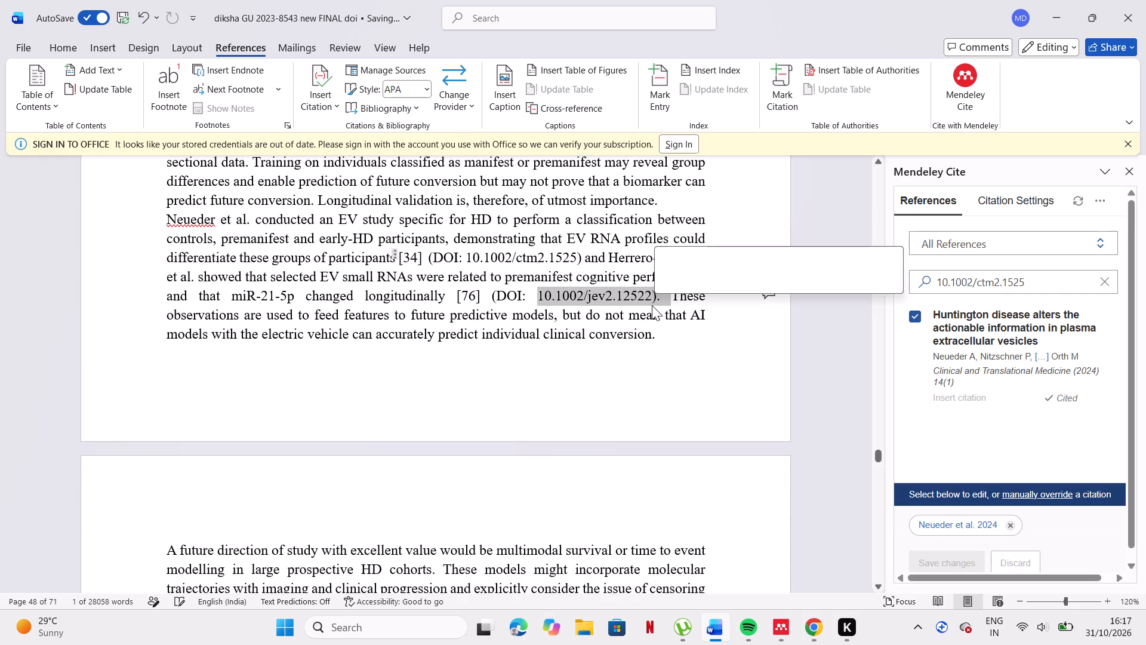
click(590, 362)
drag(540, 293, 640, 296)
key(ctrl+c)
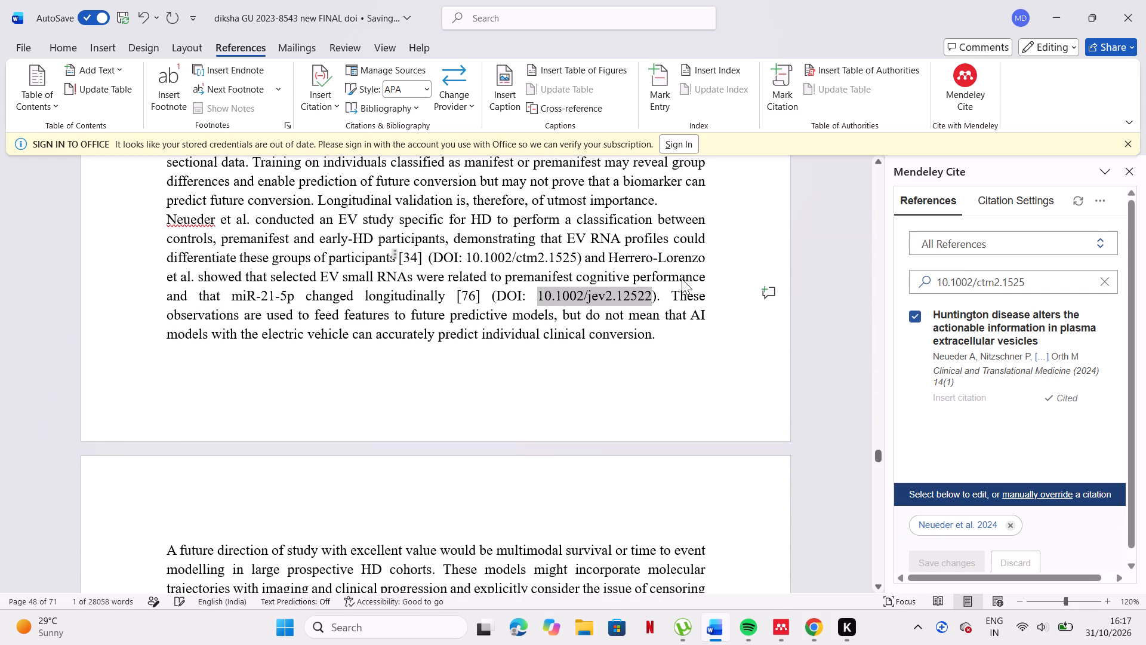
click(1116, 278)
click(1072, 287)
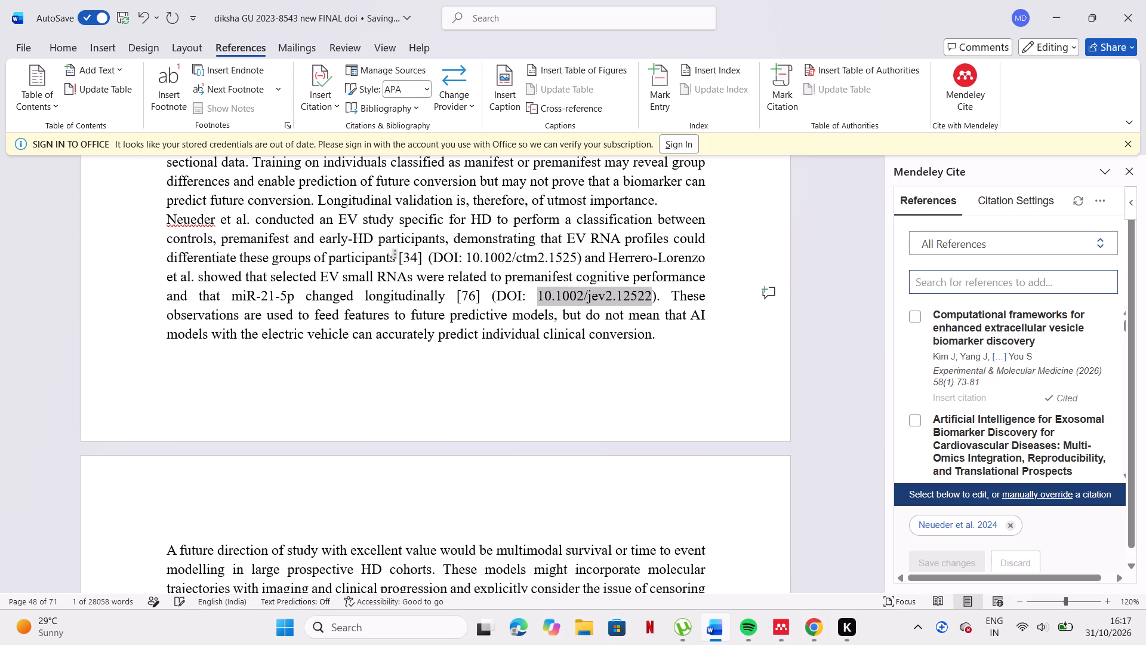
key(ctrl+v)
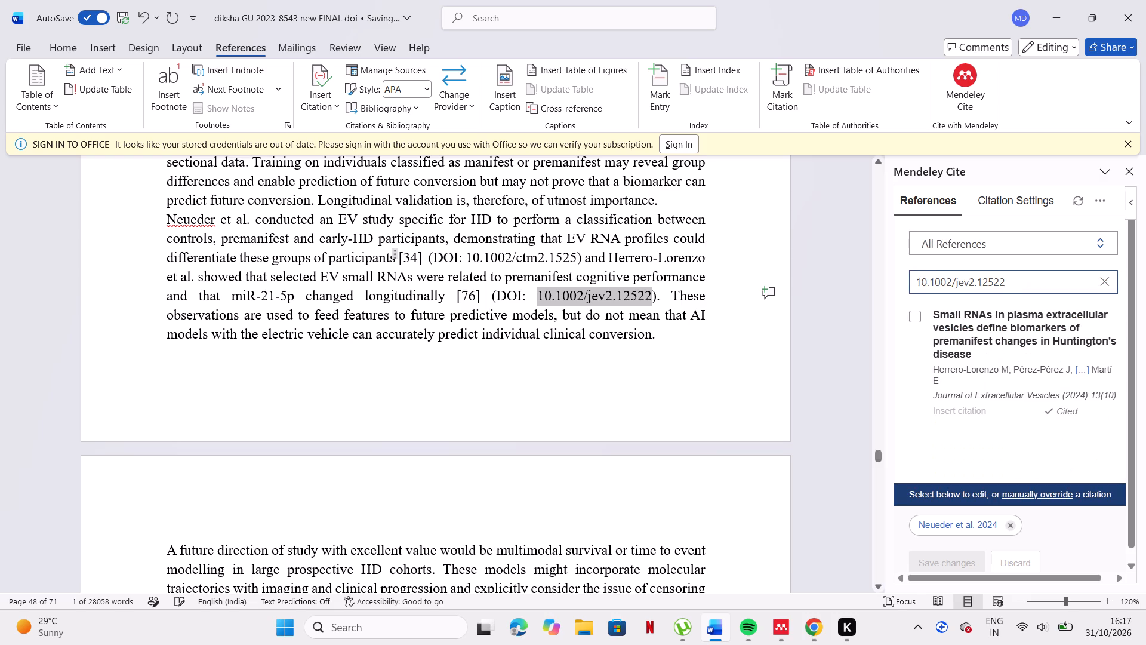
Replace the old number [76] with the Mendeley citation for "Small RNAs in plasma extracellular vesicles define biomarkers of premanifest changes", deselecting Neueder et al. 2024 before inserting.
click(562, 361)
click(479, 295)
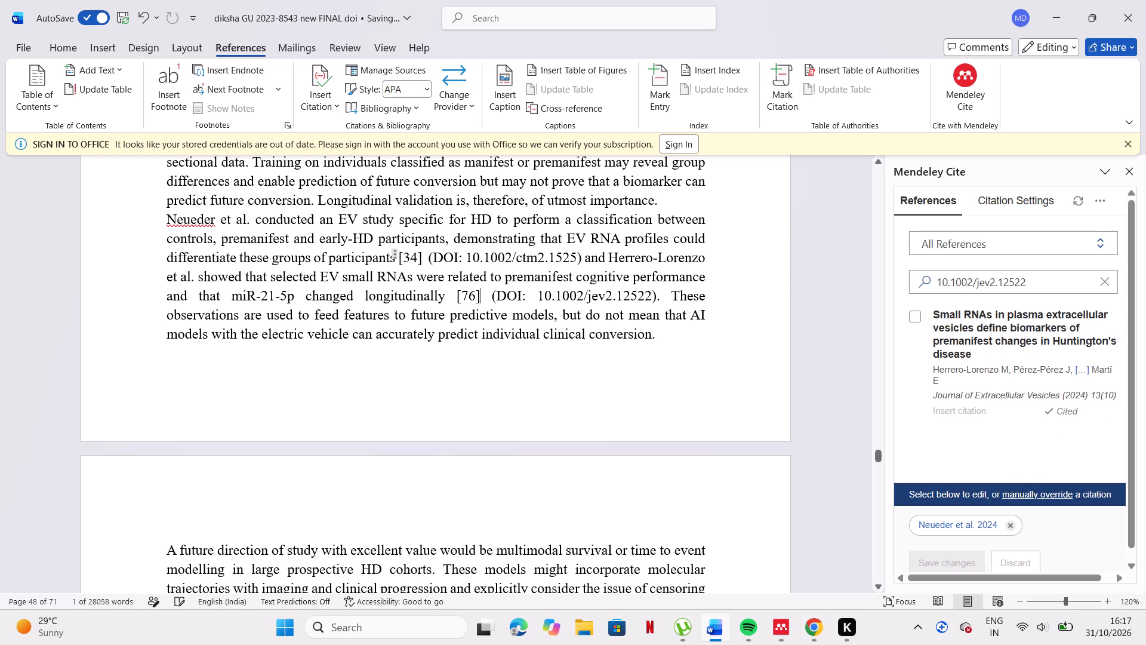
key(BackSpace)
key(BackSpace)
key(BackSpace)
key(BackSpace)
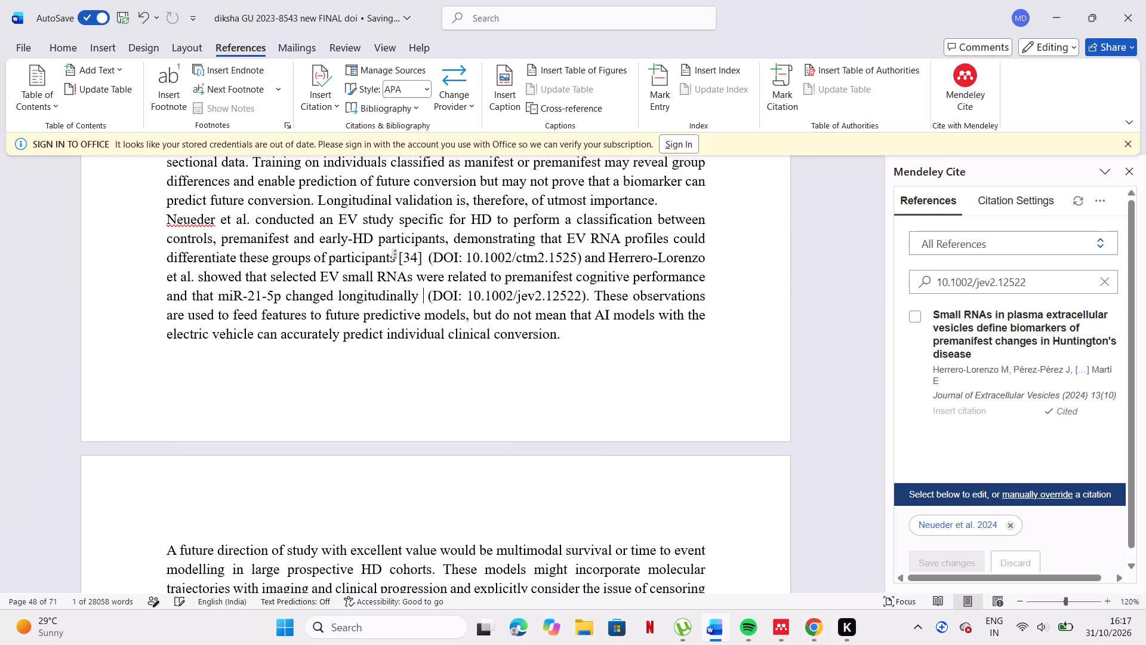
click(1004, 525)
click(810, 483)
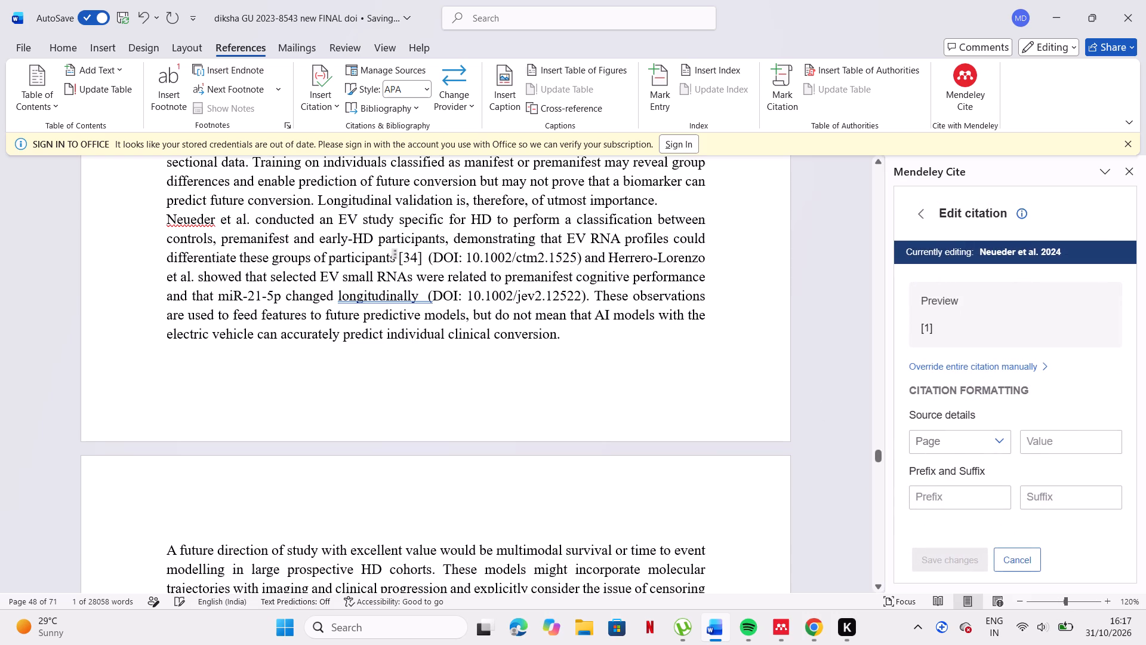
click(925, 214)
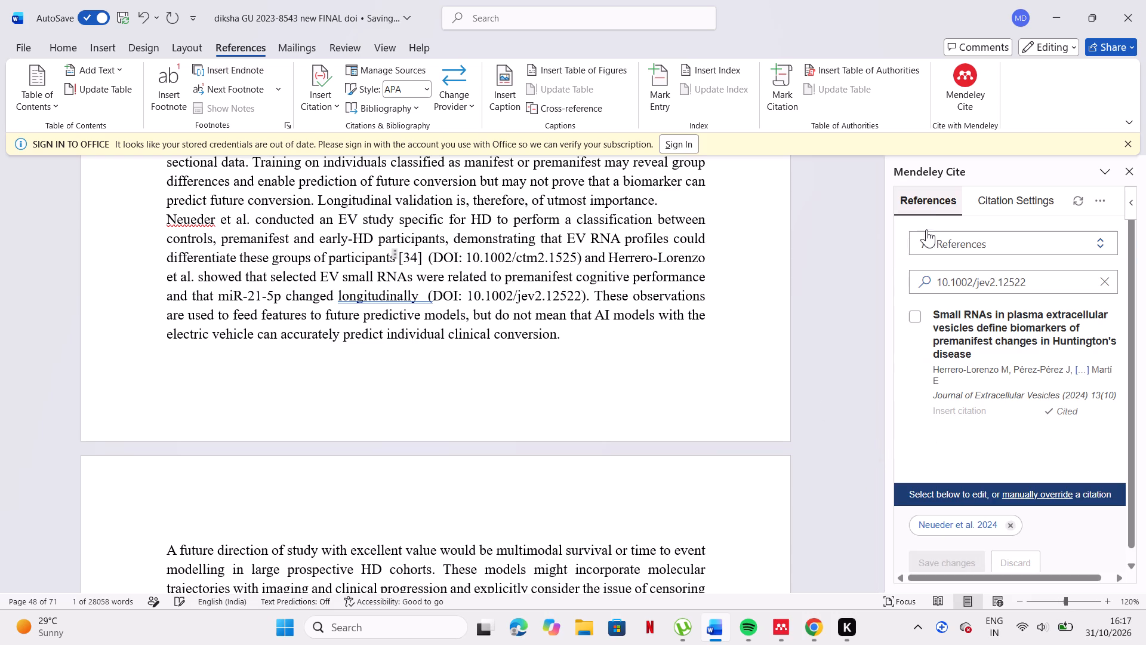
click(1011, 524)
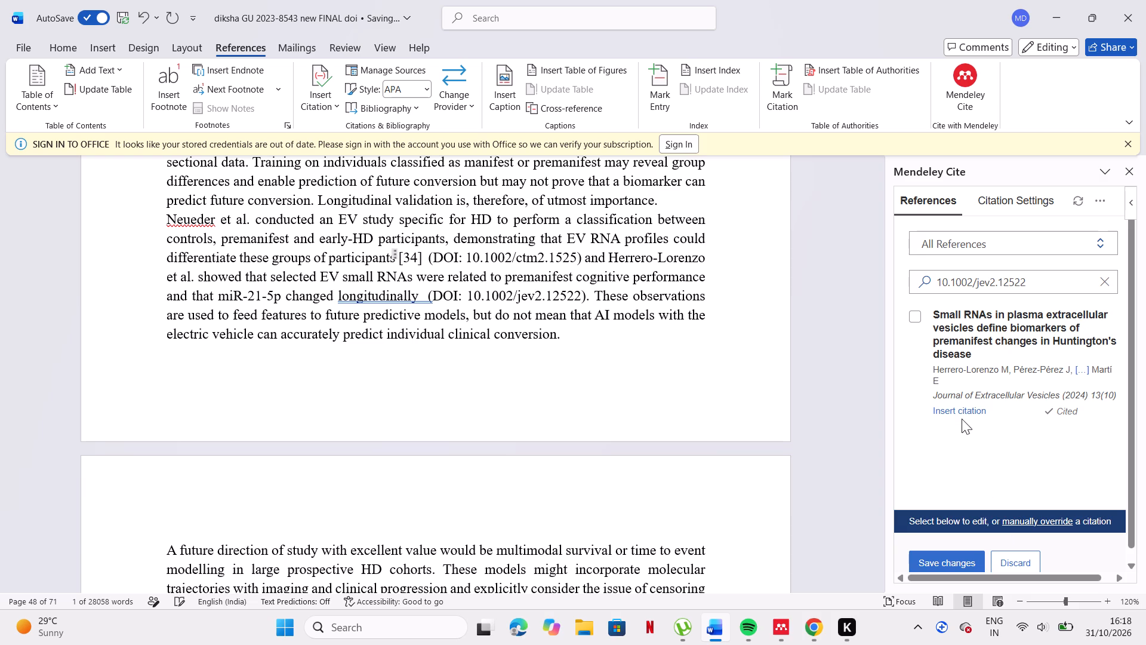
click(425, 298)
click(411, 365)
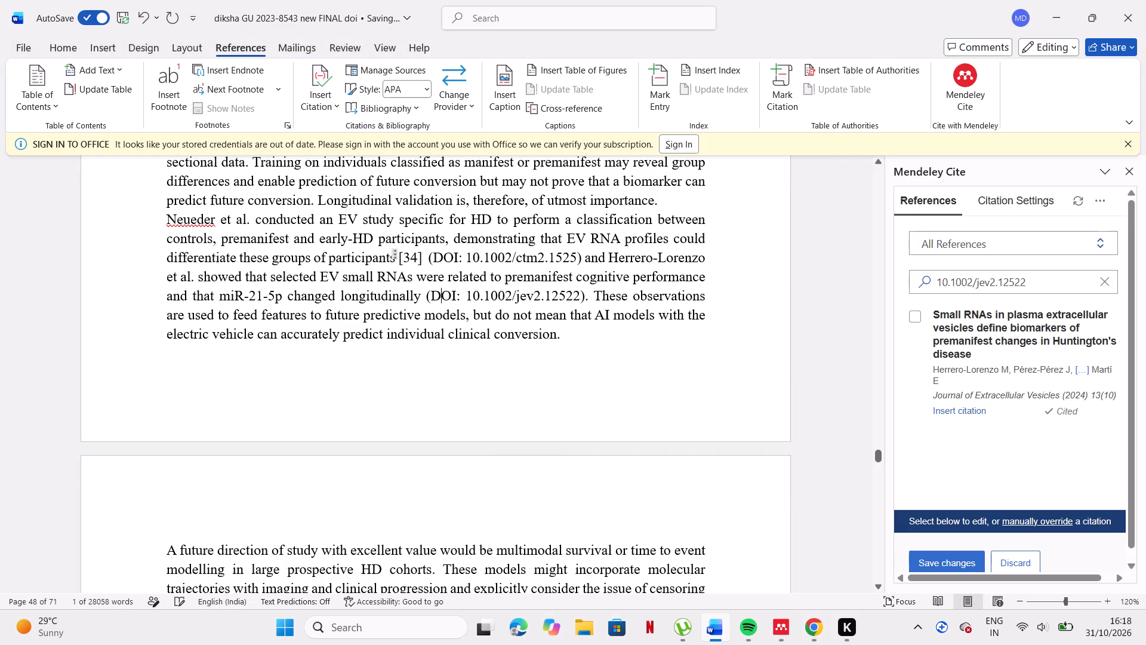
click(423, 293)
click(944, 407)
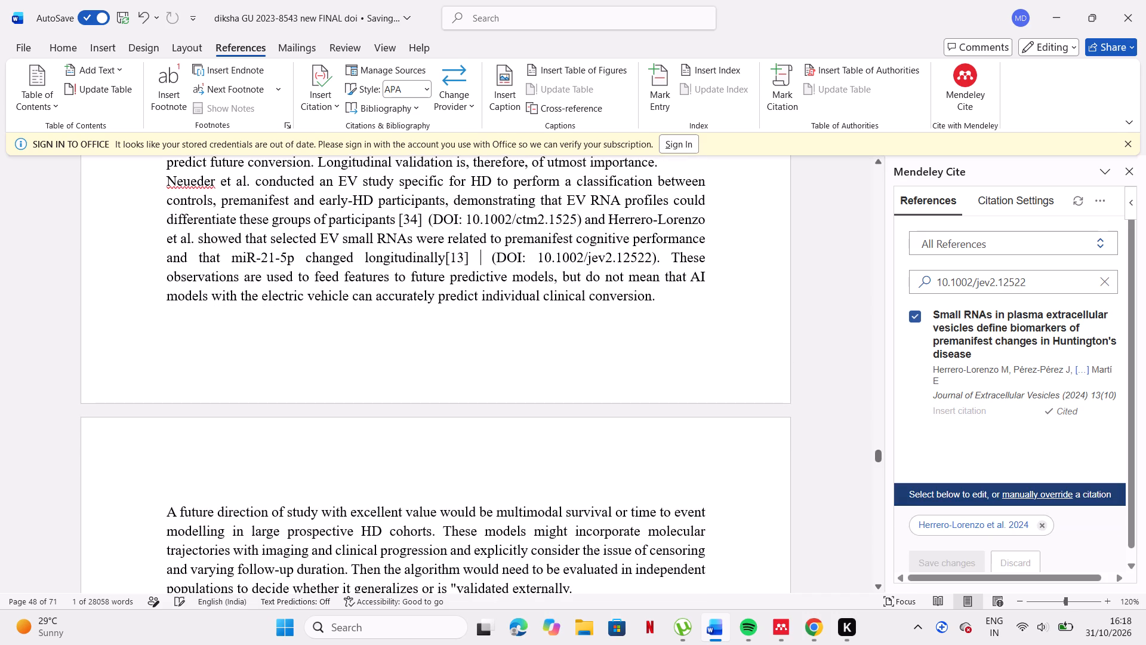
Bold the citation after "differentiate these groups of participants" together with its DOI 10.1002/ctm2.1525.
drag(395, 216, 580, 216)
double_click(580, 216)
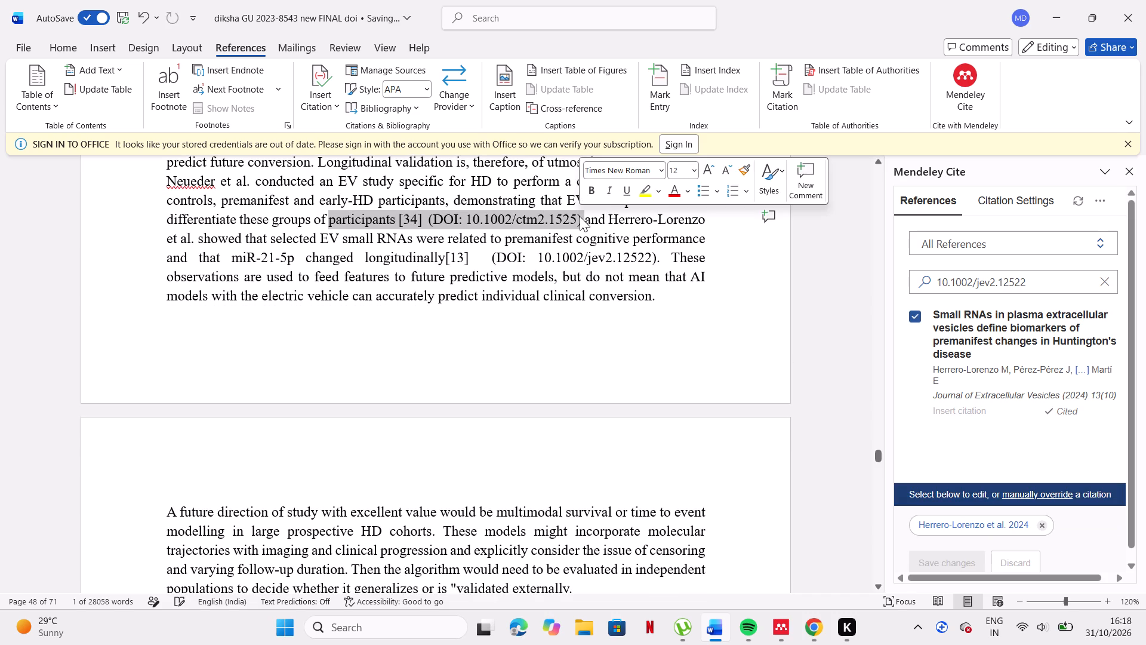
drag(580, 216, 428, 215)
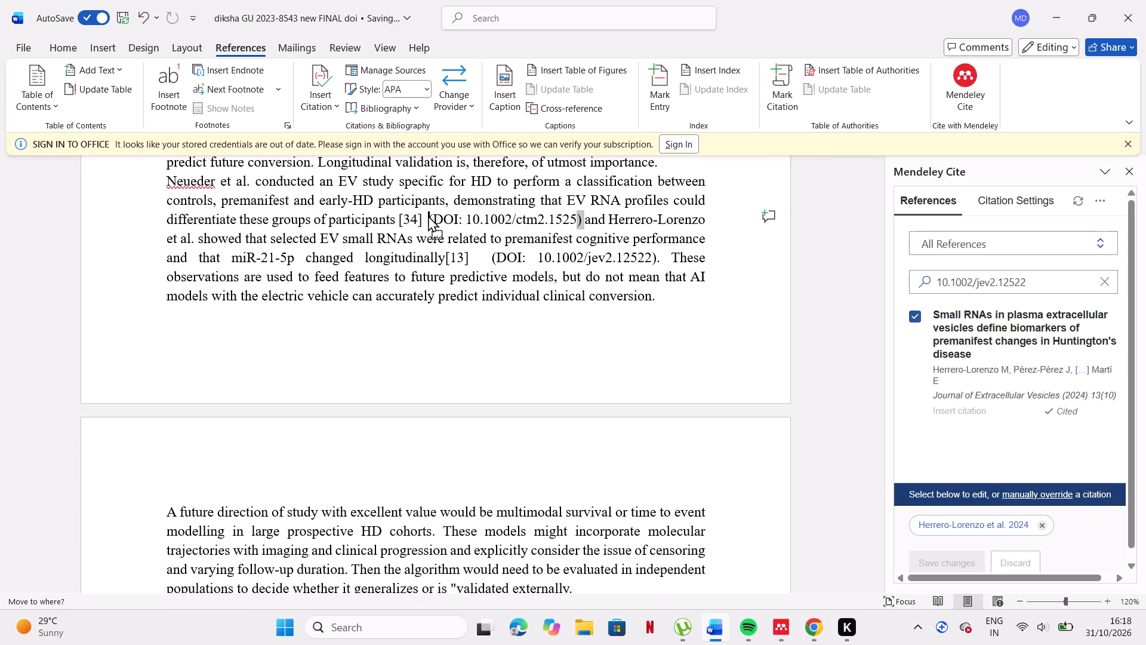
drag(428, 215, 584, 222)
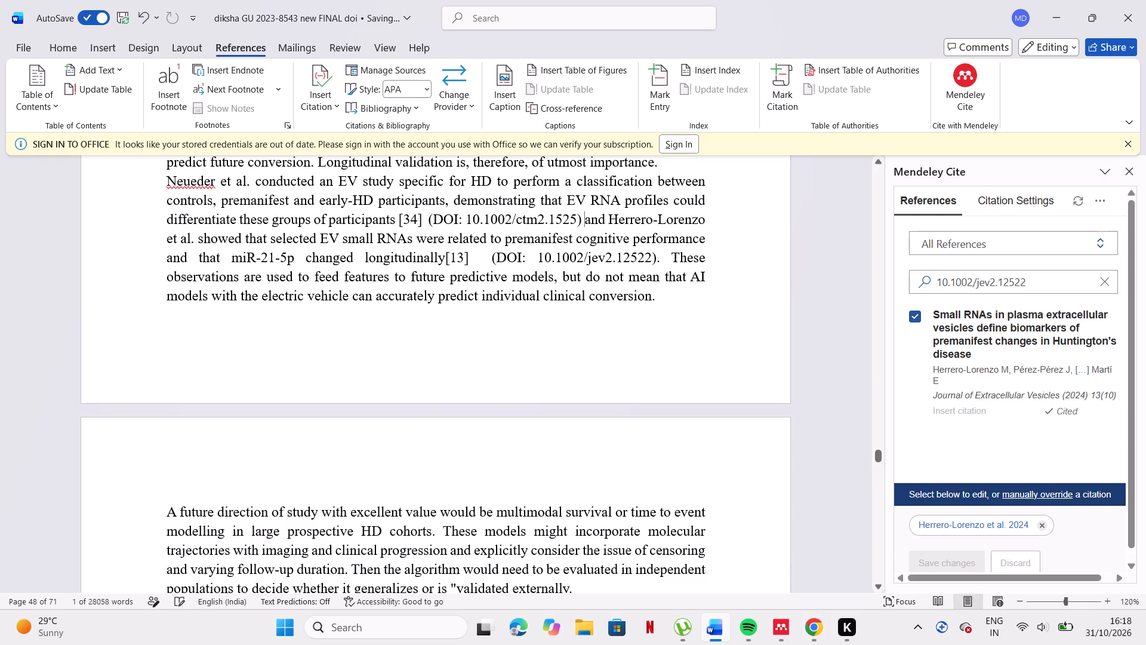
drag(582, 219, 410, 221)
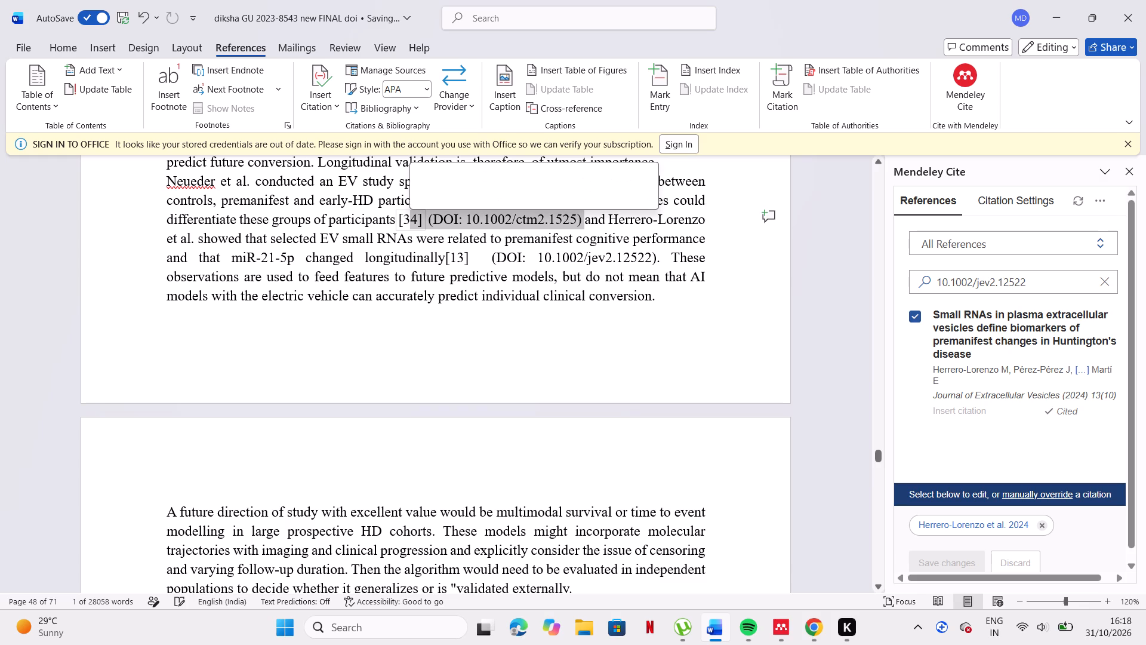
drag(397, 219, 420, 217)
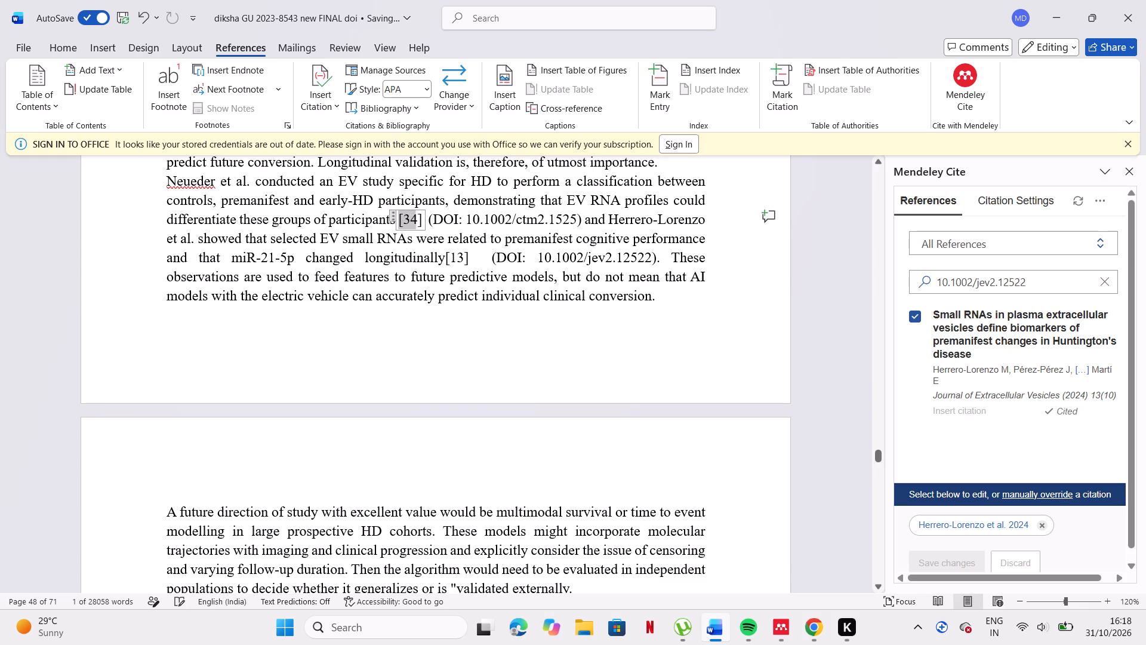
drag(420, 217, 578, 216)
click(591, 196)
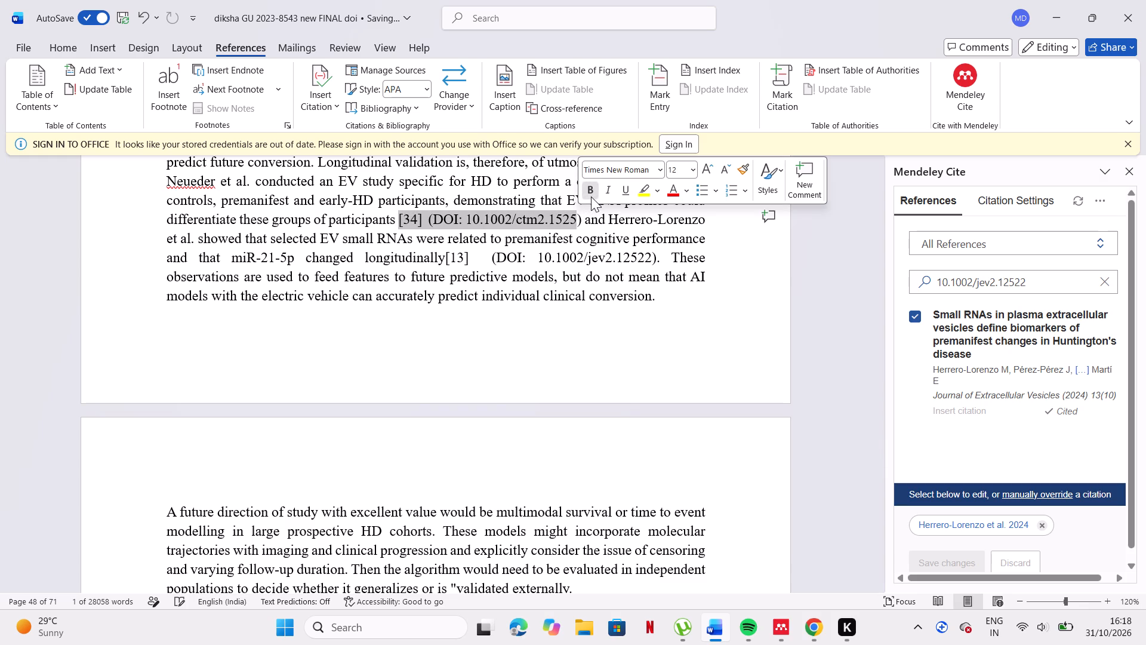
Add a space between "longitudinally" and its citation, and bold the citation together with its DOI 10.1002/jev2.12522.
drag(540, 261, 662, 267)
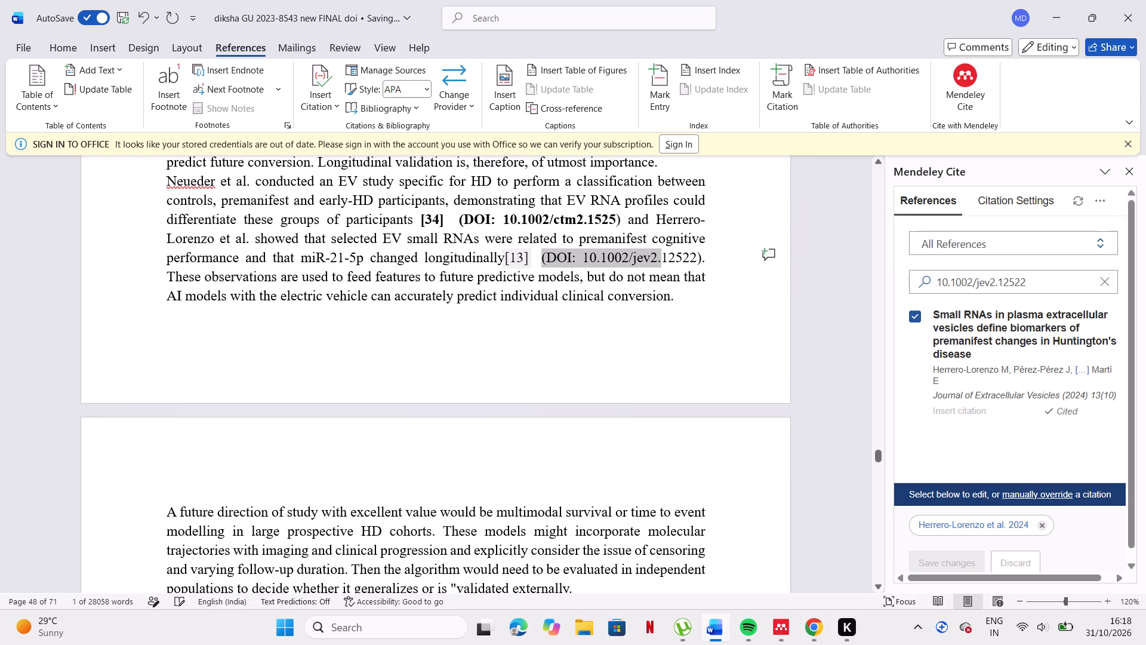
click(504, 259)
key(space)
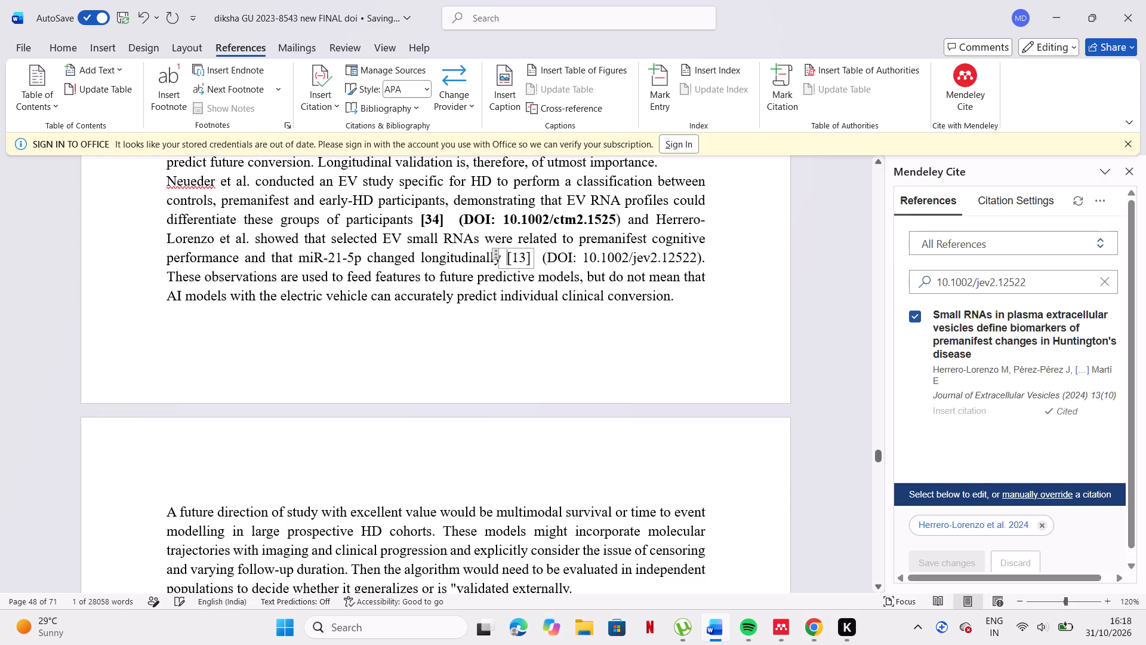
drag(504, 256, 699, 256)
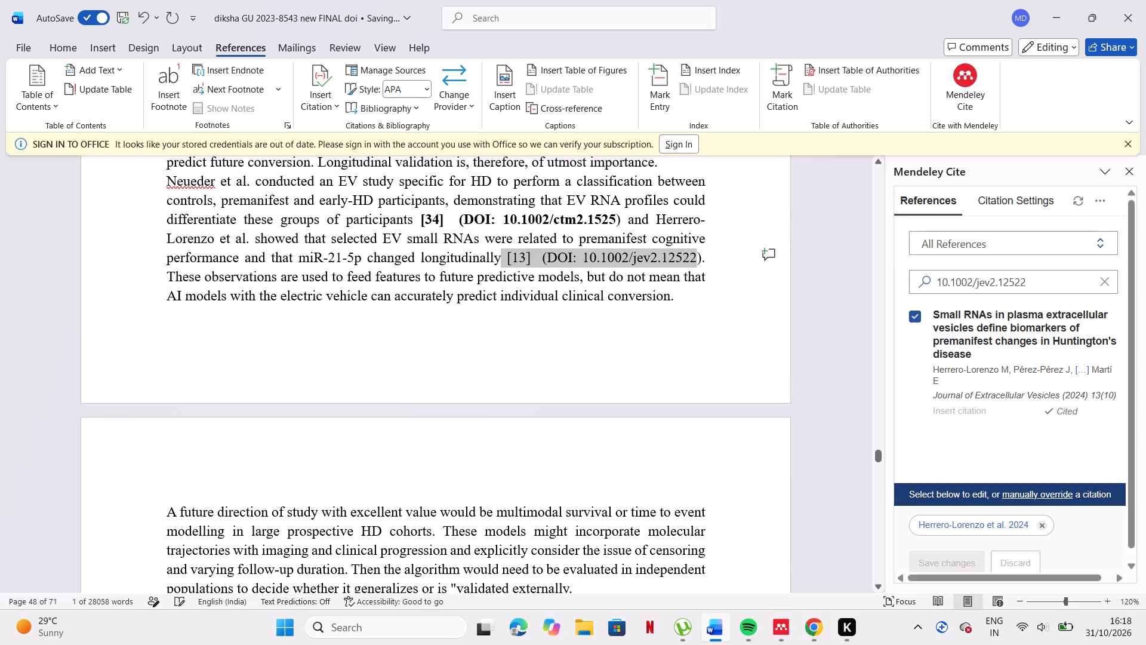
drag(699, 256, 702, 256)
click(710, 229)
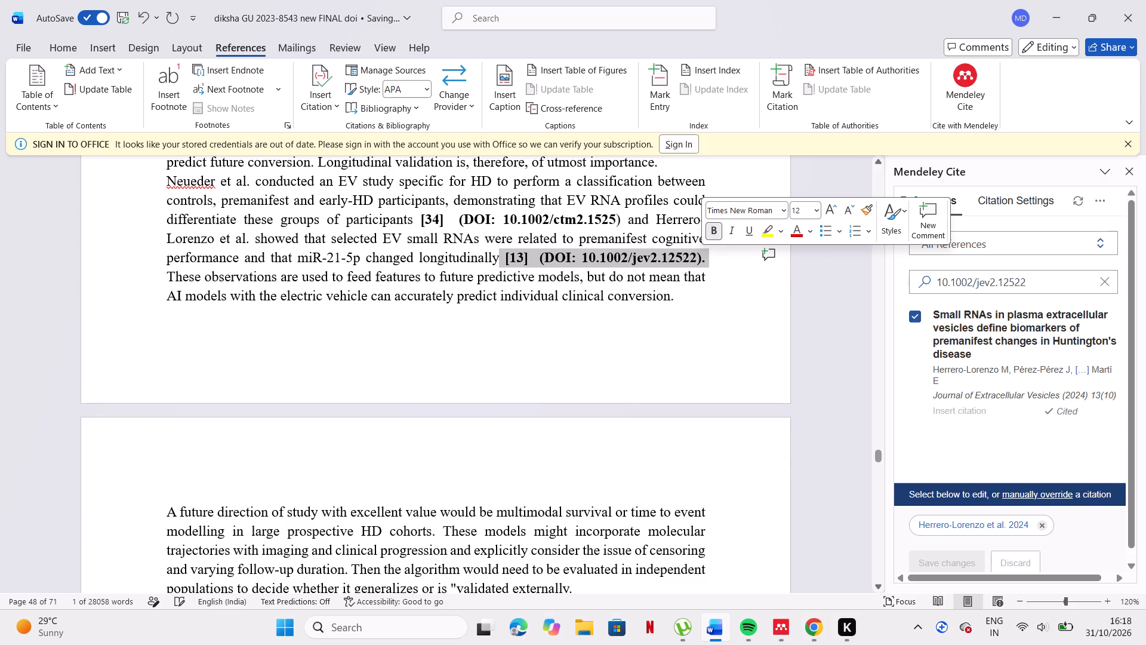
click(717, 284)
Increase the font size of the heading "8.4 Digital Biomarker Platforms" by one step, leaving it unbolded.
scroll(717, 284, down, 2)
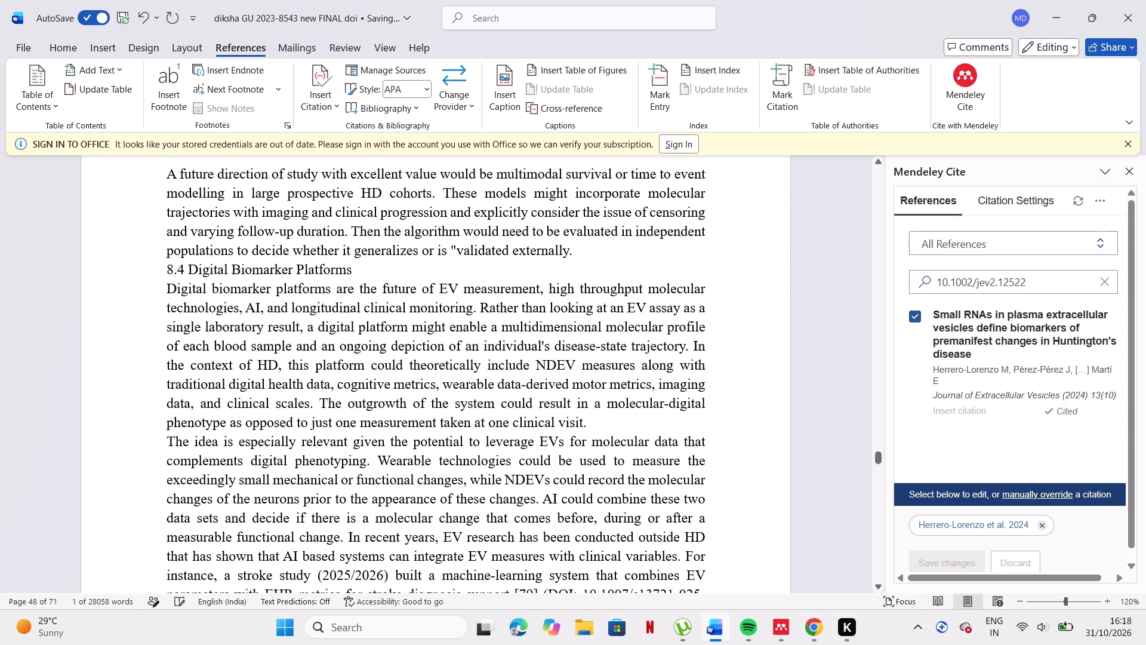
drag(372, 266, 161, 264)
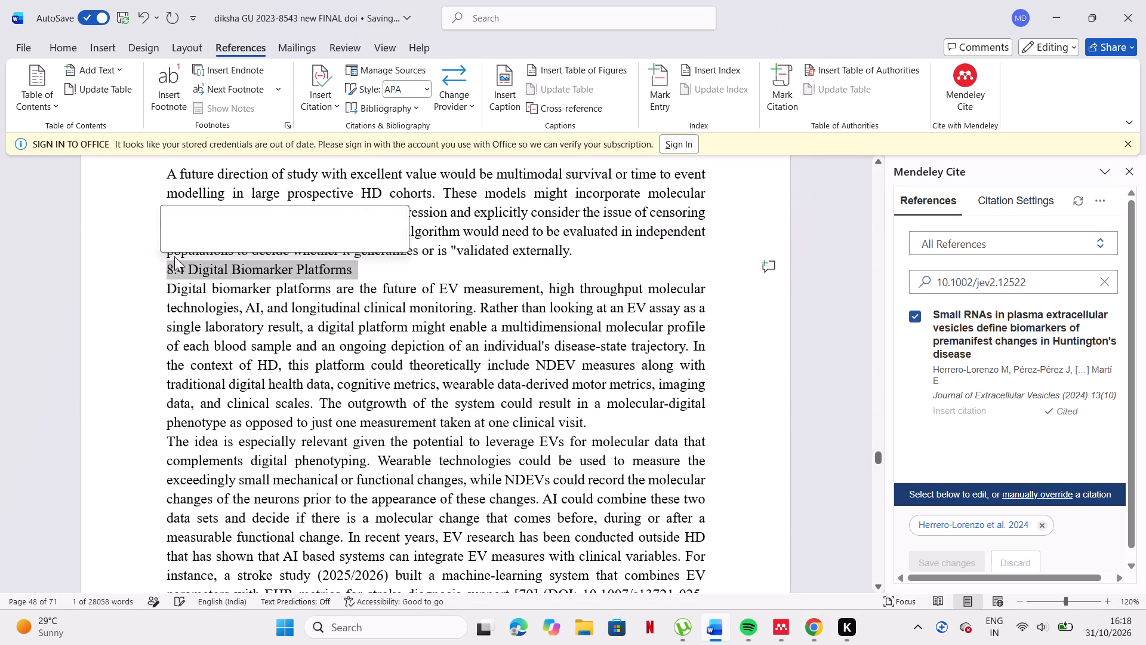
click(175, 239)
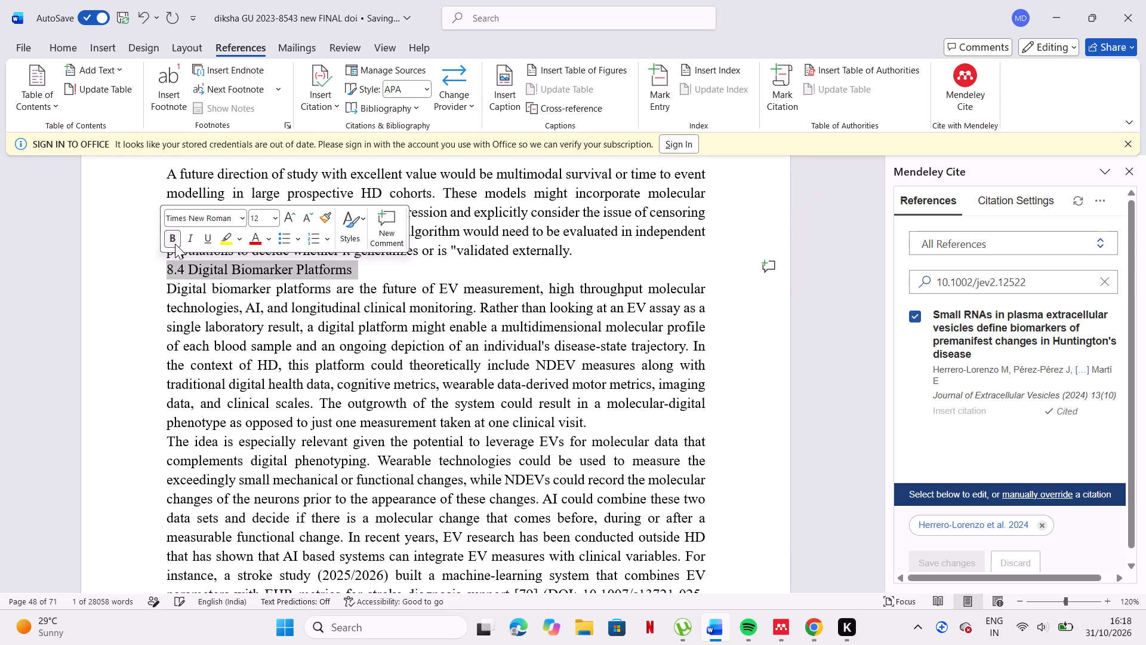
click(172, 242)
click(286, 224)
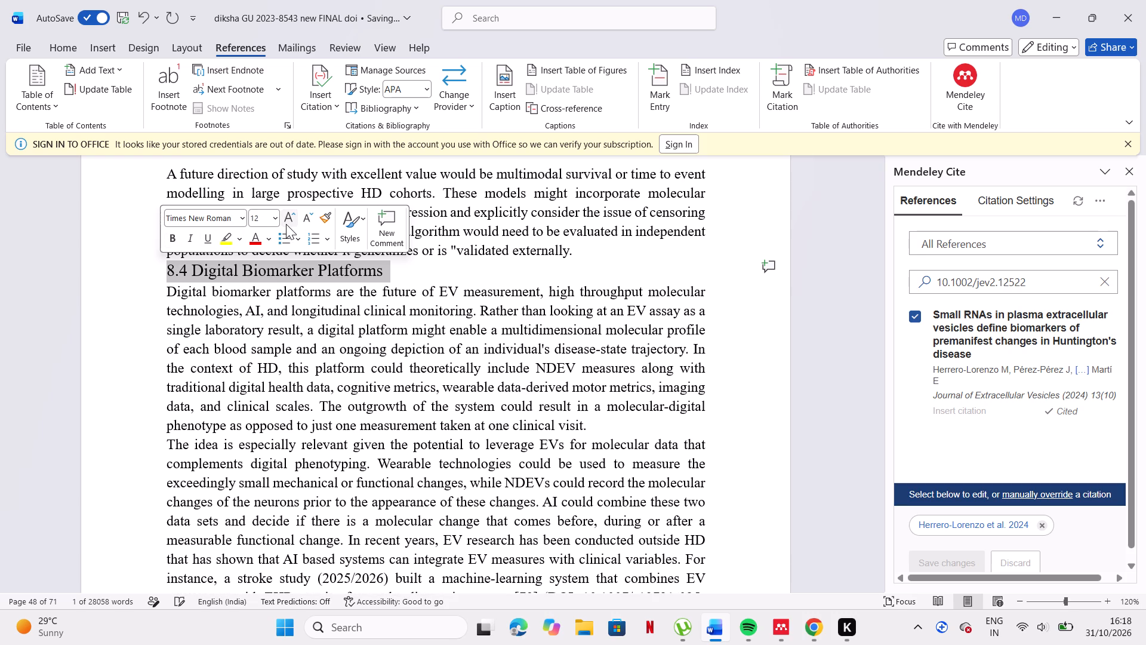
click(317, 331)
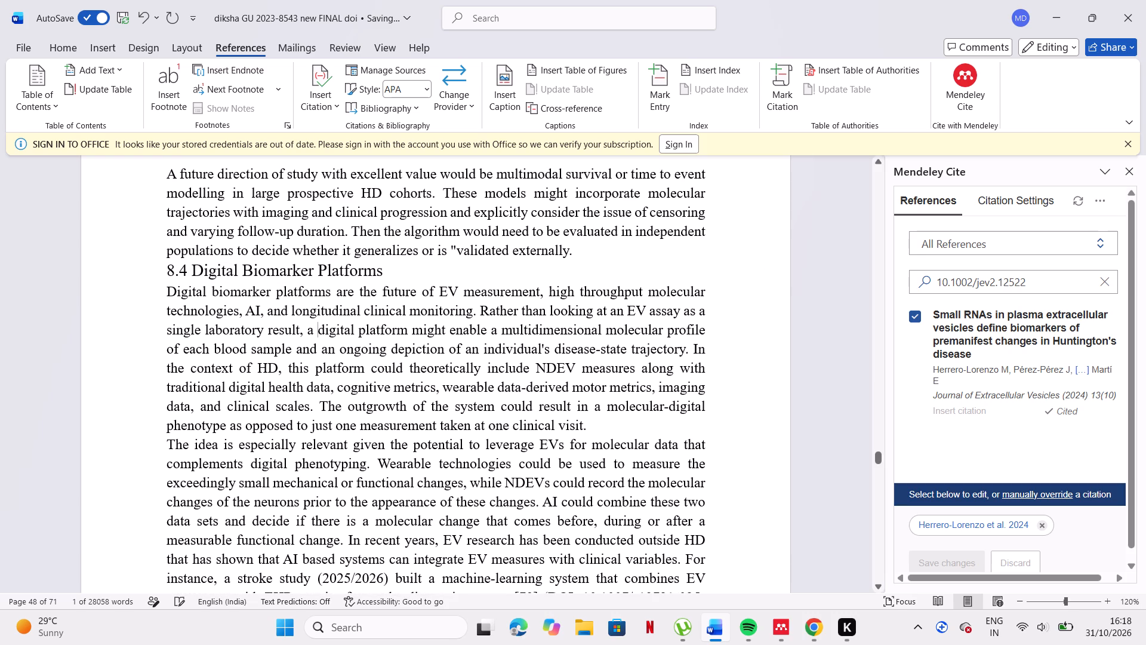
scroll(440, 487, down, 2)
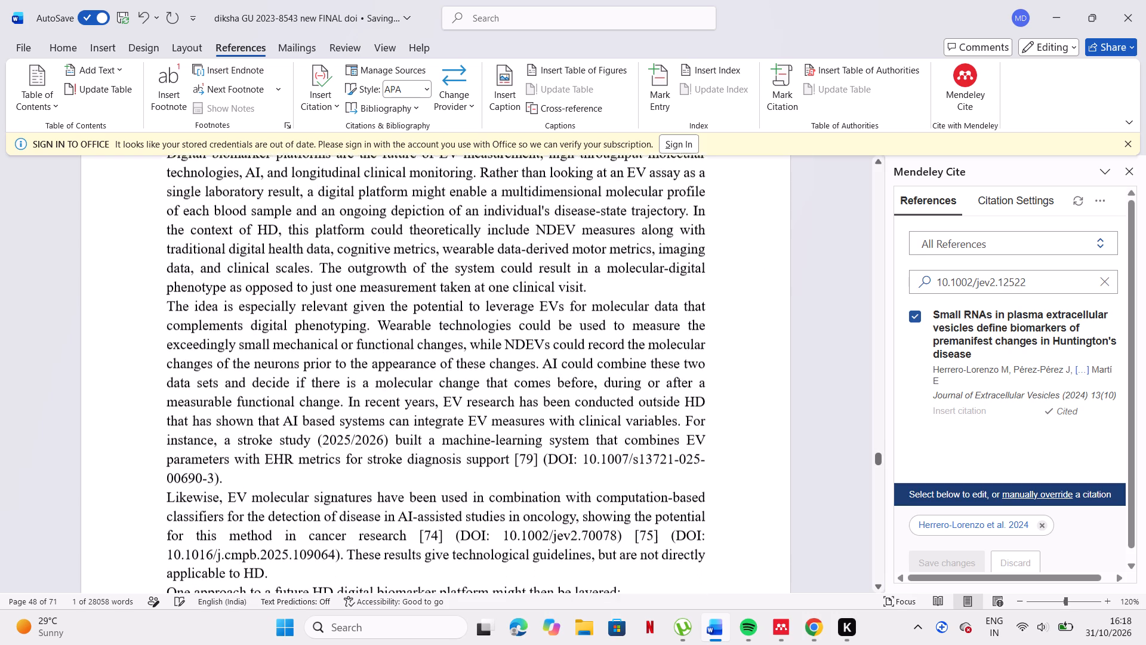
scroll(440, 487, down, 1)
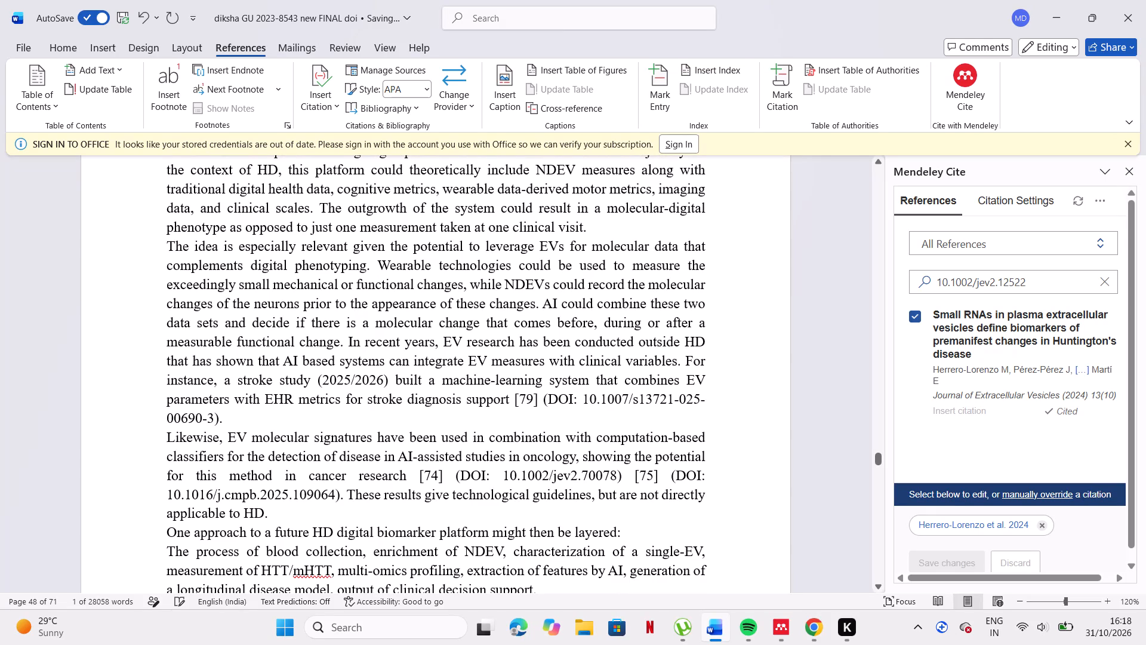
drag(547, 399, 242, 416)
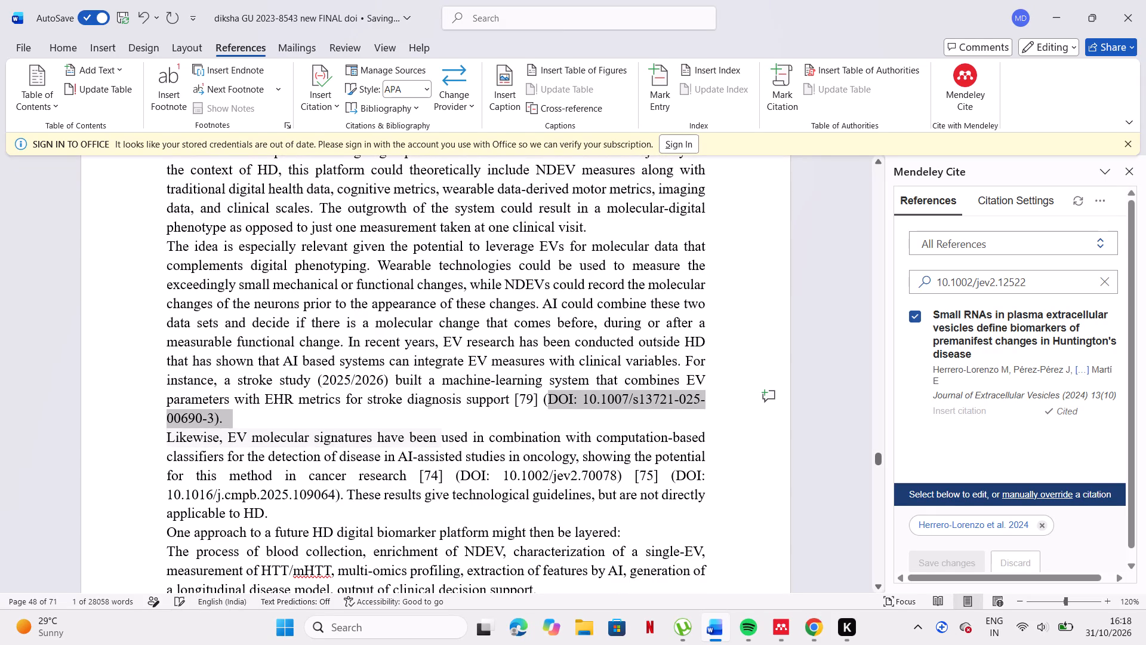
drag(242, 416, 212, 413)
key(ctrl+c)
click(1110, 281)
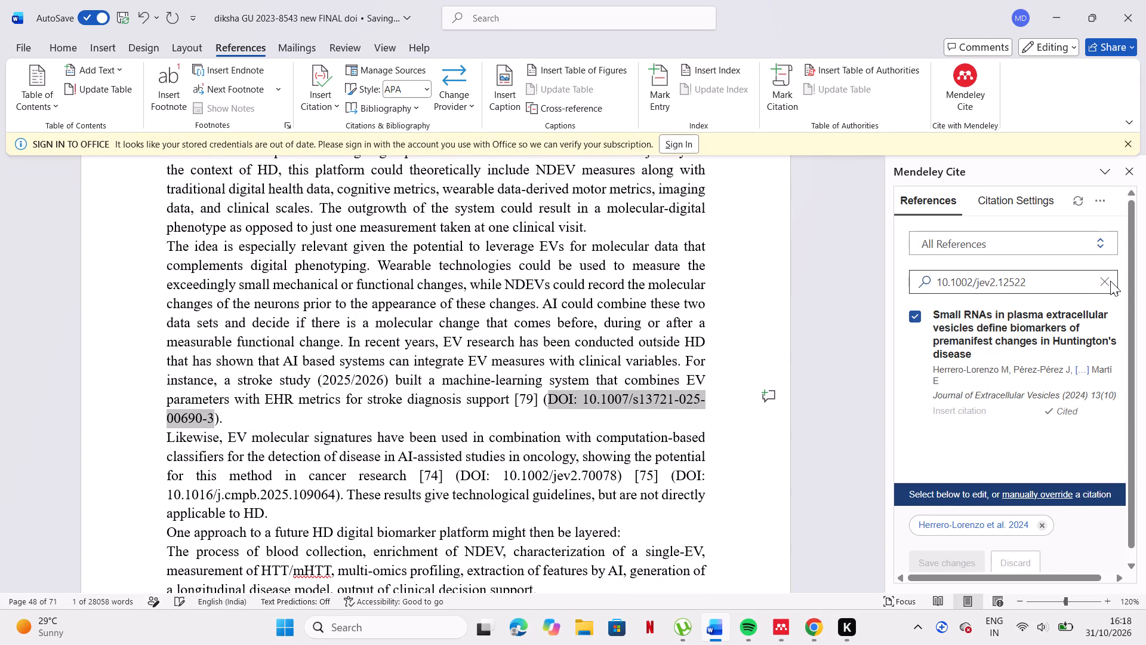
click(1106, 282)
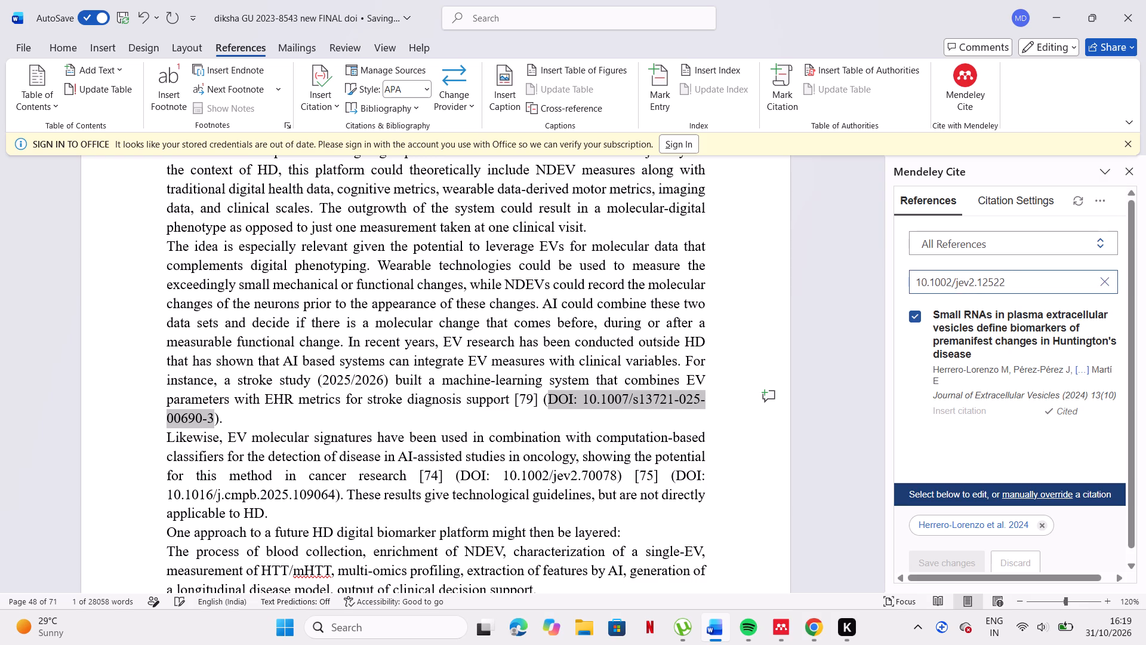
click(1012, 280)
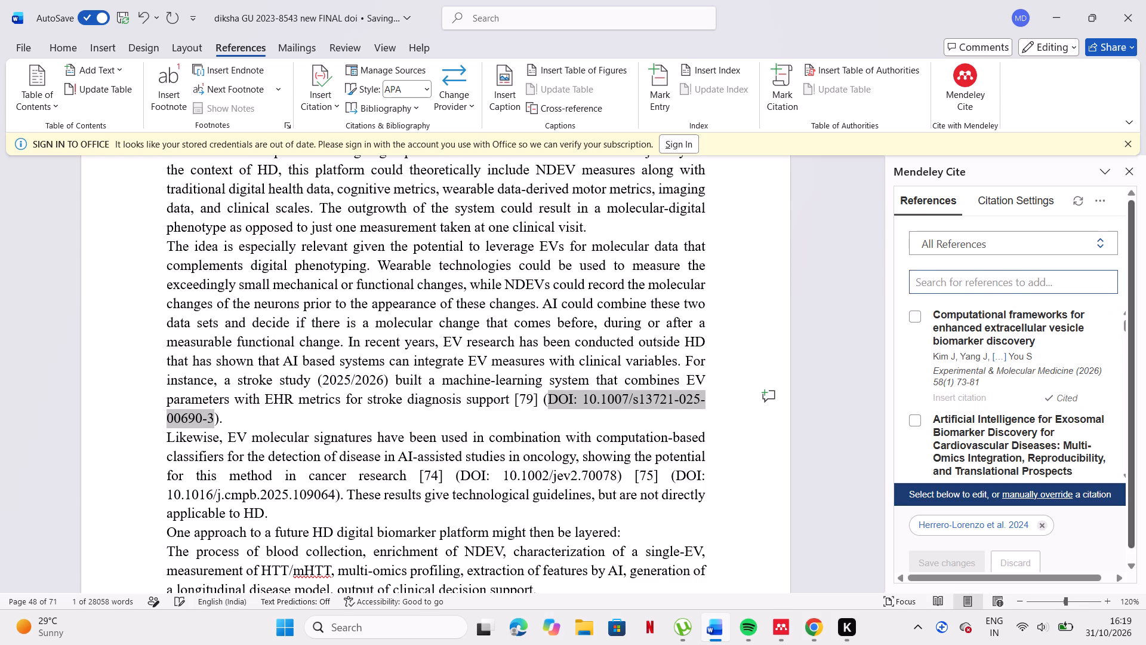
key(ctrl+v)
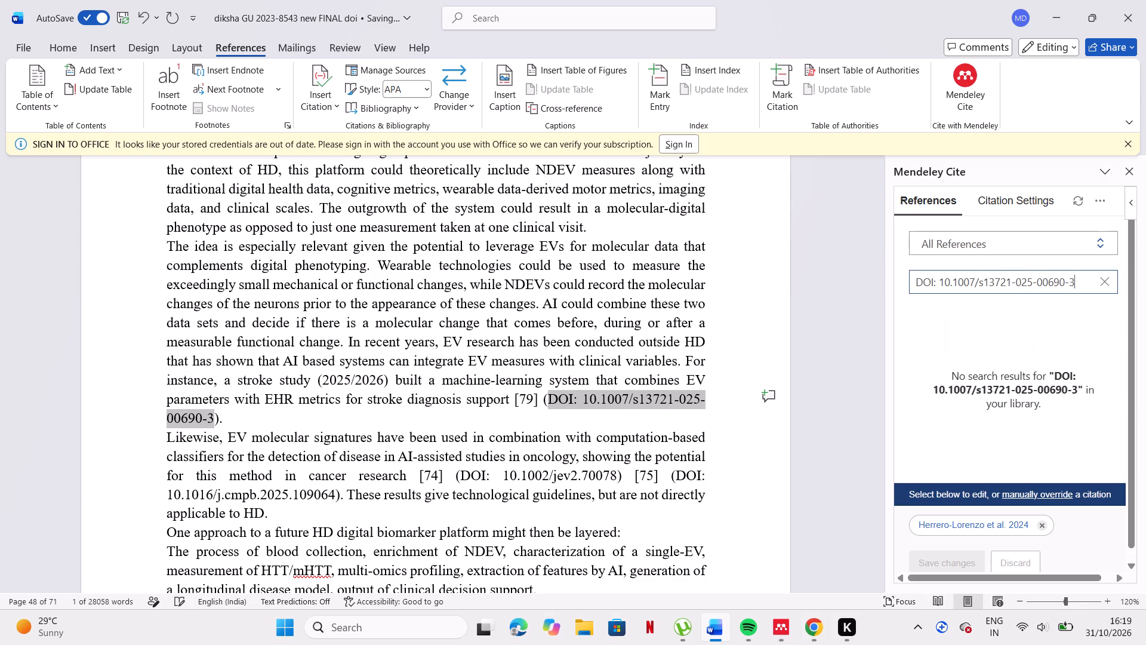
click(941, 281)
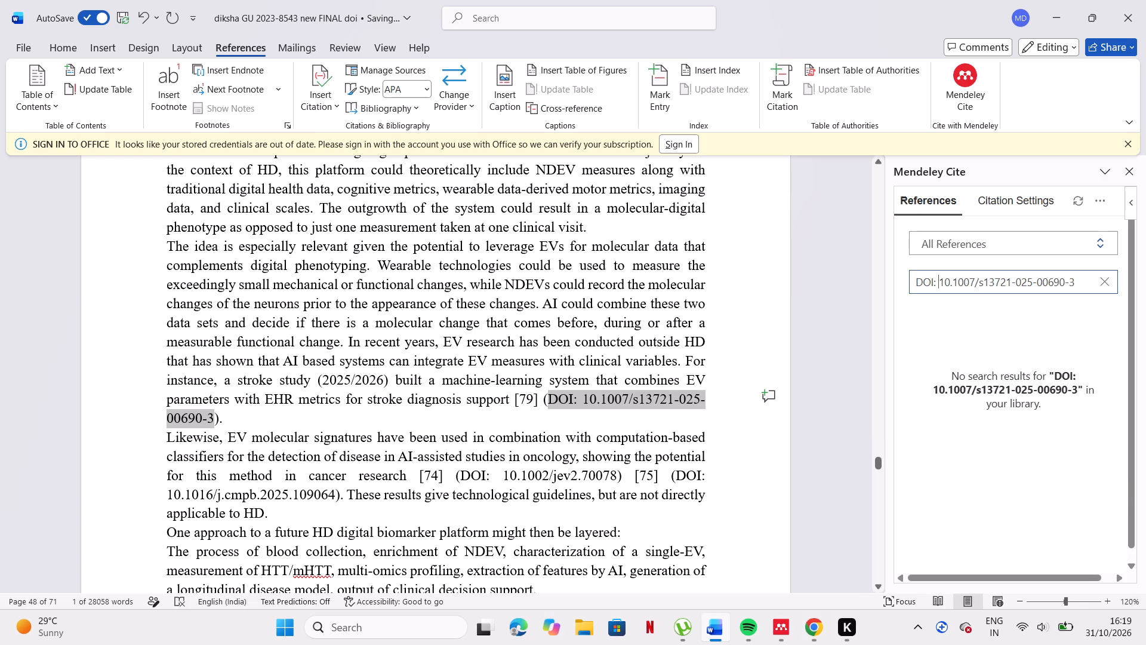
click(945, 281)
key(BackSpace)
key(BackSpace)
key(BackSpace)
key(BackSpace)
key(BackSpace)
key(BackSpace)
key(BackSpace)
key(BackSpace)
key(BackSpace)
key(BackSpace)
key(BackSpace)
key(BackSpace)
key(BackSpace)
key(BackSpace)
key(BackSpace)
key(1)
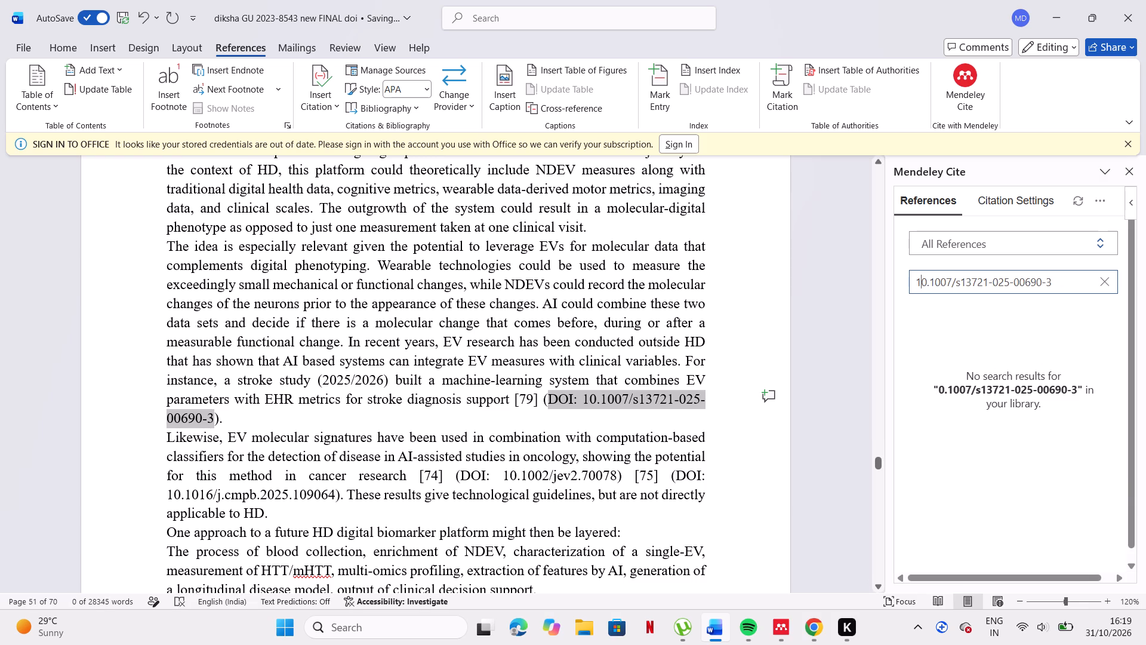
click(945, 281)
click(1070, 278)
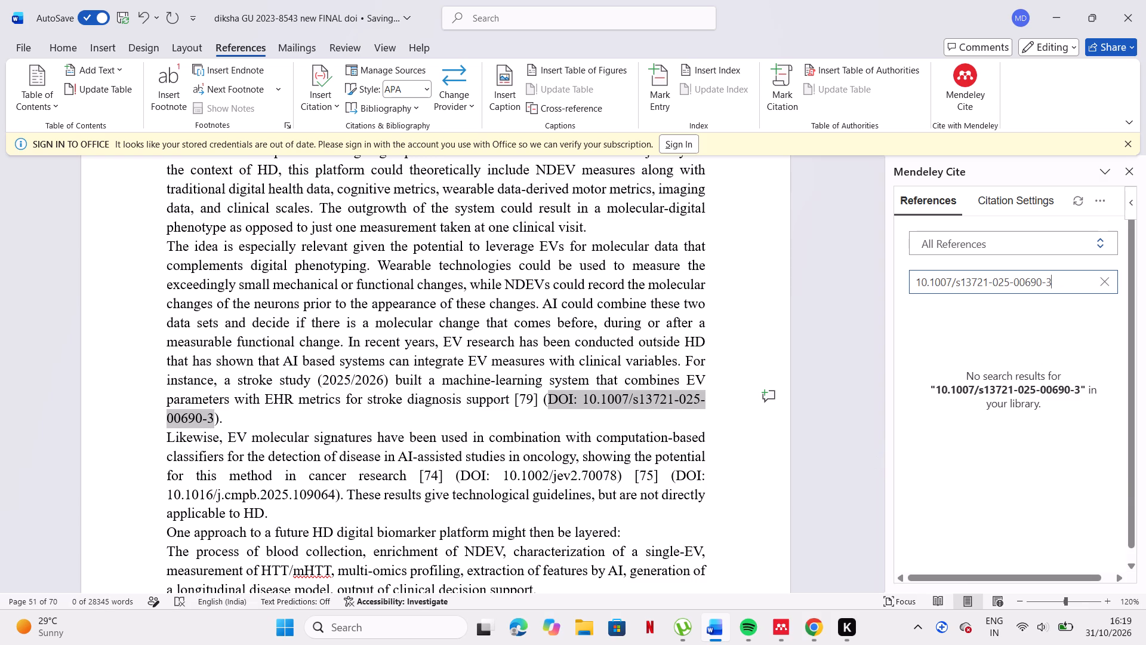
click(1070, 278)
key(Return)
click(771, 644)
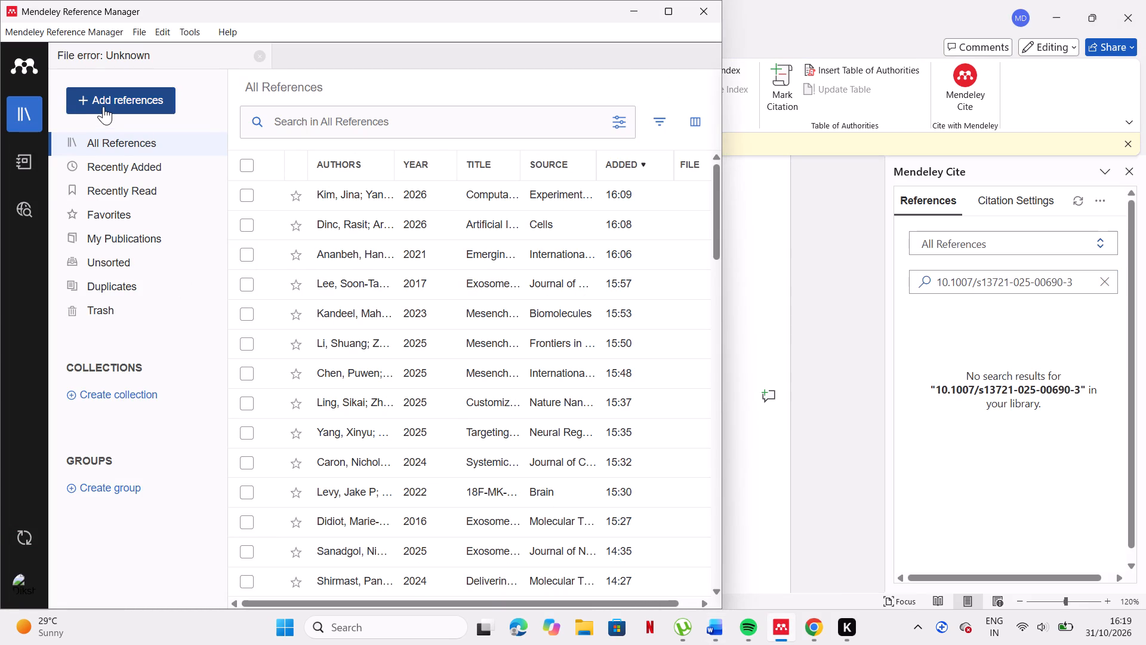
click(104, 105)
click(121, 314)
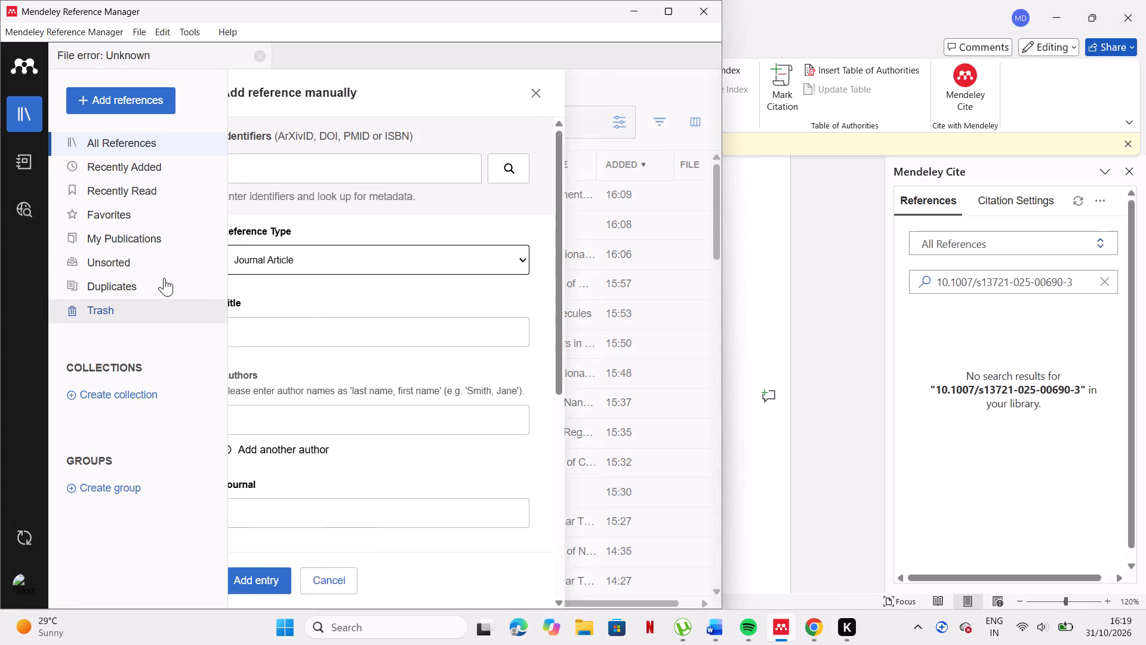
click(309, 177)
key(ctrl+v)
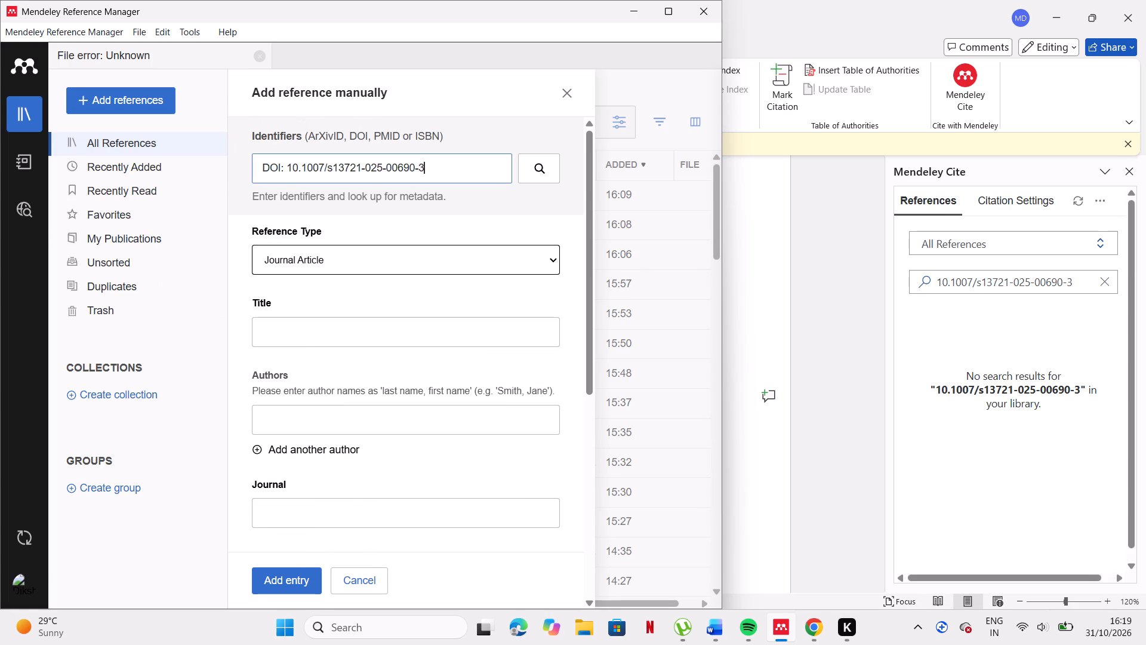
click(289, 166)
key(BackSpace)
key(BackSpace)
key(BackSpace)
key(BackSpace)
key(BackSpace)
key(BackSpace)
key(BackSpace)
key(BackSpace)
key(BackSpace)
key(BackSpace)
key(BackSpace)
key(BackSpace)
key(BackSpace)
key(BackSpace)
key(BackSpace)
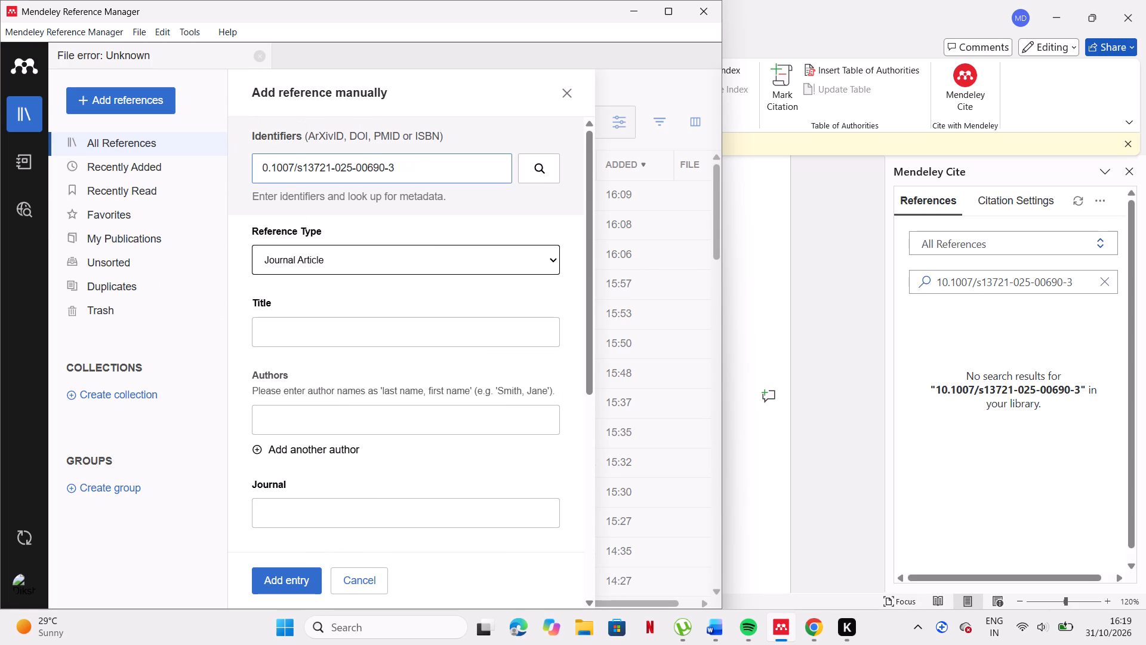
key(1)
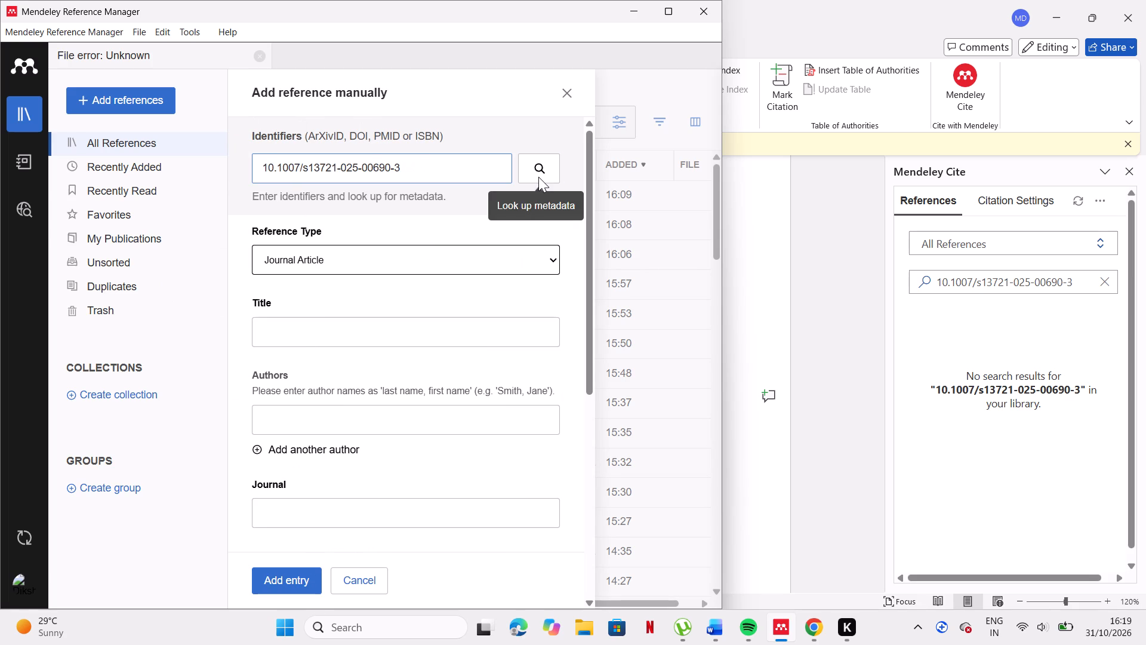
click(538, 177)
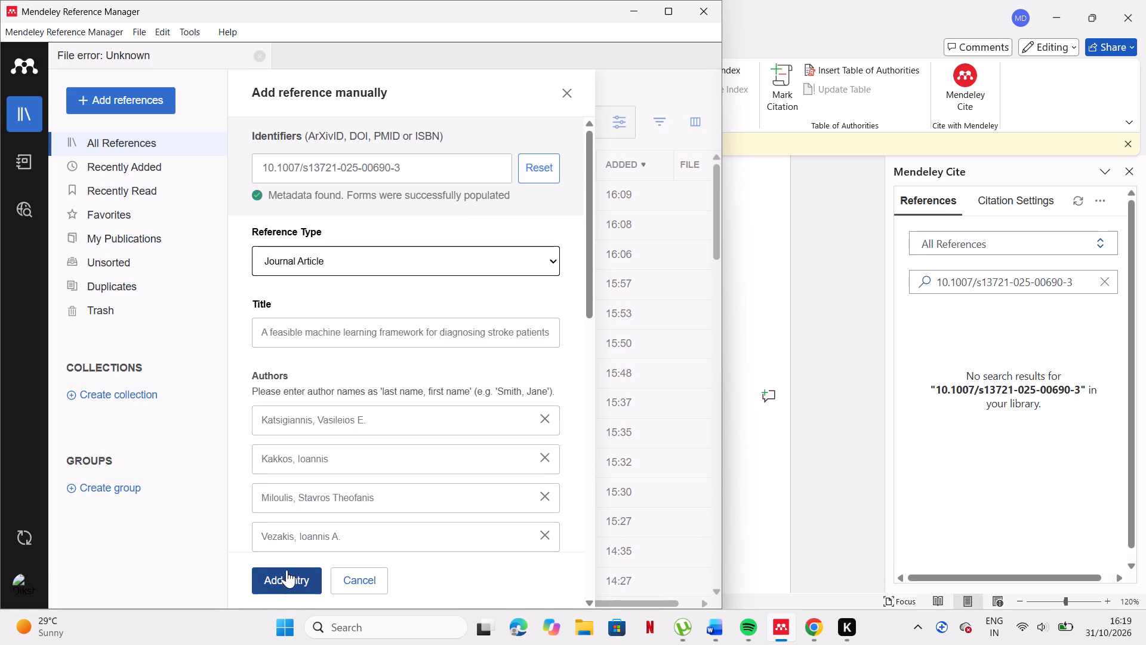
click(287, 569)
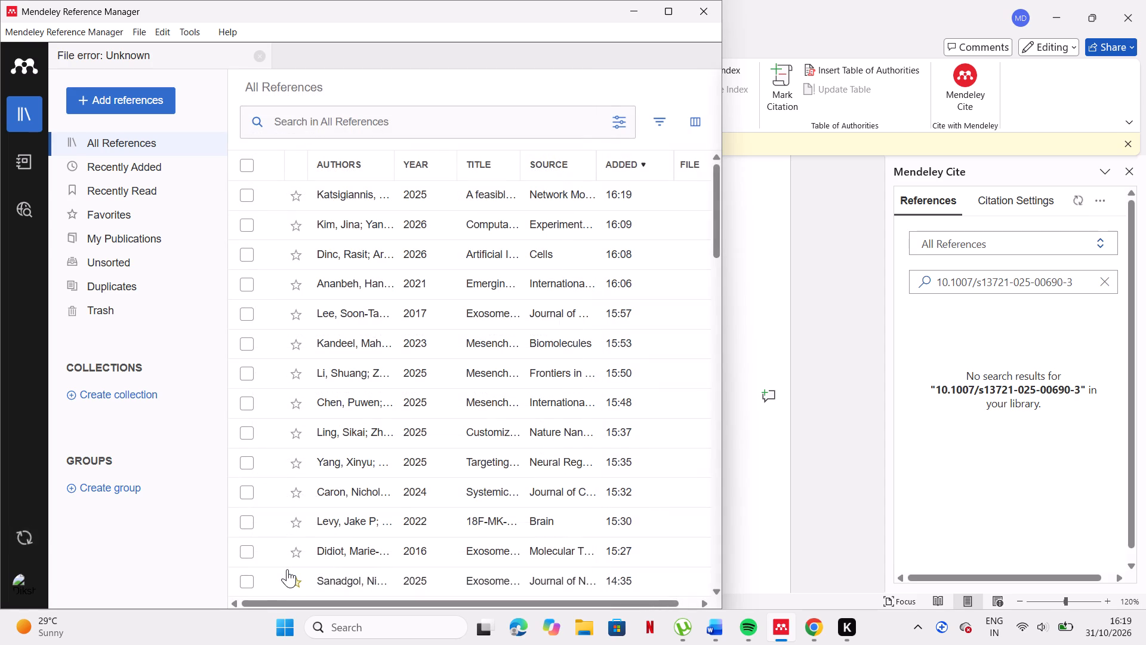
Back in Word, replace the old number [79] in the stroke study sentence with the Mendeley citation of the stroke machine-learning framework paper.
click(793, 454)
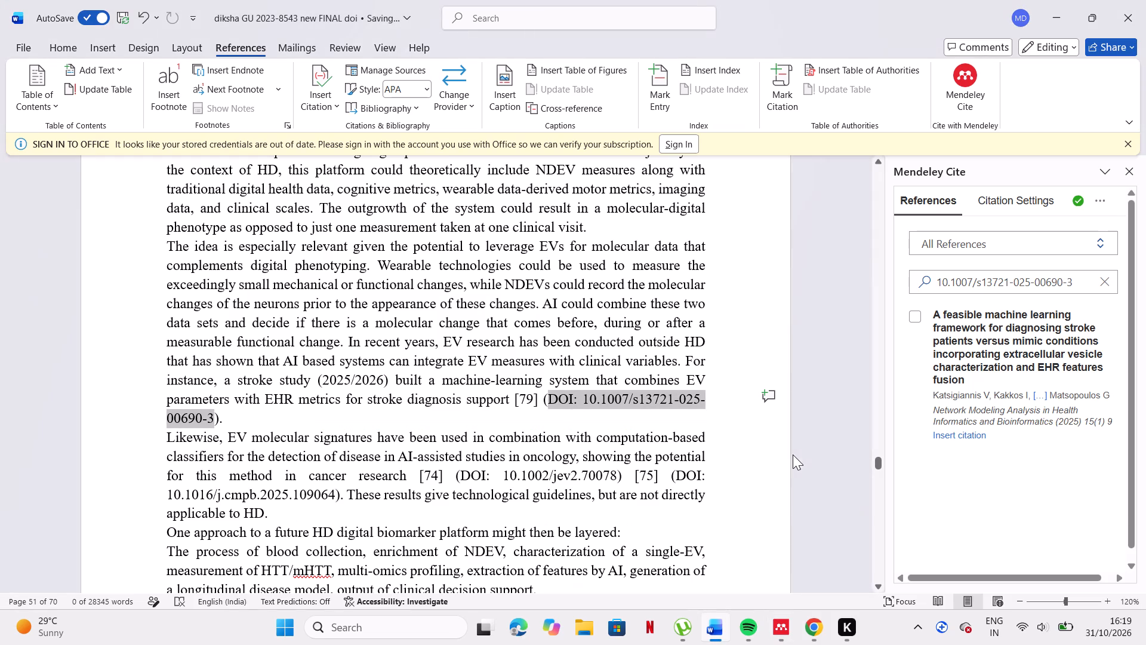
click(538, 394)
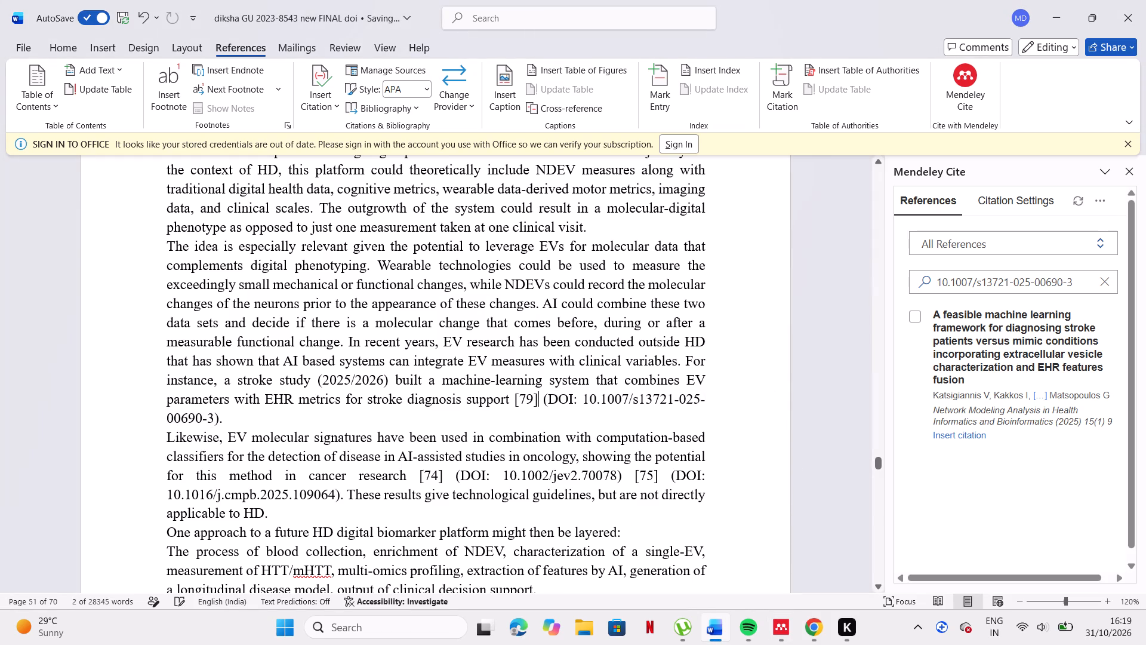
key(BackSpace)
key(BackSpace)
key(BackSpace)
key(BackSpace)
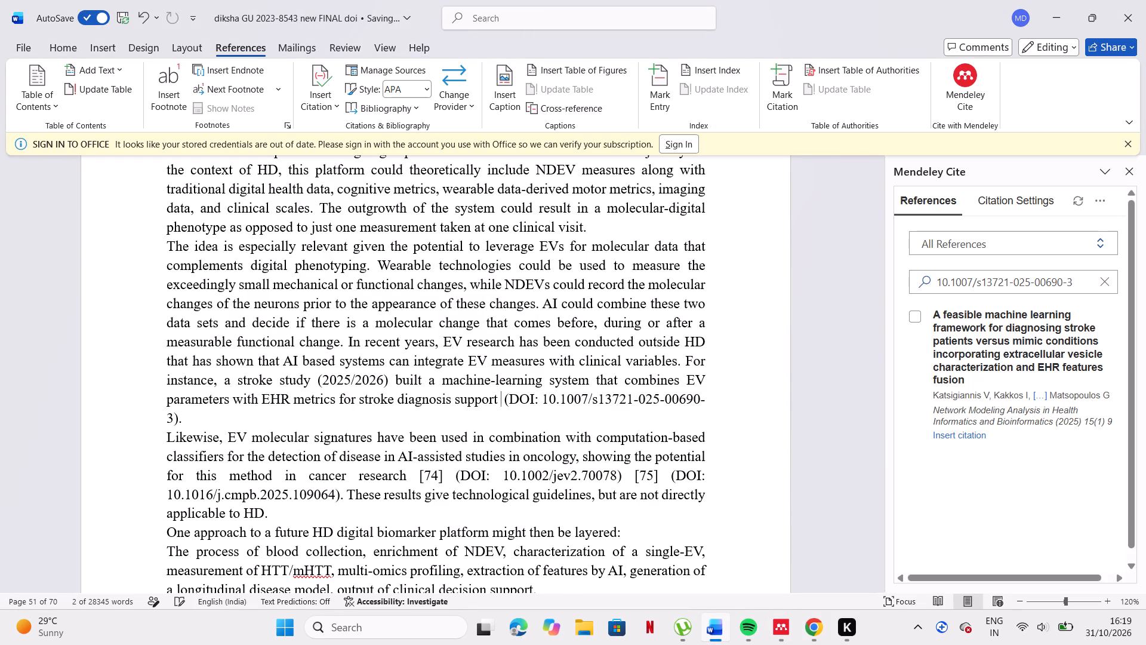
click(960, 434)
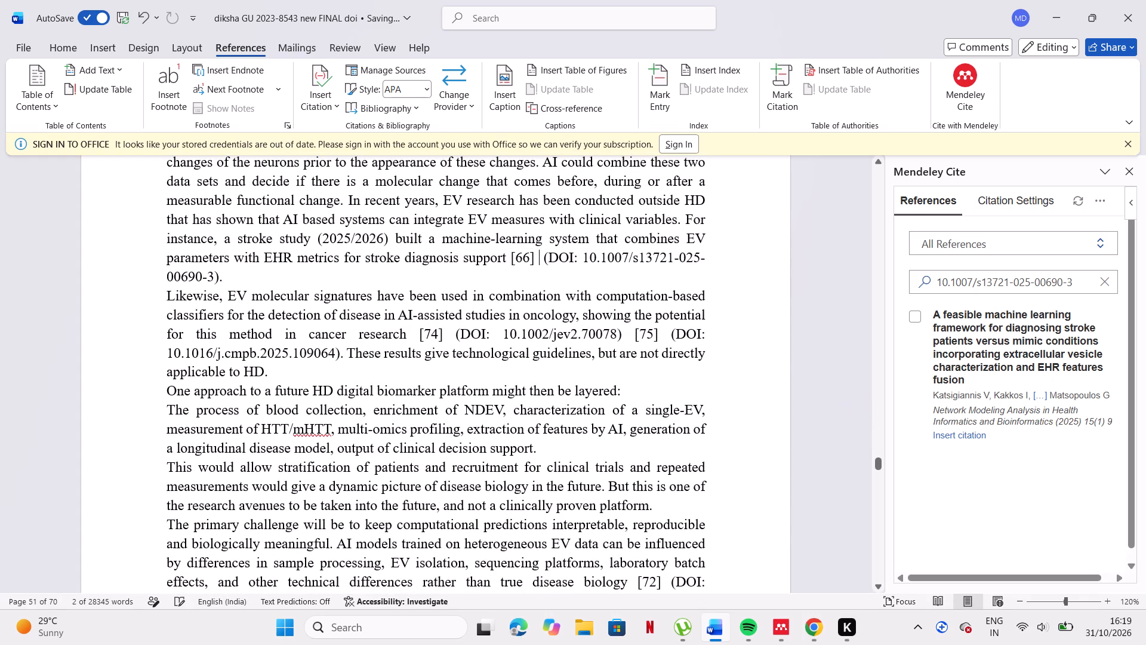
drag(511, 254, 516, 285)
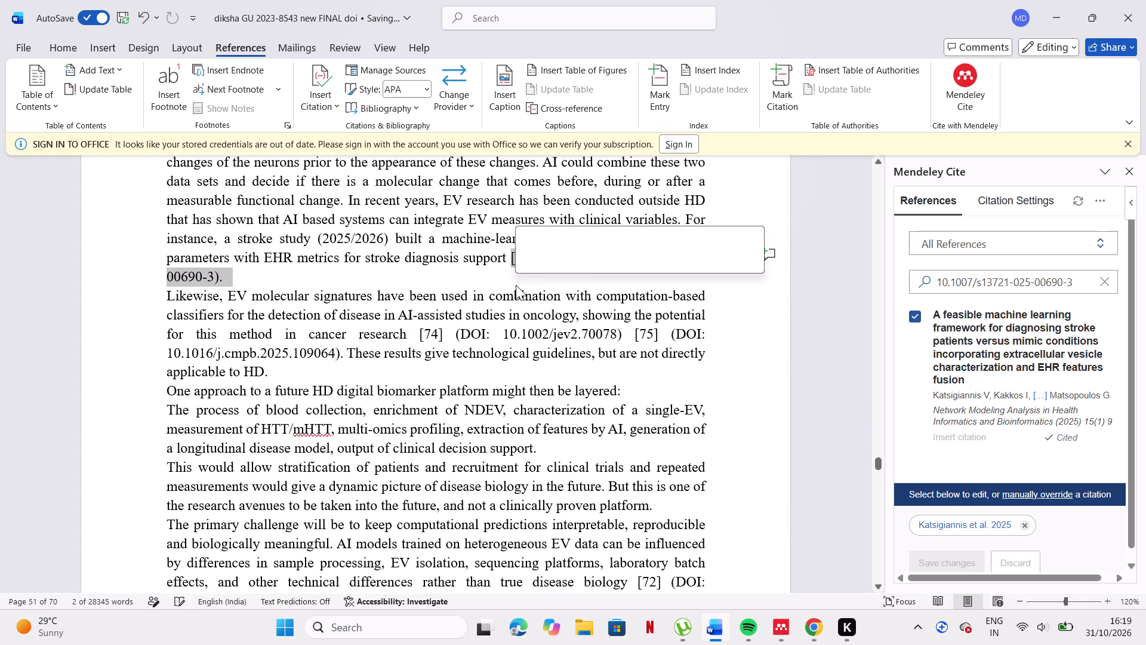
click(525, 255)
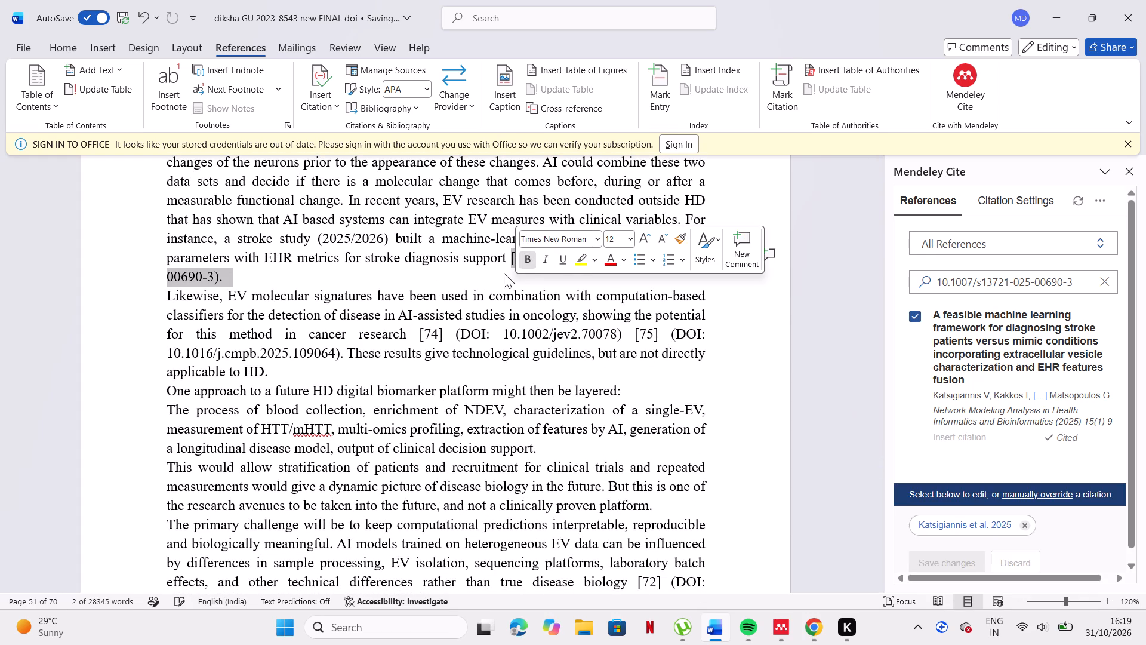
click(470, 277)
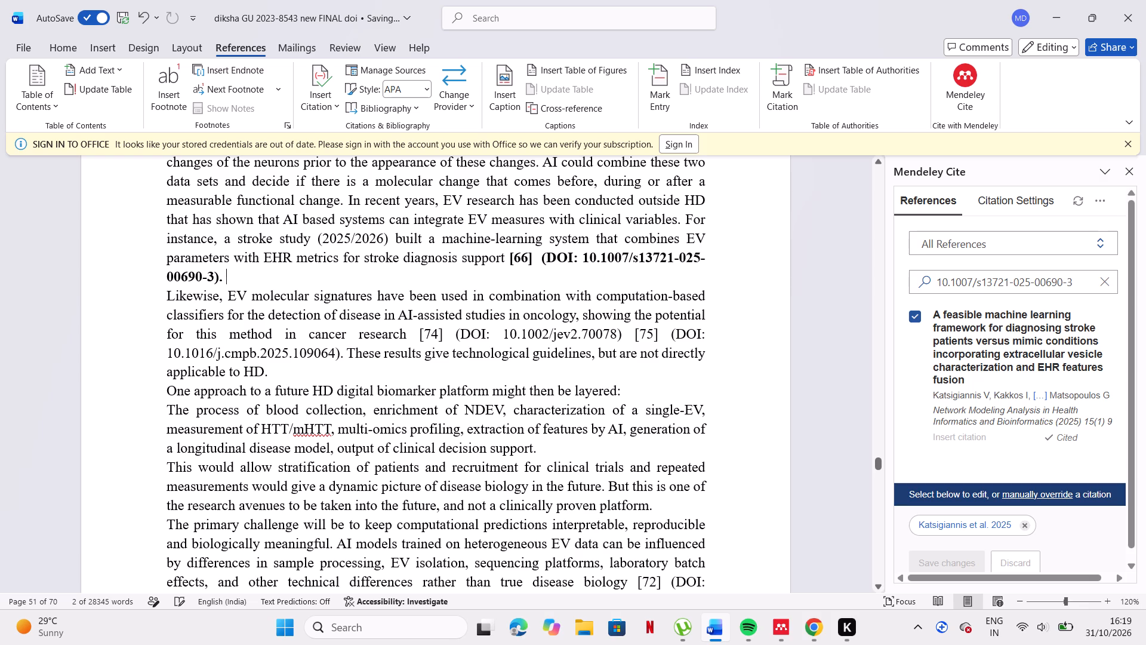
Search the Mendeley references for 10.1002/jev2.70078, copied from the text after [74] in the oncology sentence.
drag(504, 333, 612, 328)
key(ctrl+c)
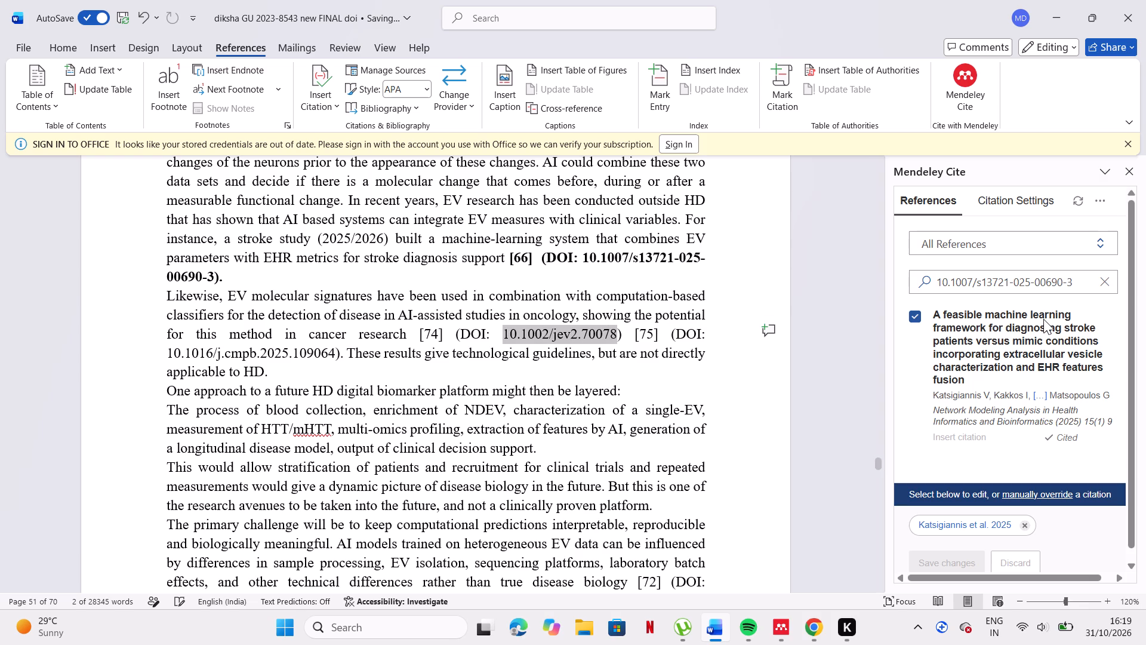
click(1107, 278)
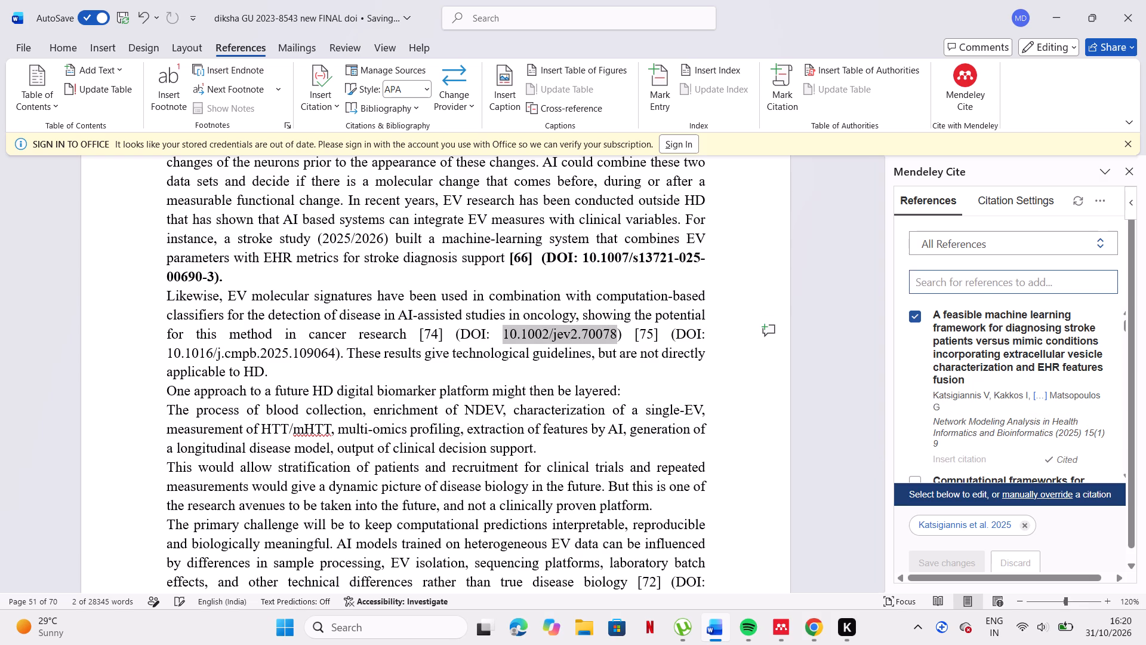
click(1087, 278)
key(ctrl+v)
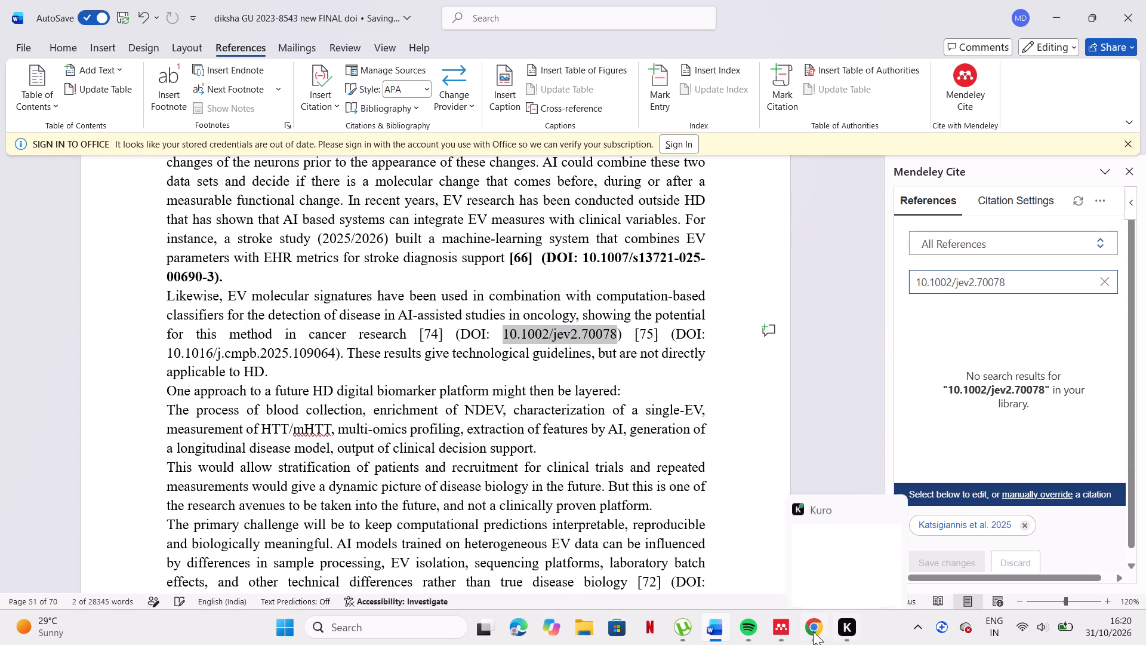
Switch to Mendeley Reference Manager and manually add the reference with DOI 10.1002/jev2.70078 using its looked-up metadata.
click(785, 633)
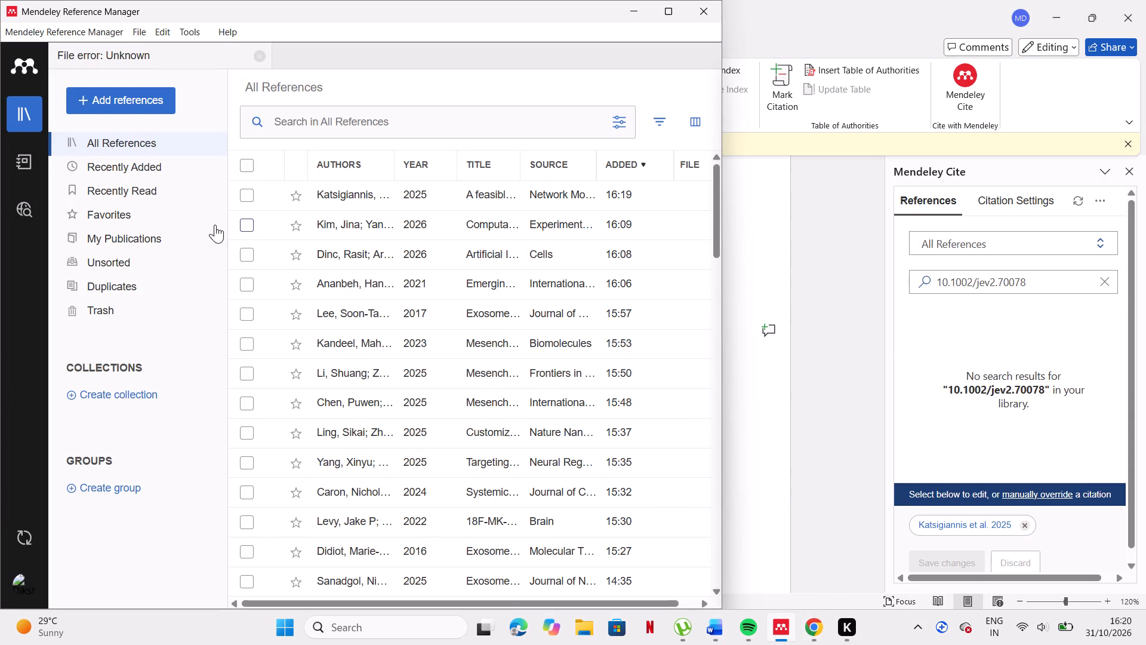
click(135, 103)
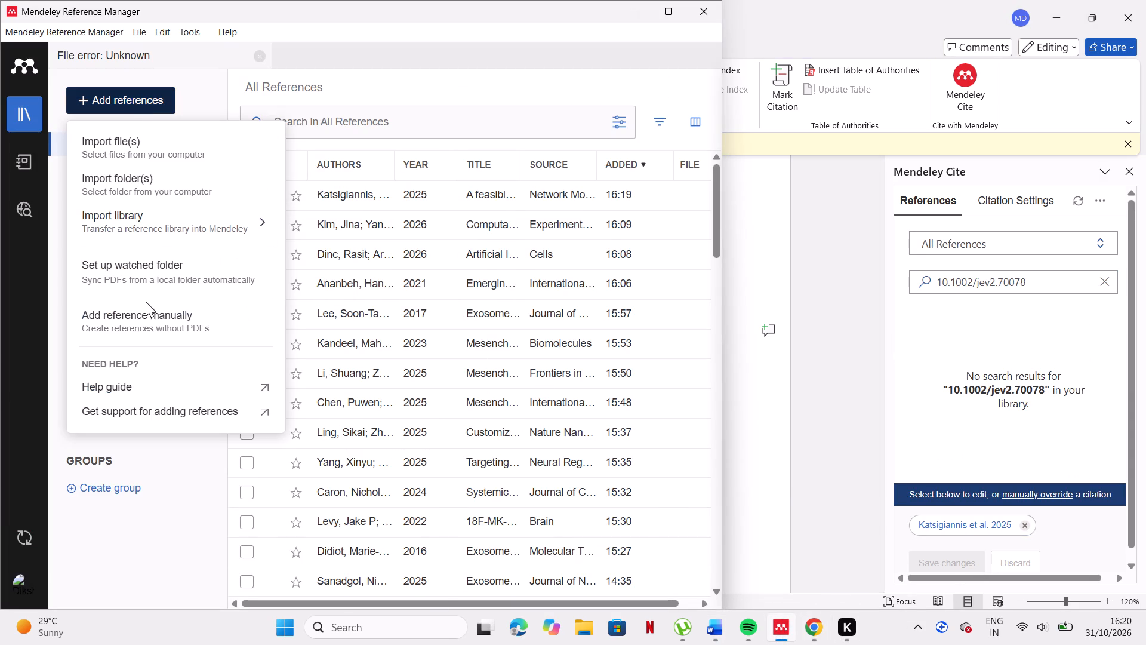
click(147, 320)
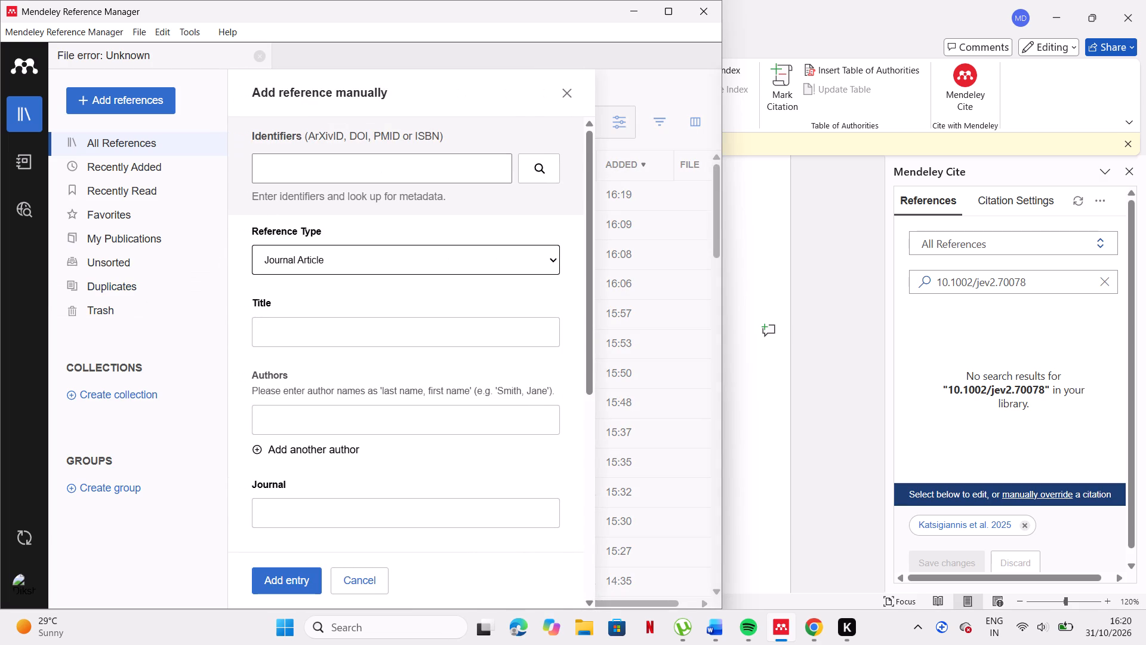
key(ctrl+v)
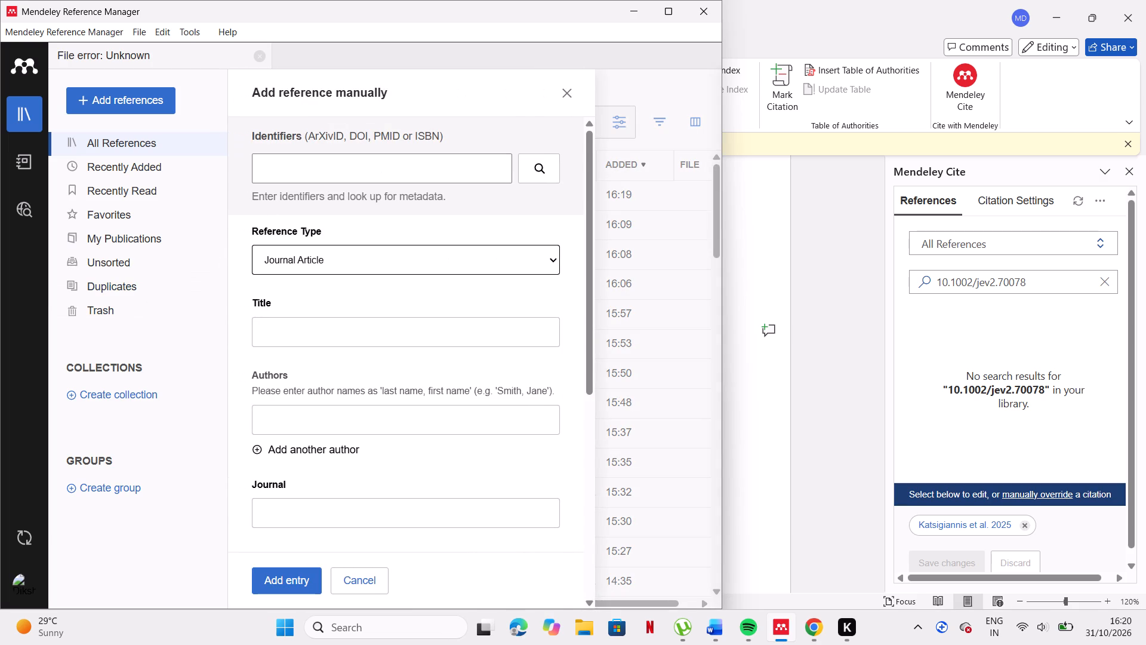
click(320, 164)
key(ctrl+v)
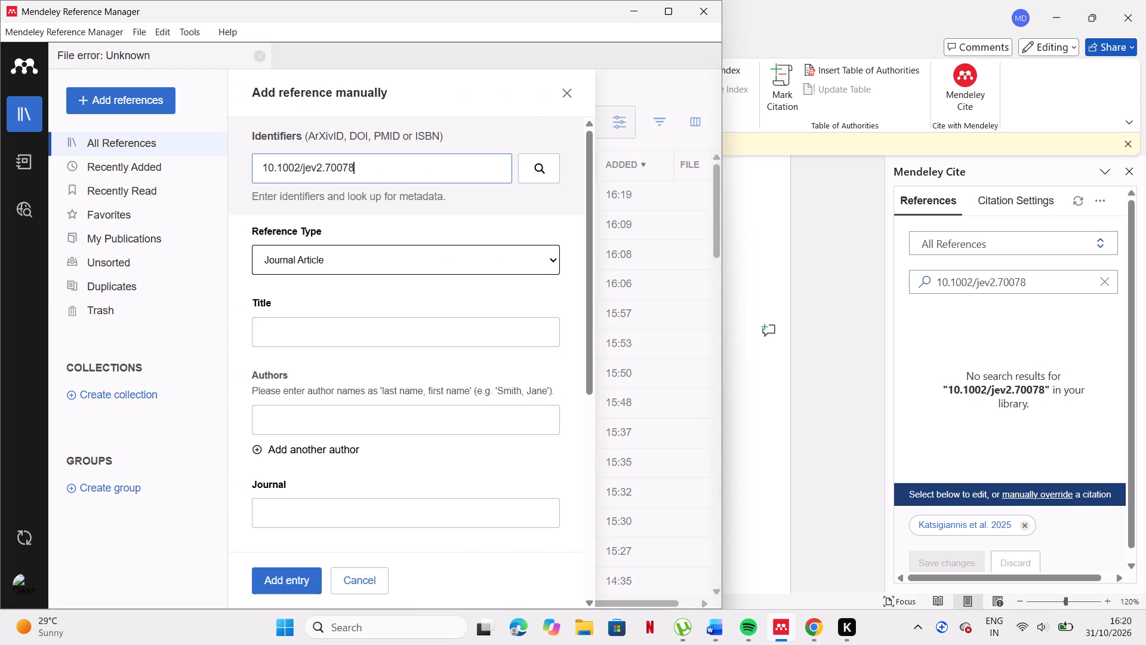
click(530, 170)
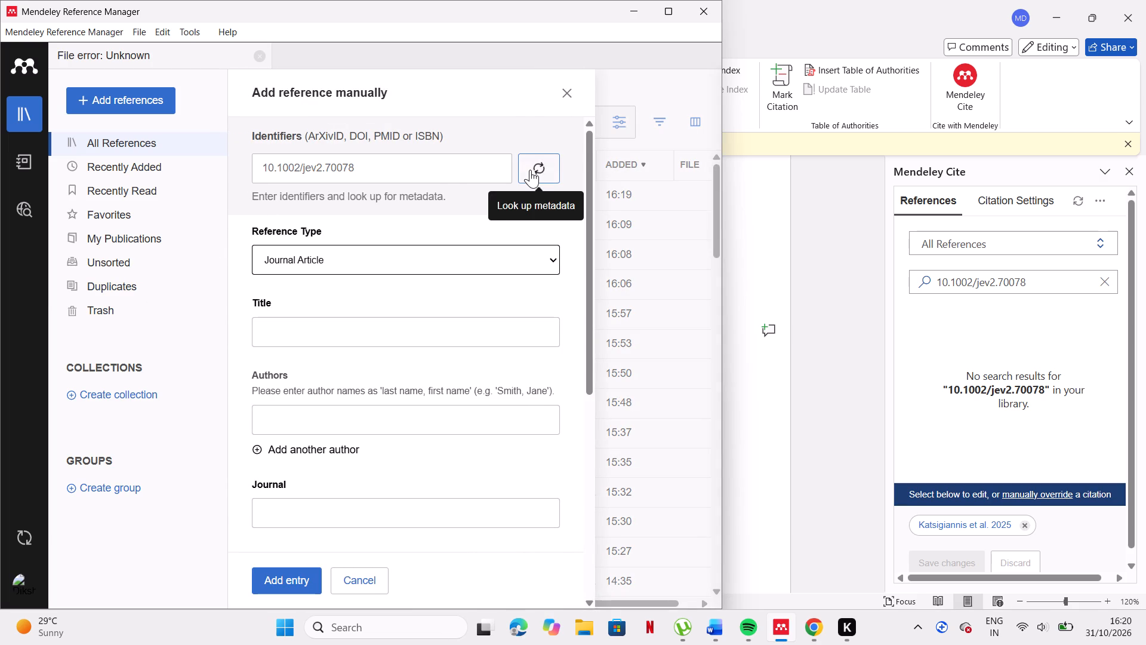
click(263, 576)
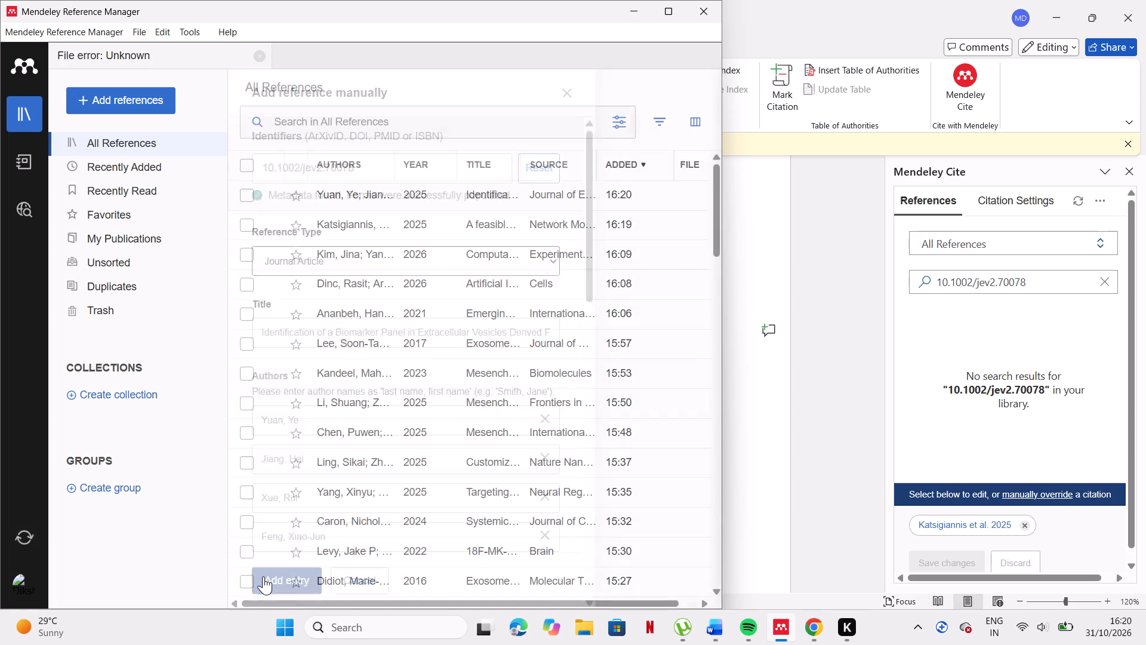
Back in Word, replace [74] after "cancer research" with the Mendeley citation of the NSCLC biomarker panel paper, removing the extra space after it.
click(738, 481)
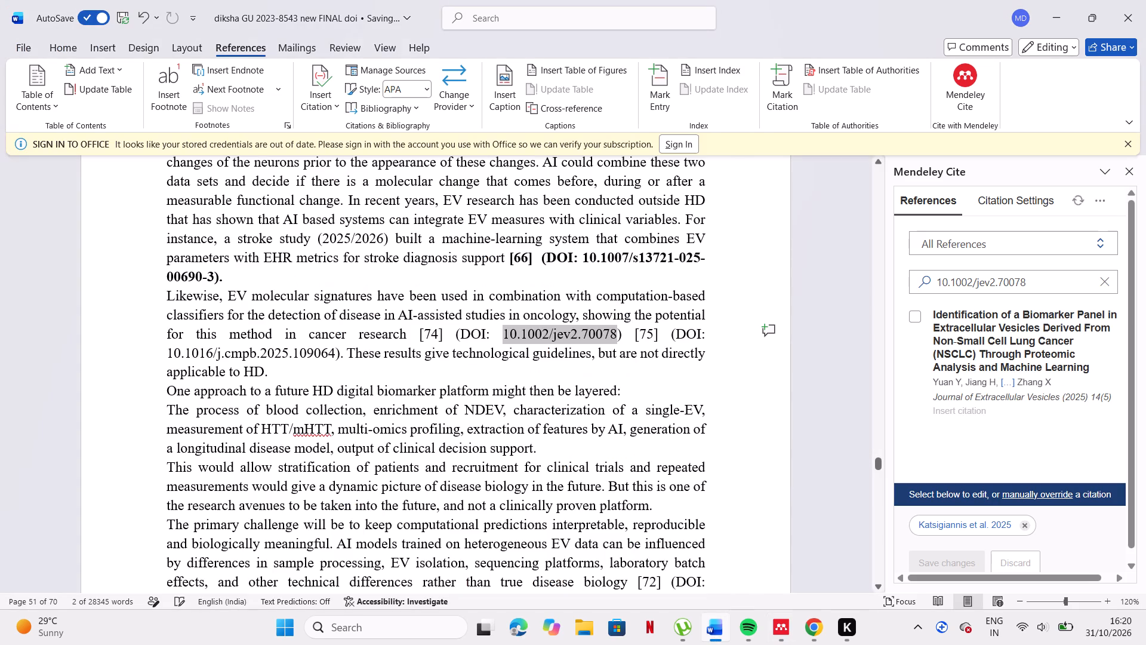
click(449, 339)
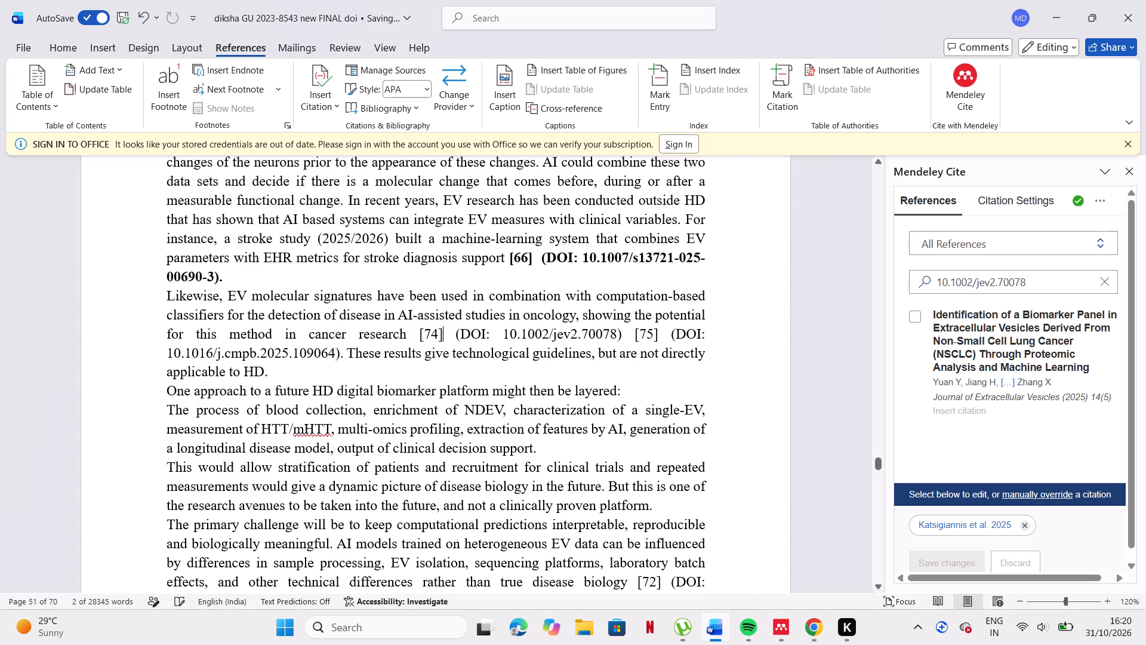
key(BackSpace)
key(BackSpace)
key(BackSpace)
key(BackSpace)
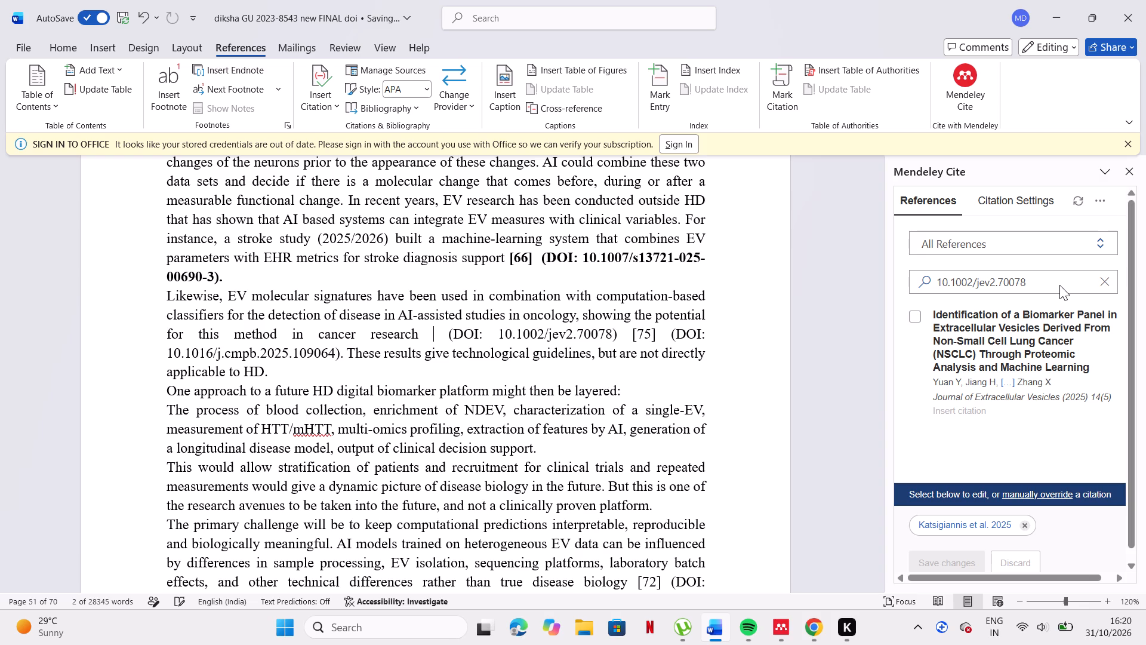
click(1021, 529)
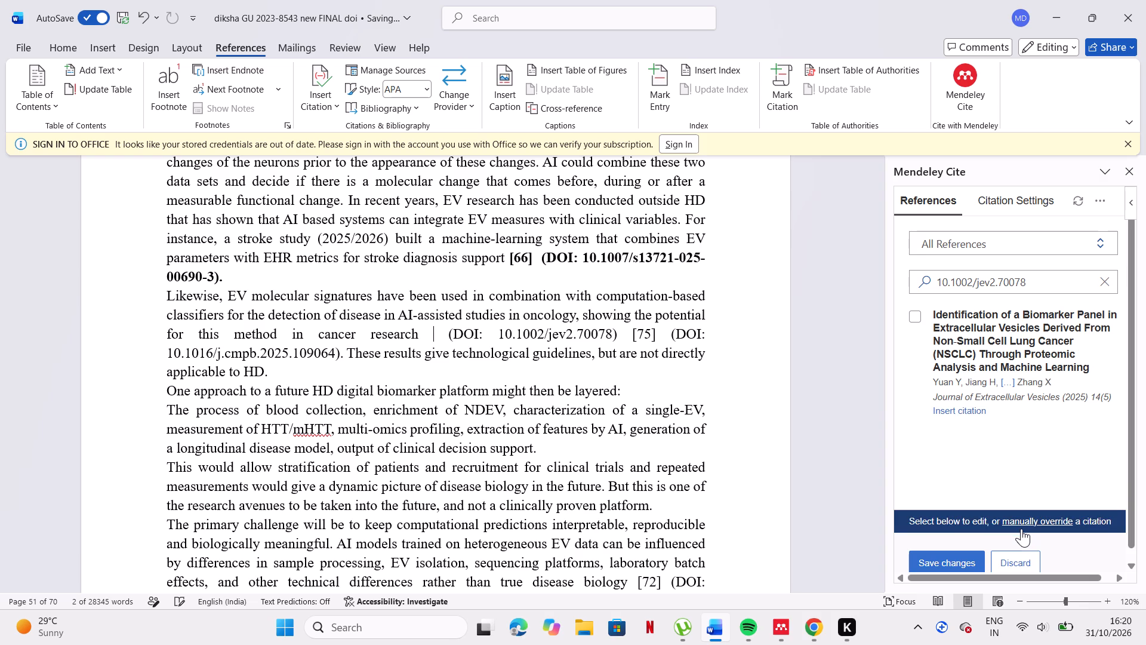
click(969, 409)
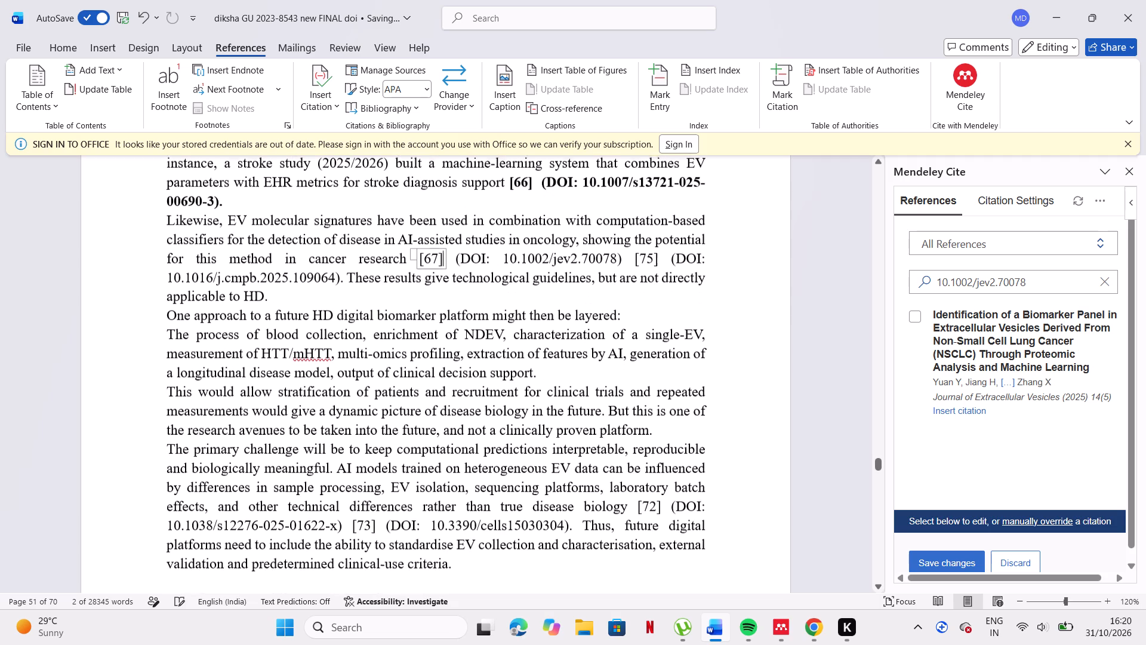
click(168, 350)
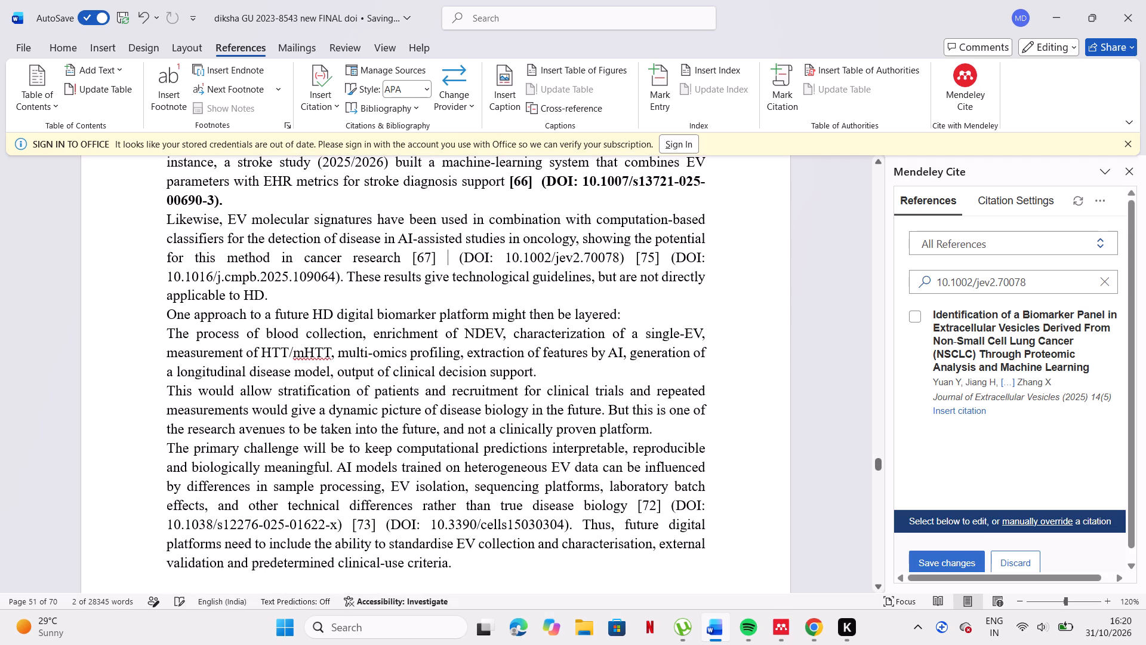
key(BackSpace)
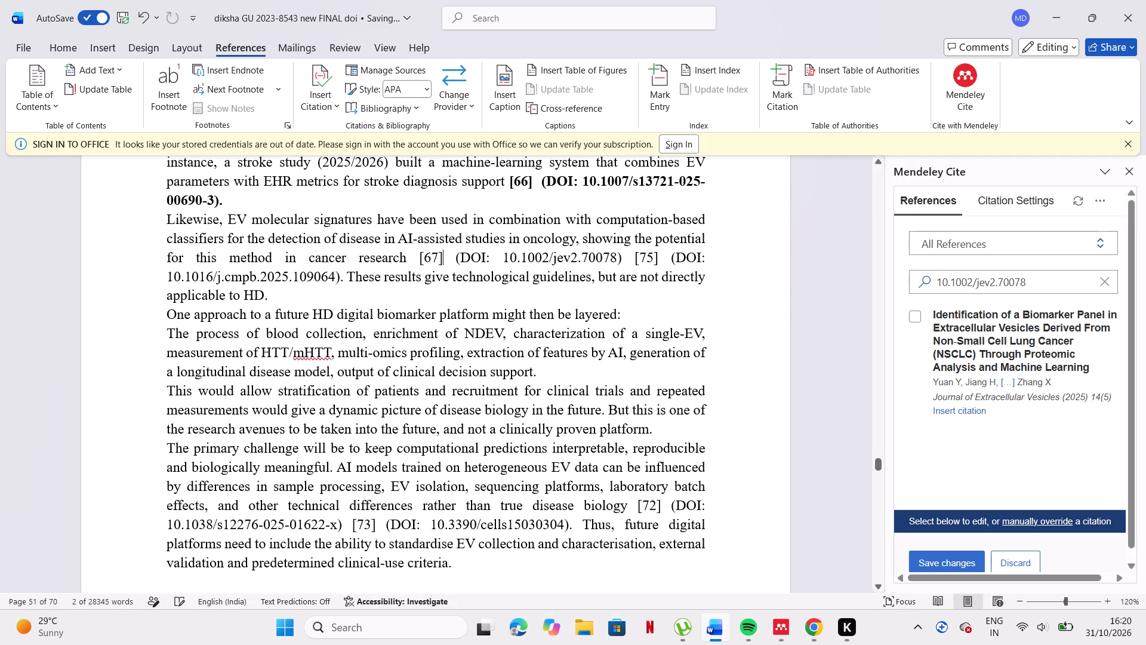
Search the Mendeley references for 10.1016/j.cmpb.2025.109064, copied from the text after [75] in the oncology sentence.
drag(165, 281, 325, 282)
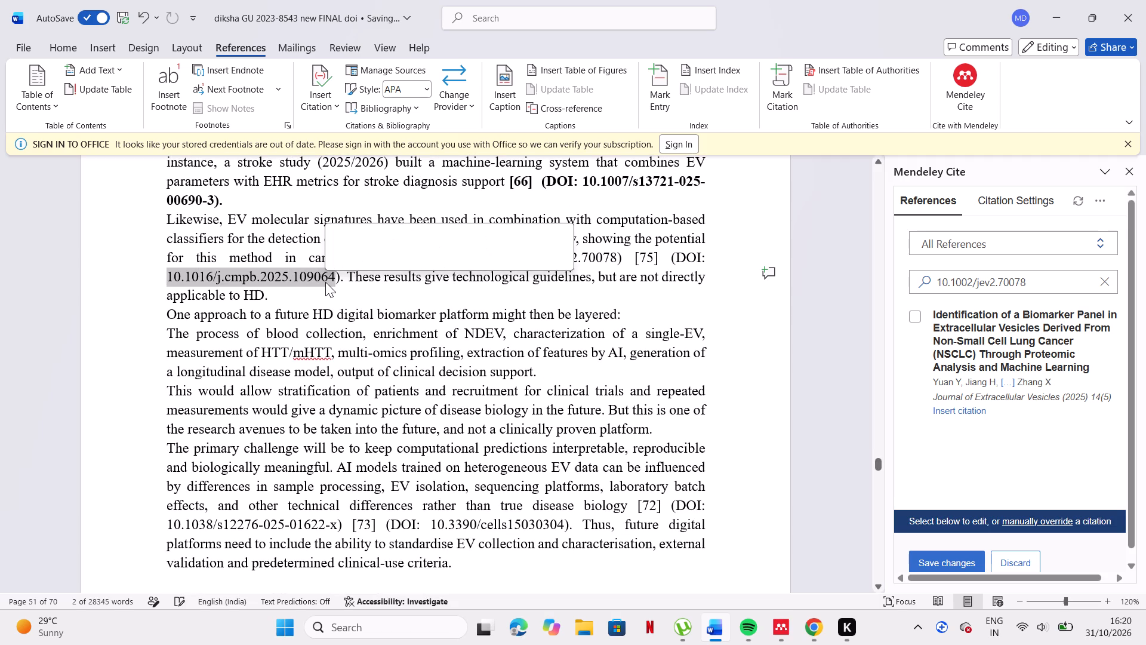
key(ctrl+c)
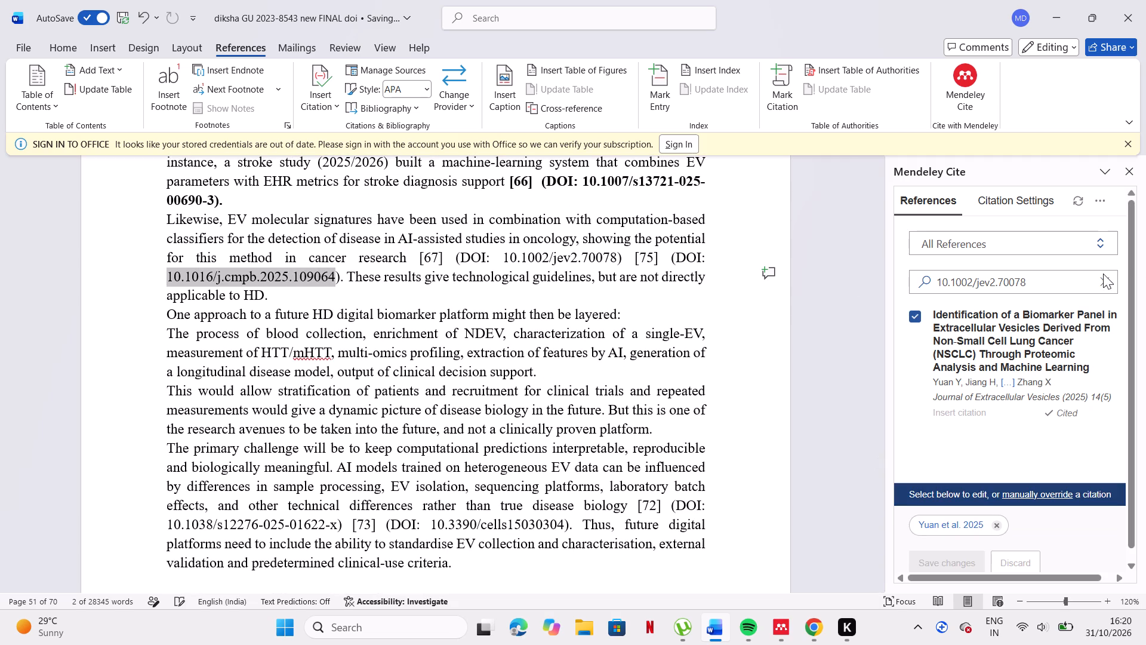
click(1103, 274)
click(1075, 285)
key(ctrl+v)
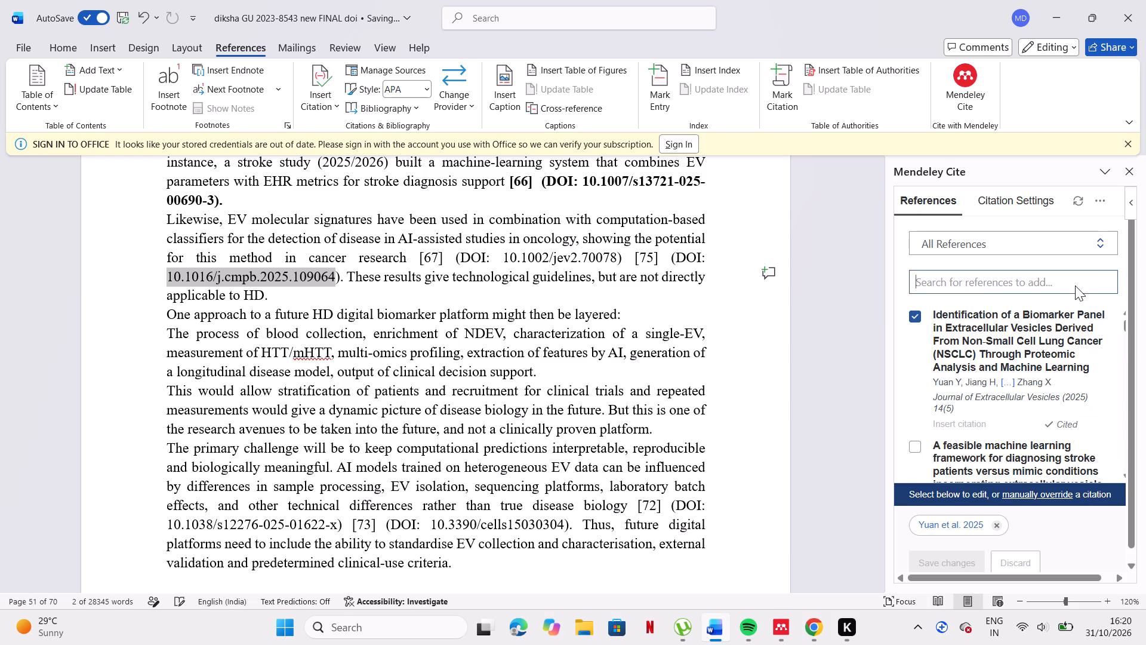
Switch to Mendeley Reference Manager and manually add the reference with DOI 10.1016/j.cmpb.2025.109064 using its looked-up metadata.
click(1075, 285)
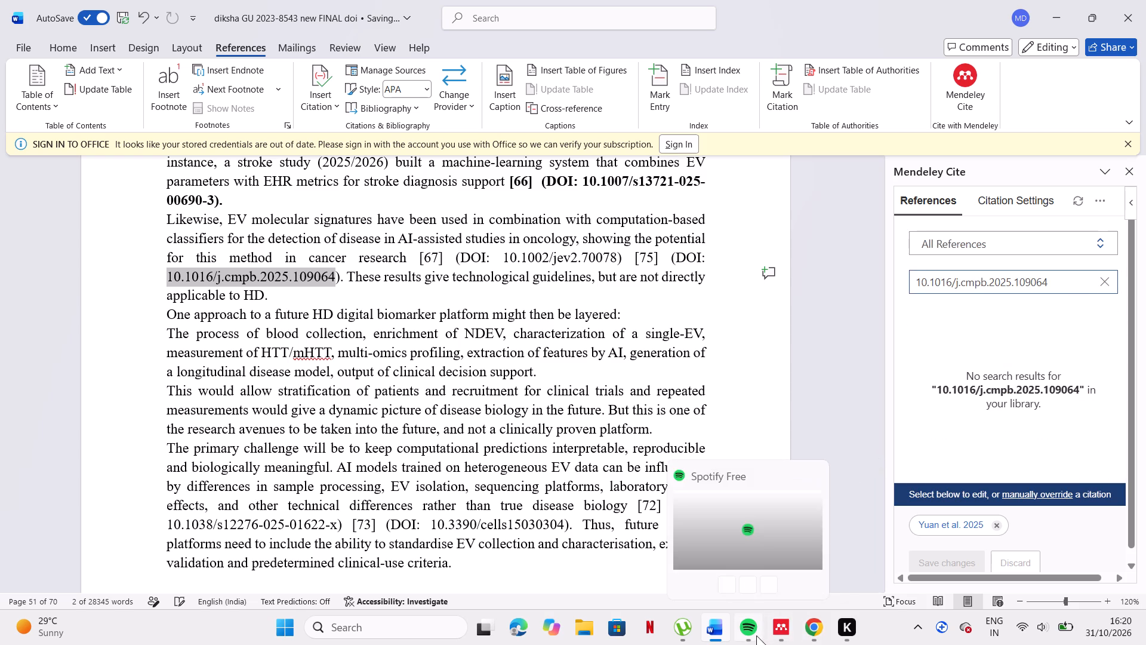
click(782, 634)
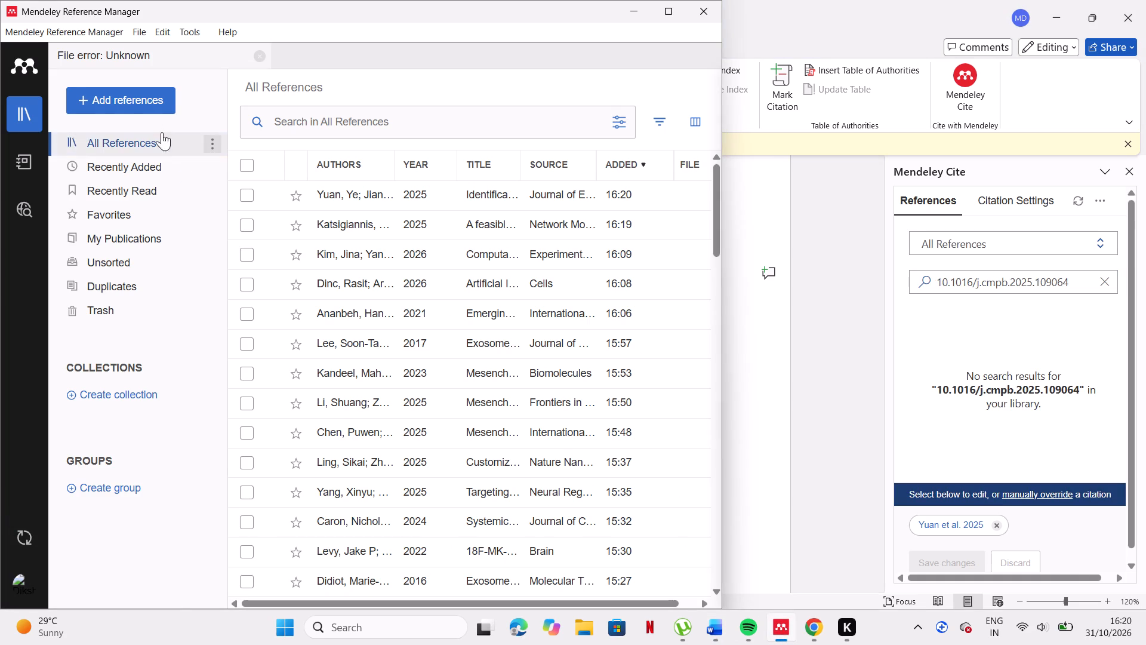
click(151, 112)
click(170, 312)
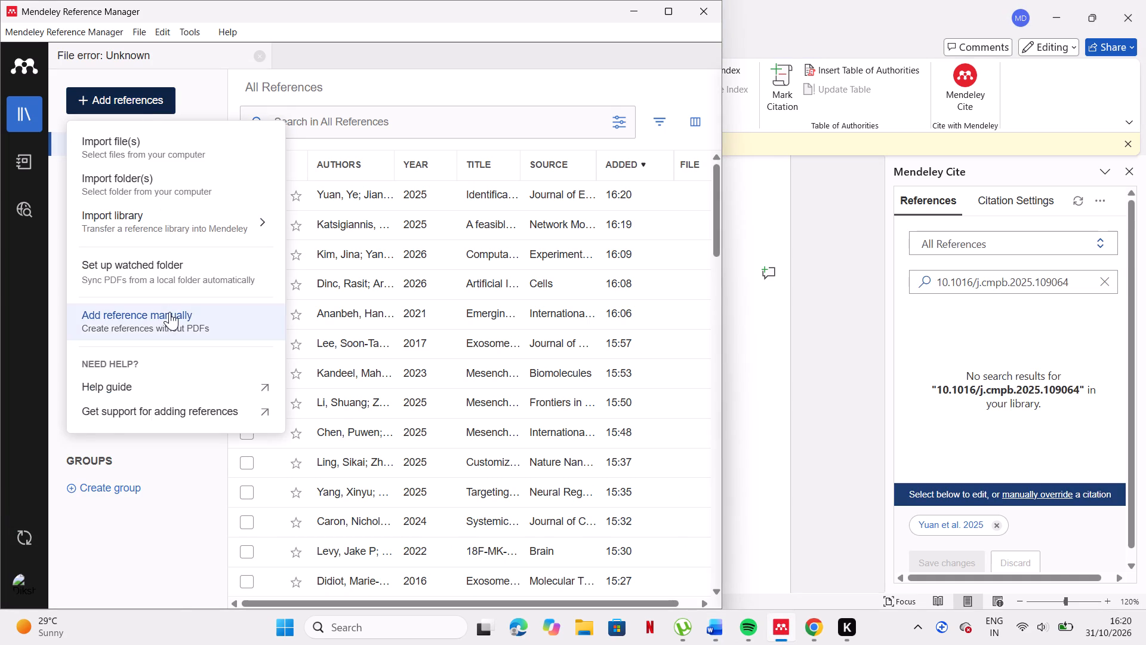
click(361, 179)
key(ctrl+v)
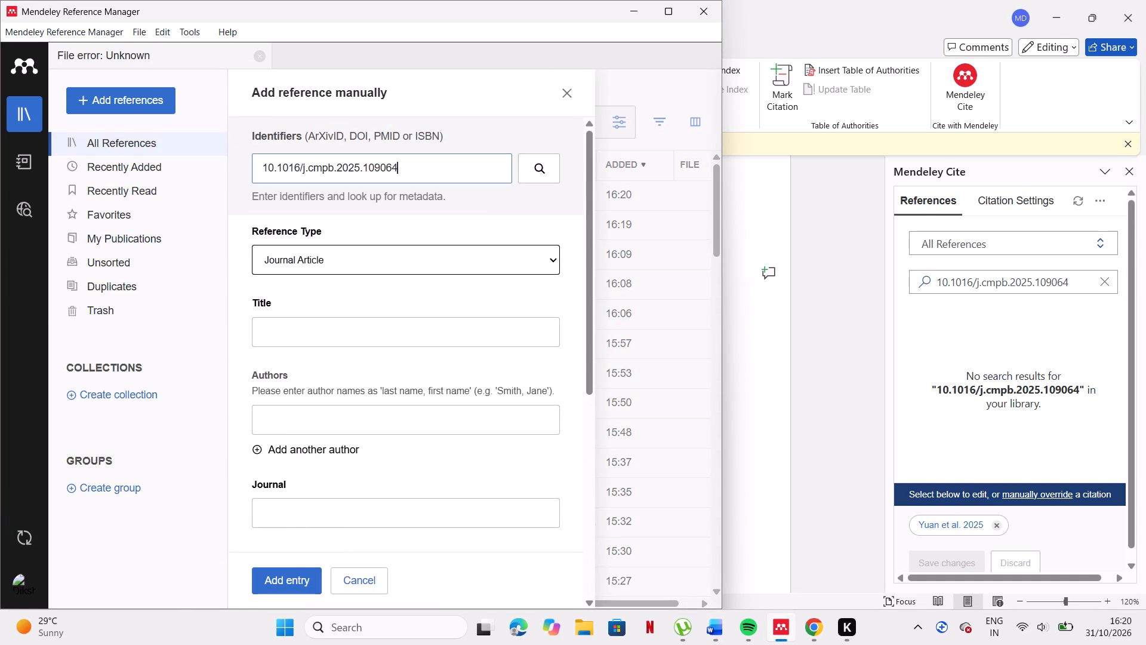
click(295, 591)
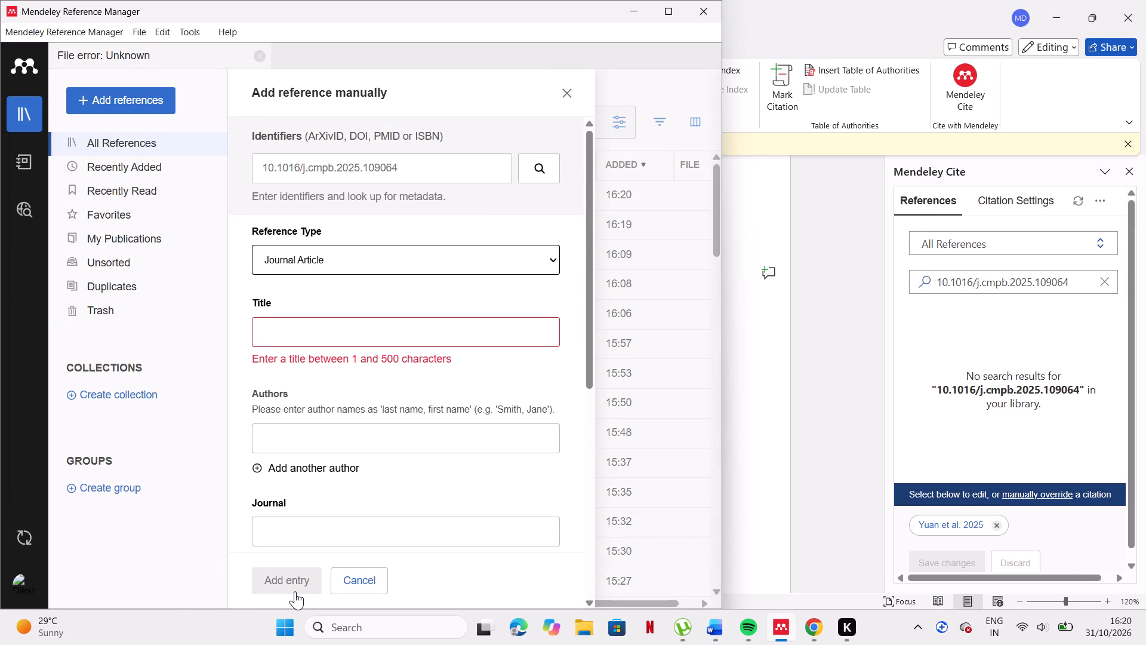
click(536, 179)
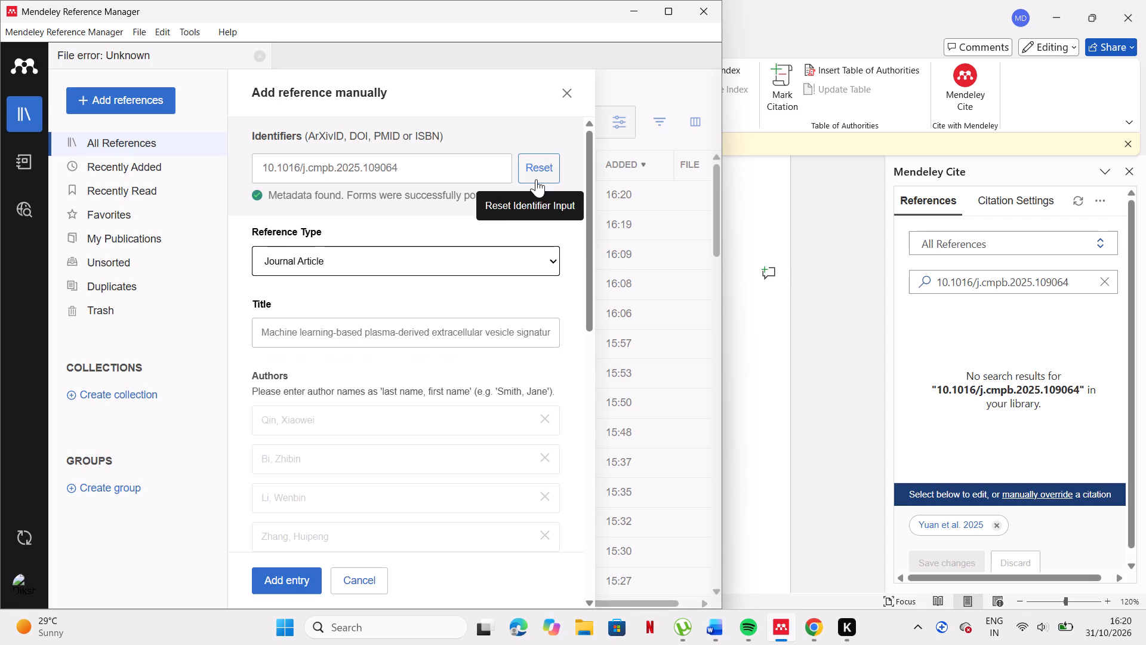
click(302, 588)
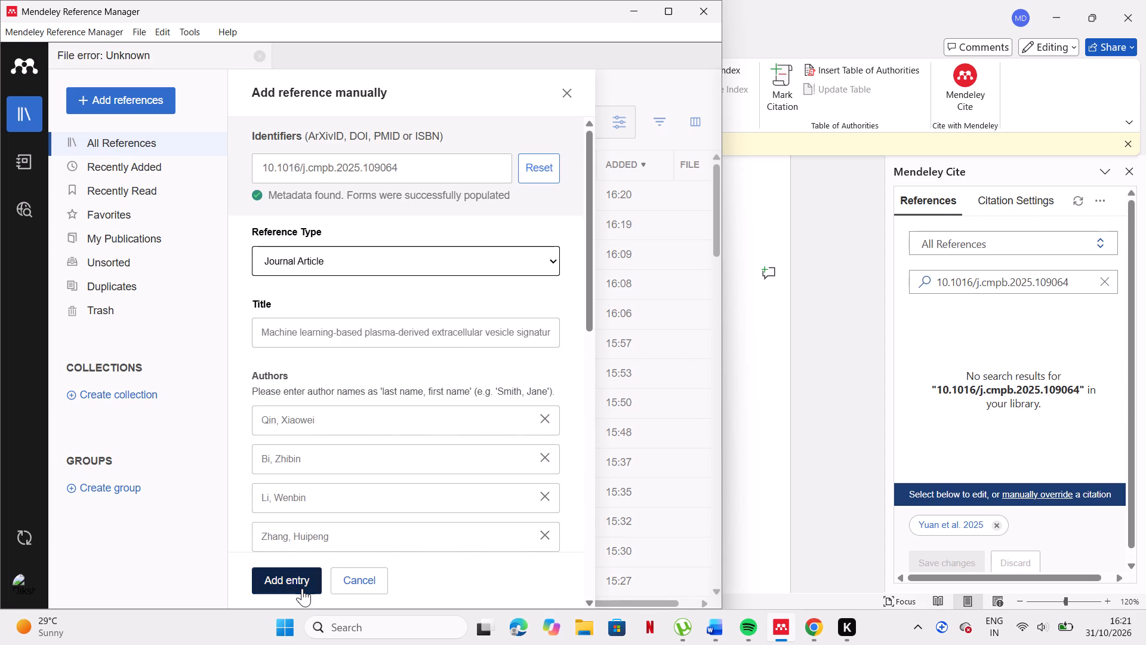
Back in Word, replace [75] in the oncology sentence with the Mendeley citation of the digestive system cancers paper, removing the extra spaces after it.
click(748, 364)
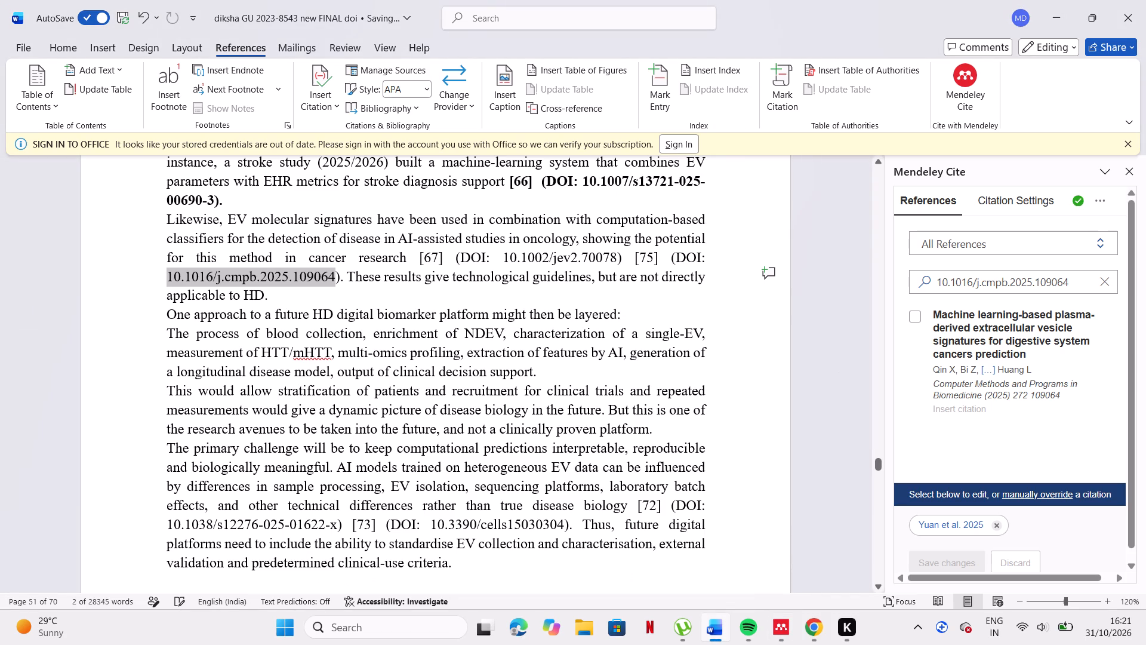
click(660, 258)
key(BackSpace)
key(BackSpace)
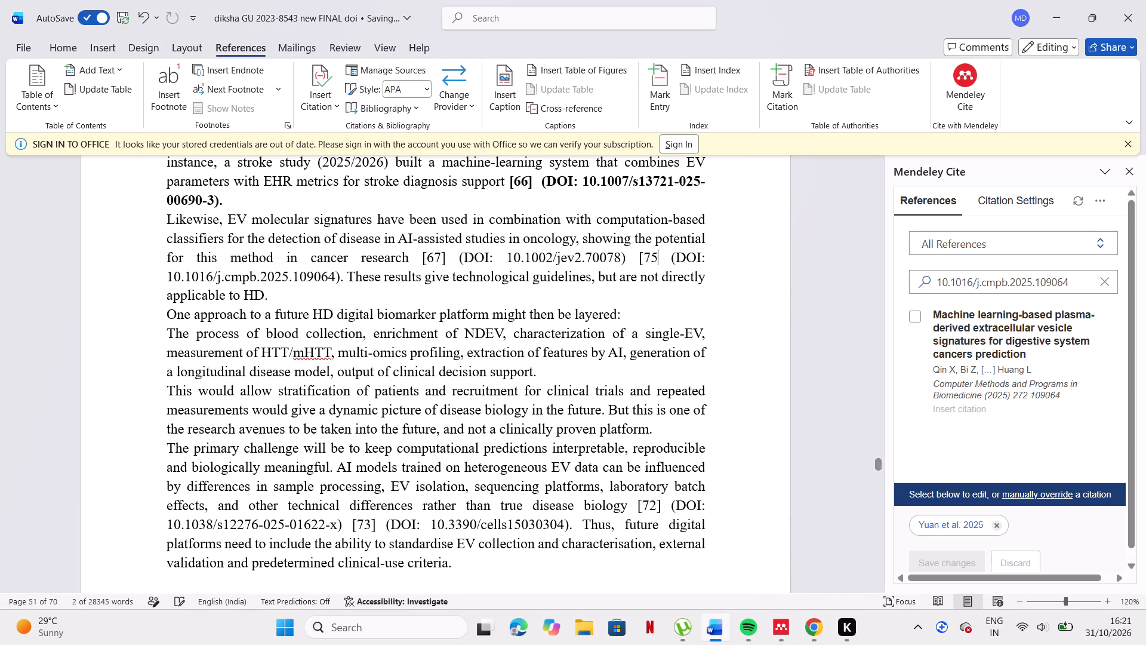
key(BackSpace)
key(BackSpace)
key(BackSpace)
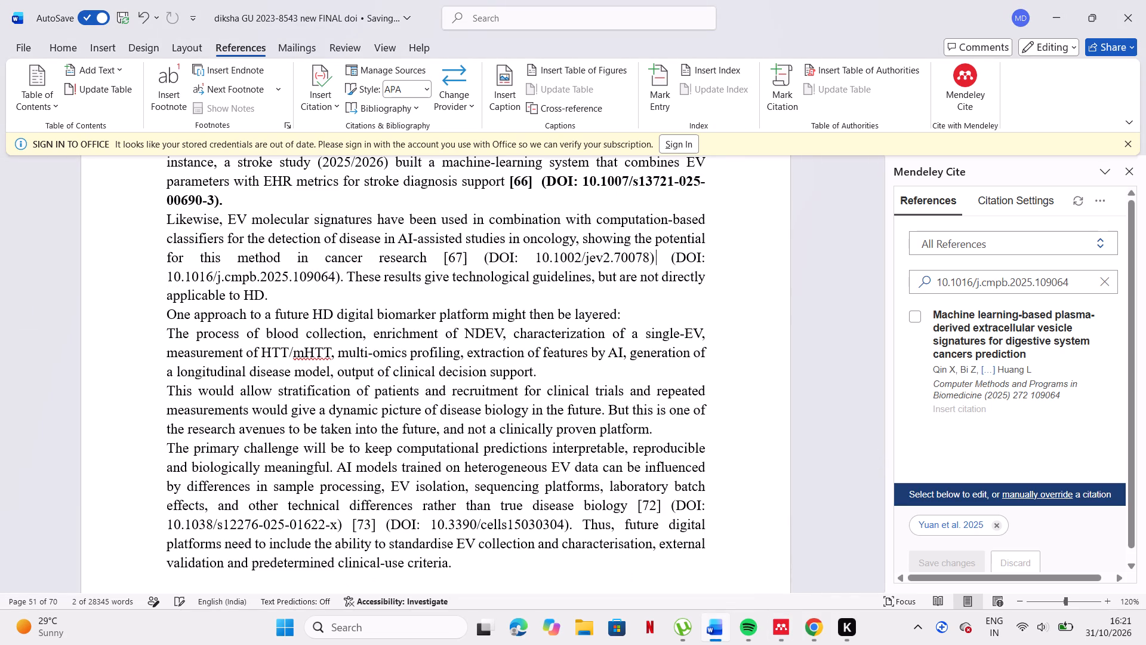
key(space)
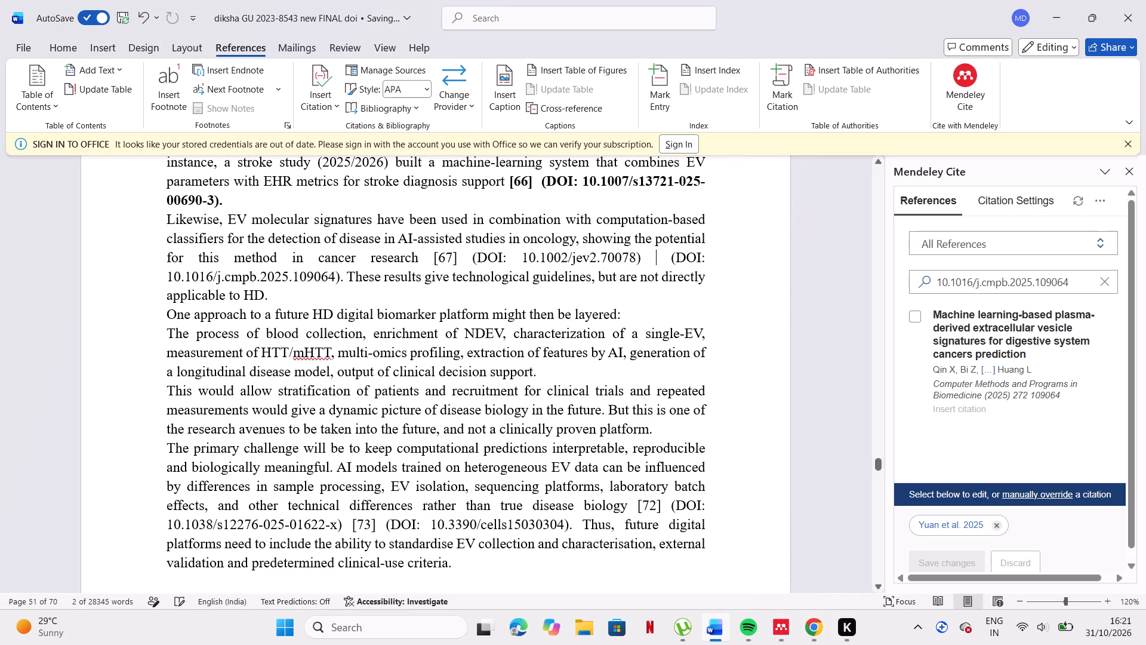
click(996, 527)
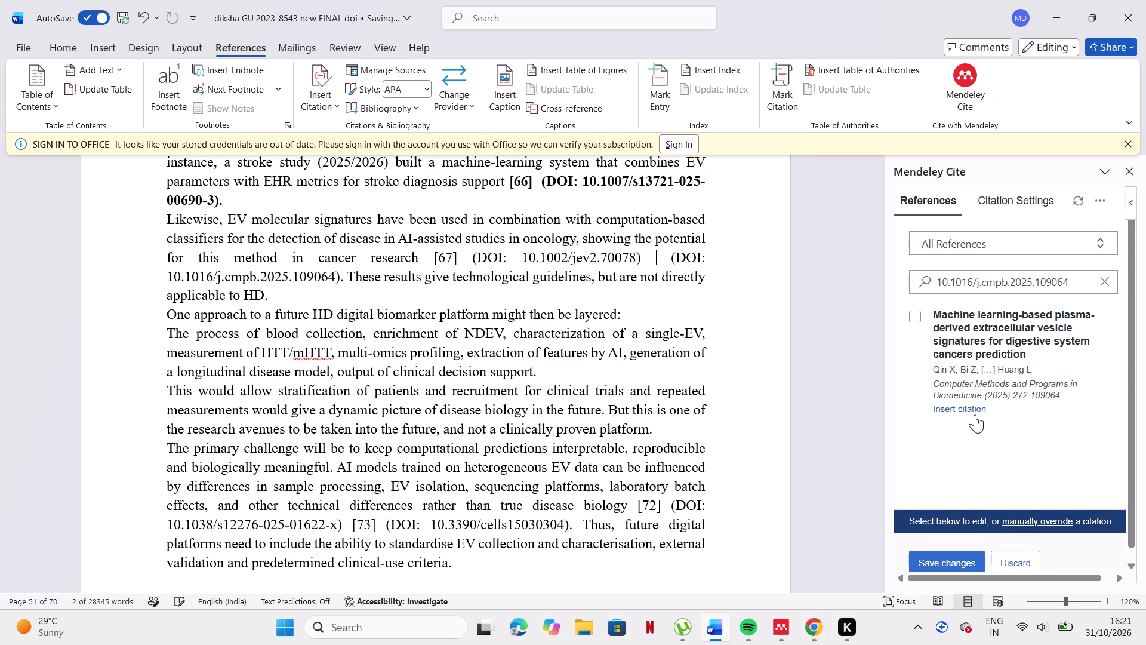
click(975, 409)
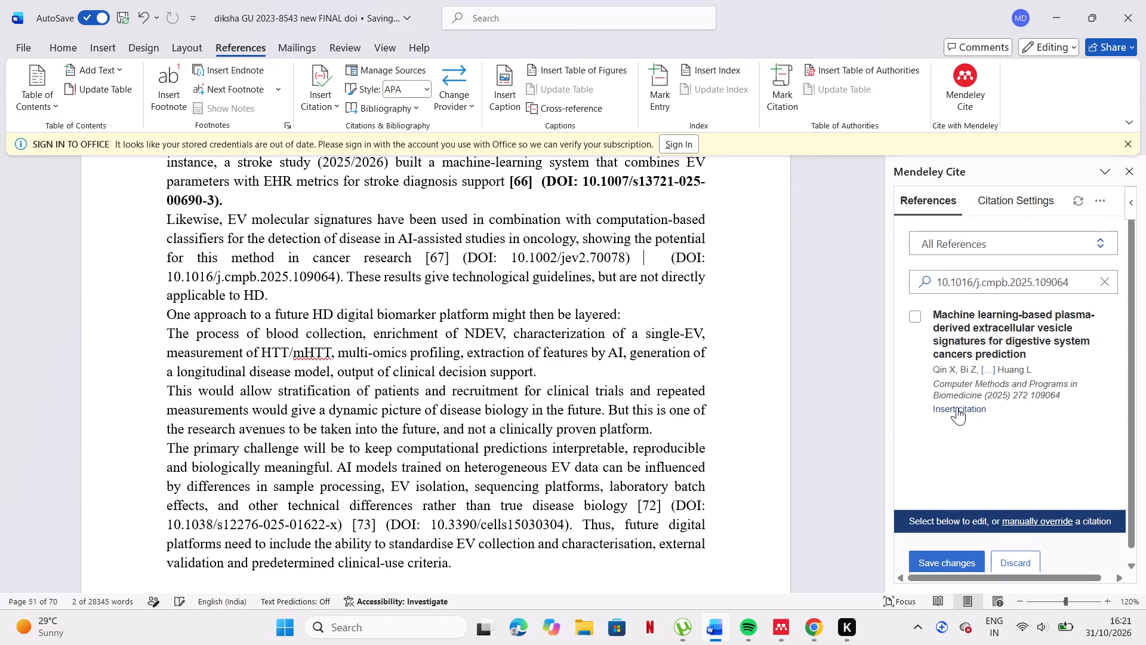
click(957, 407)
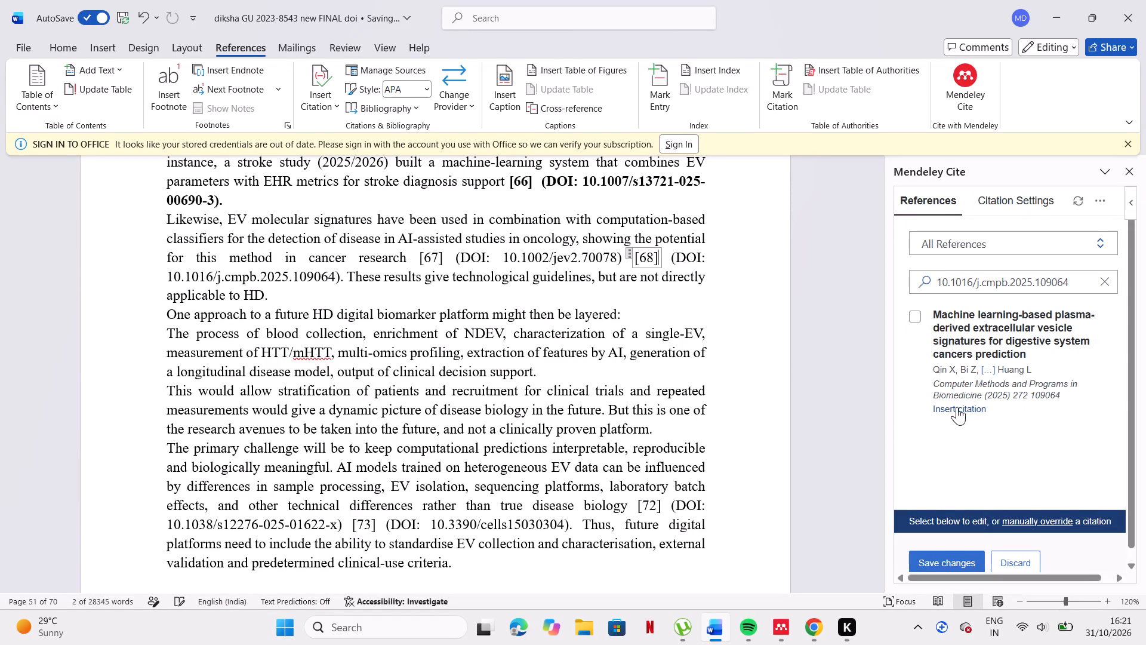
key(BackSpace)
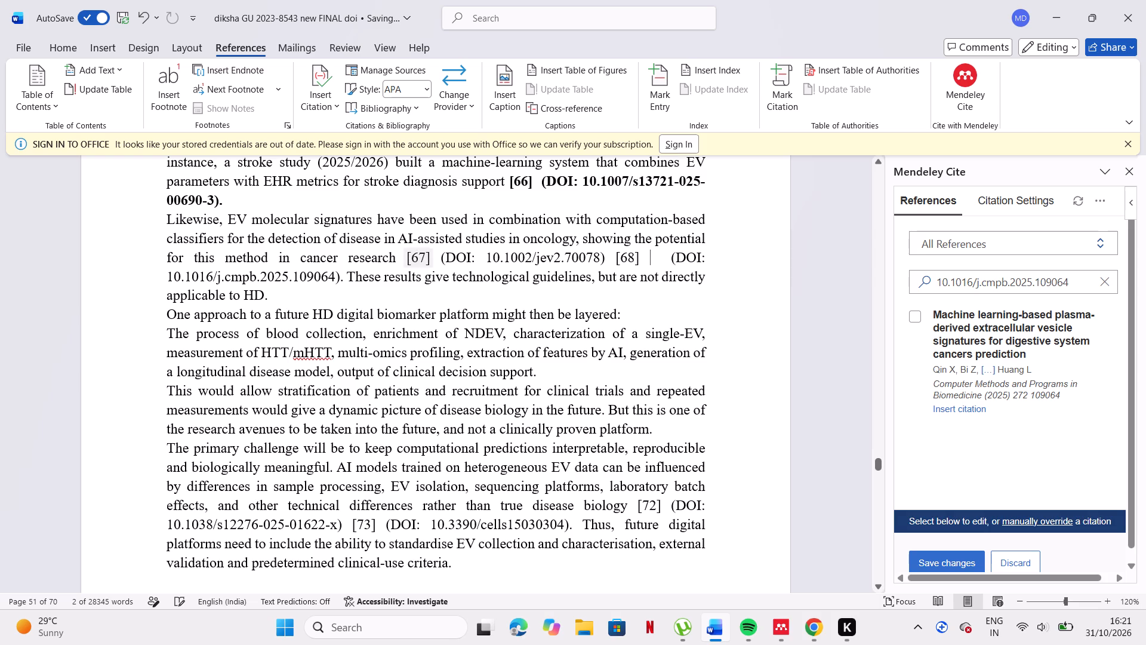
click(667, 259)
key(BackSpace)
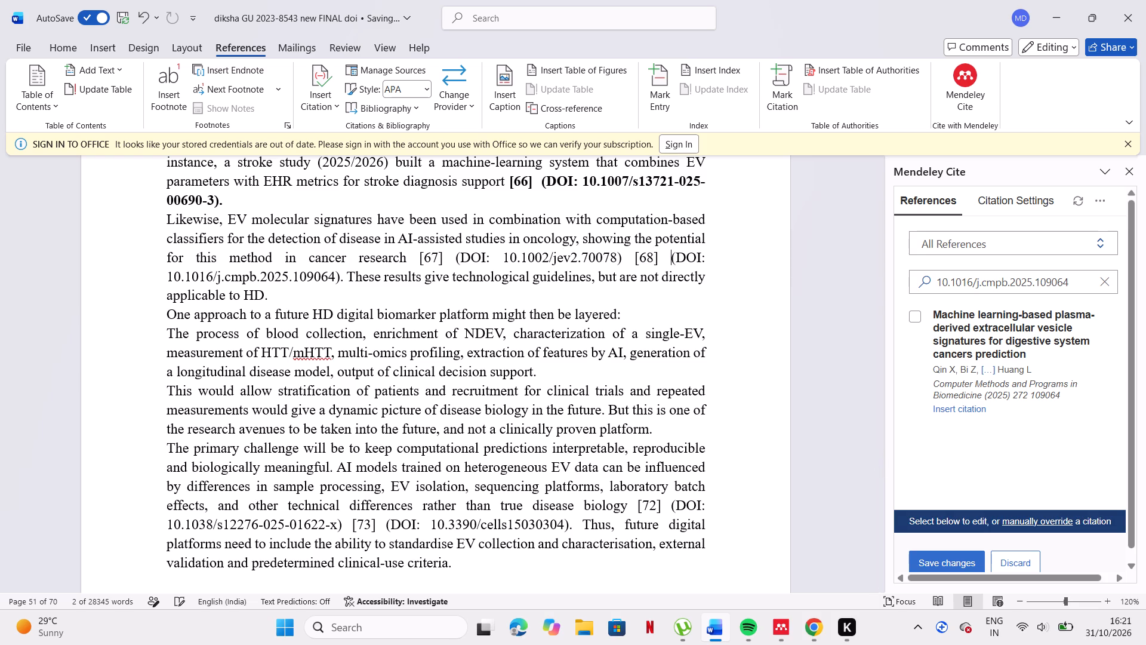
key(BackSpace)
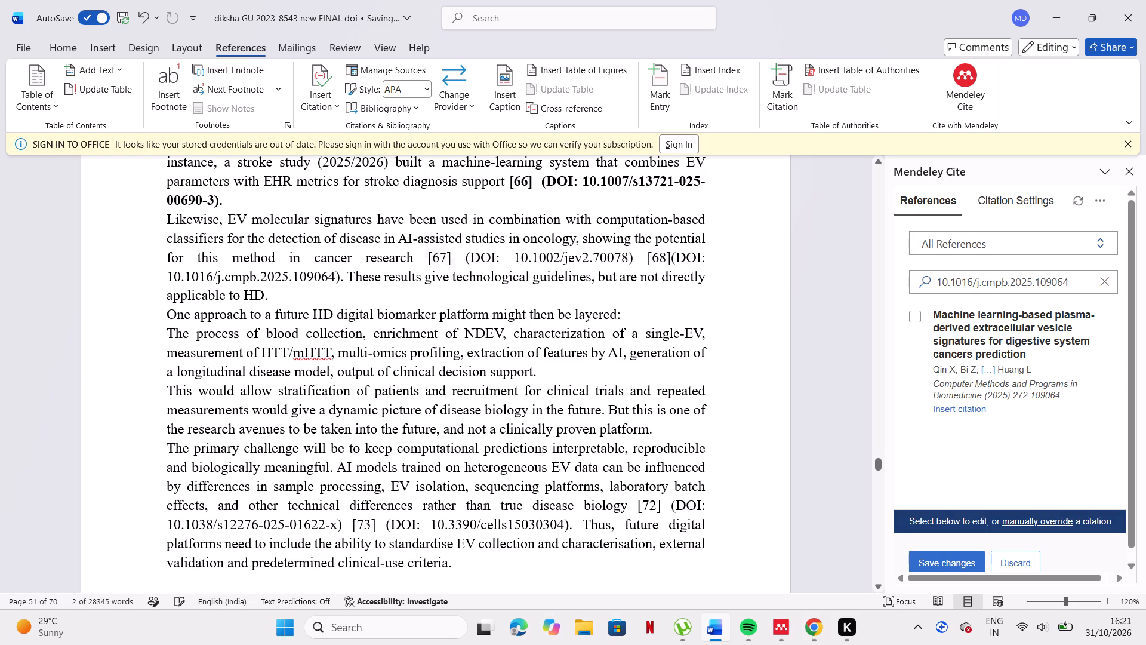
Bold the oncology sentence's references from [67] through (DOI: 10.1016/j.cmpb.2025.109064).
drag(423, 259, 341, 275)
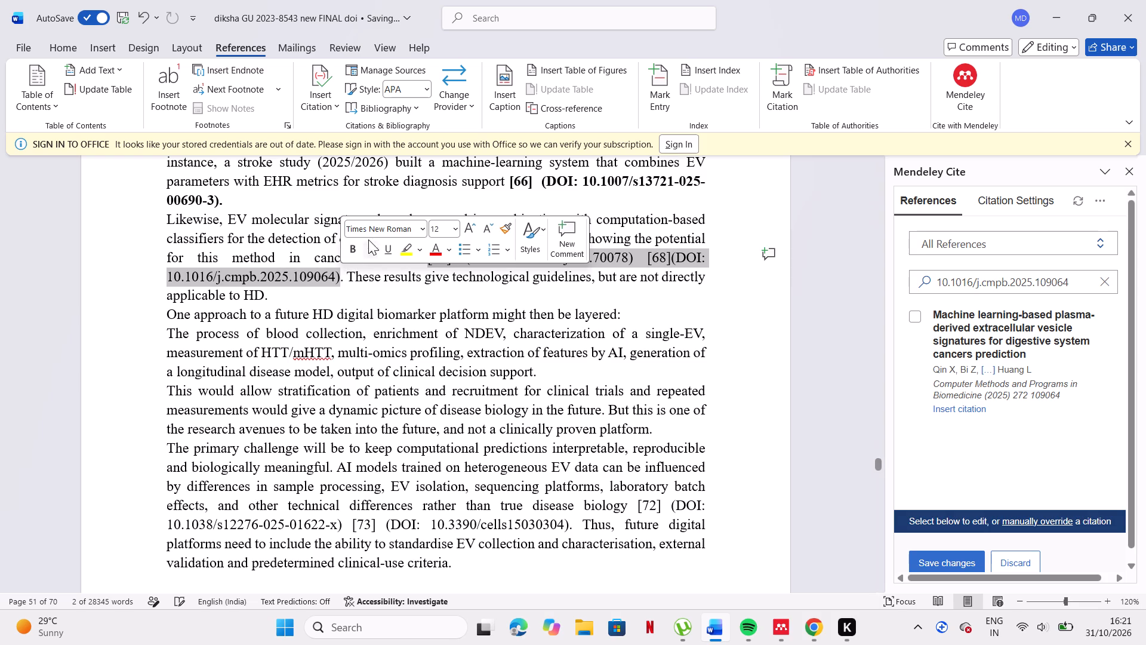
click(349, 248)
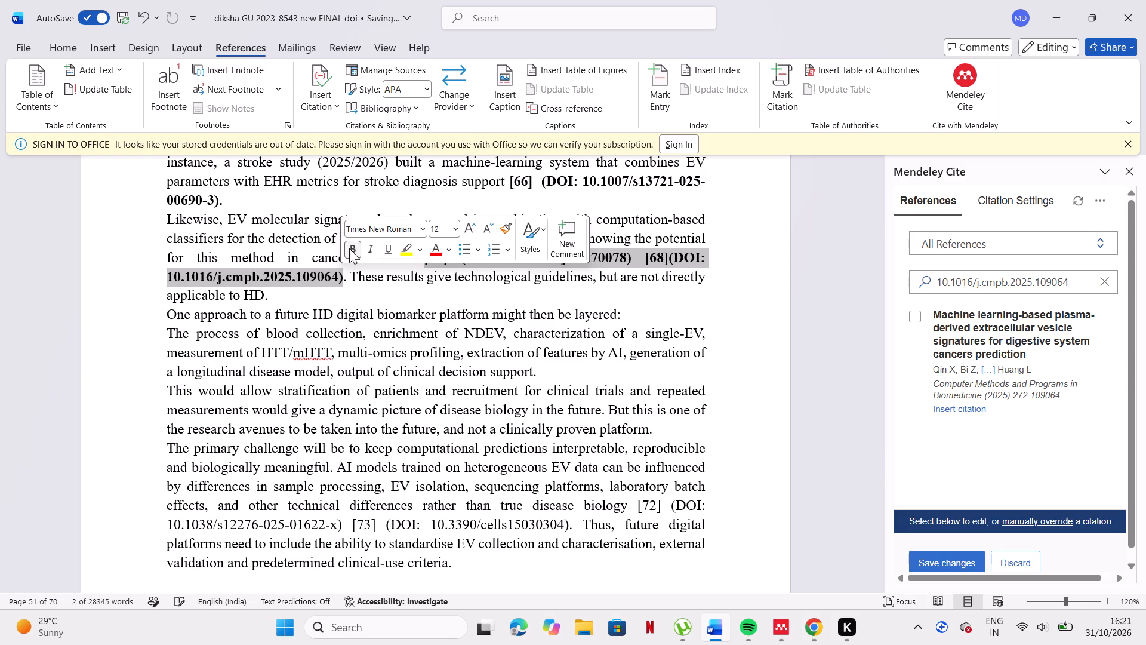
click(356, 292)
scroll(356, 292, down, 1)
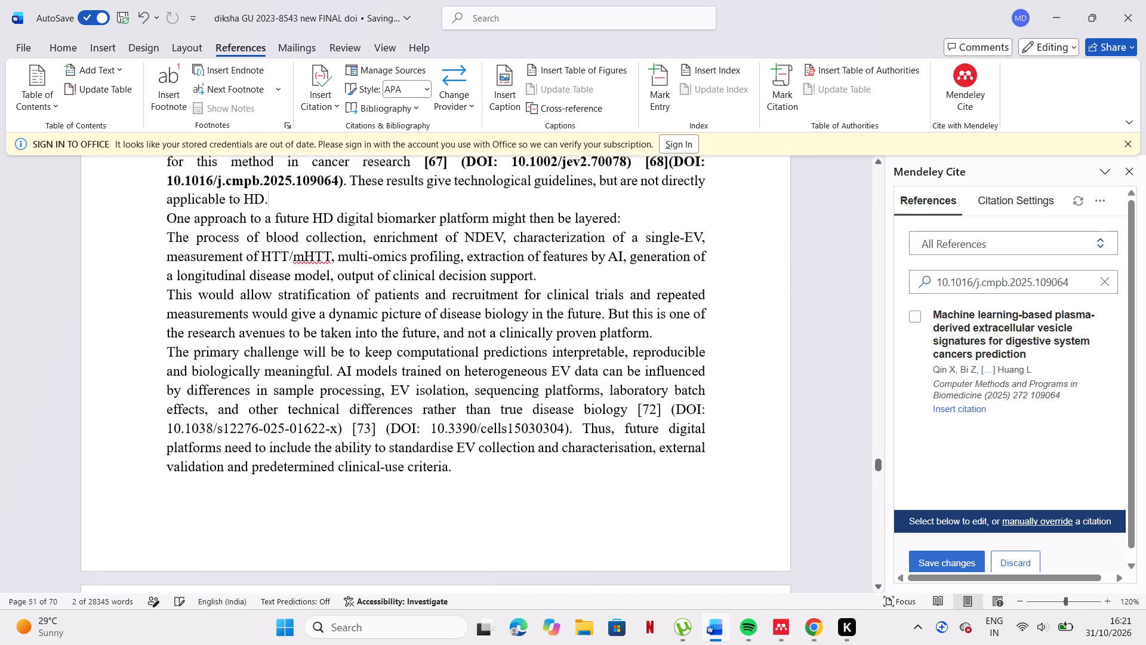
scroll(356, 292, down, 1)
scroll(356, 292, up, 1)
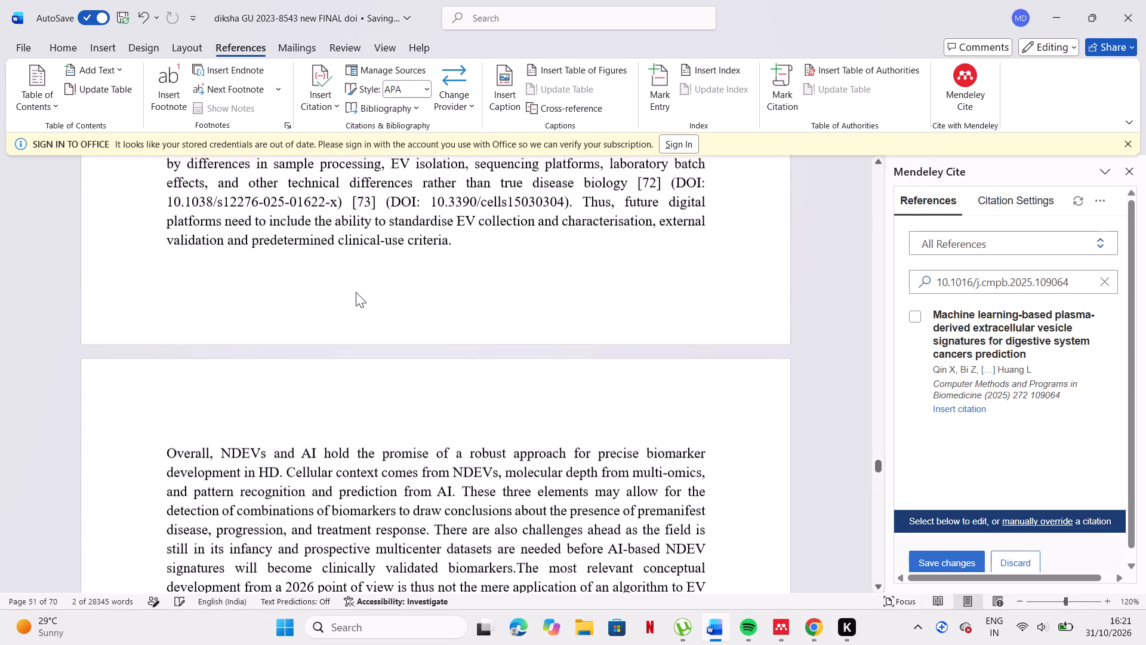
scroll(356, 292, up, 1)
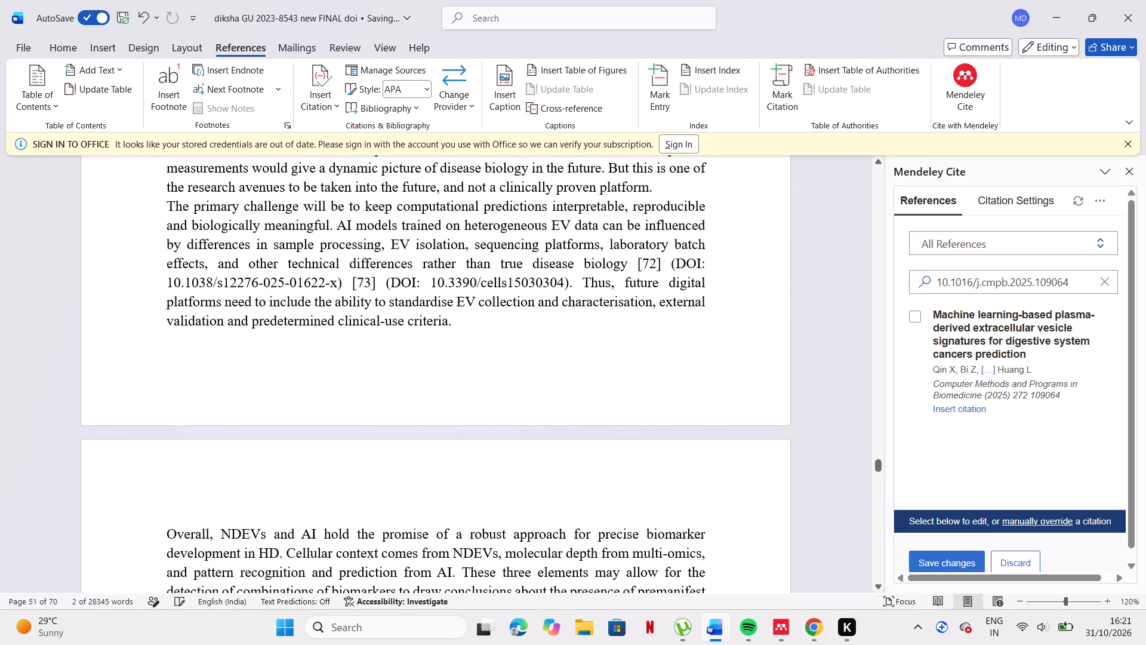
drag(164, 278, 196, 280)
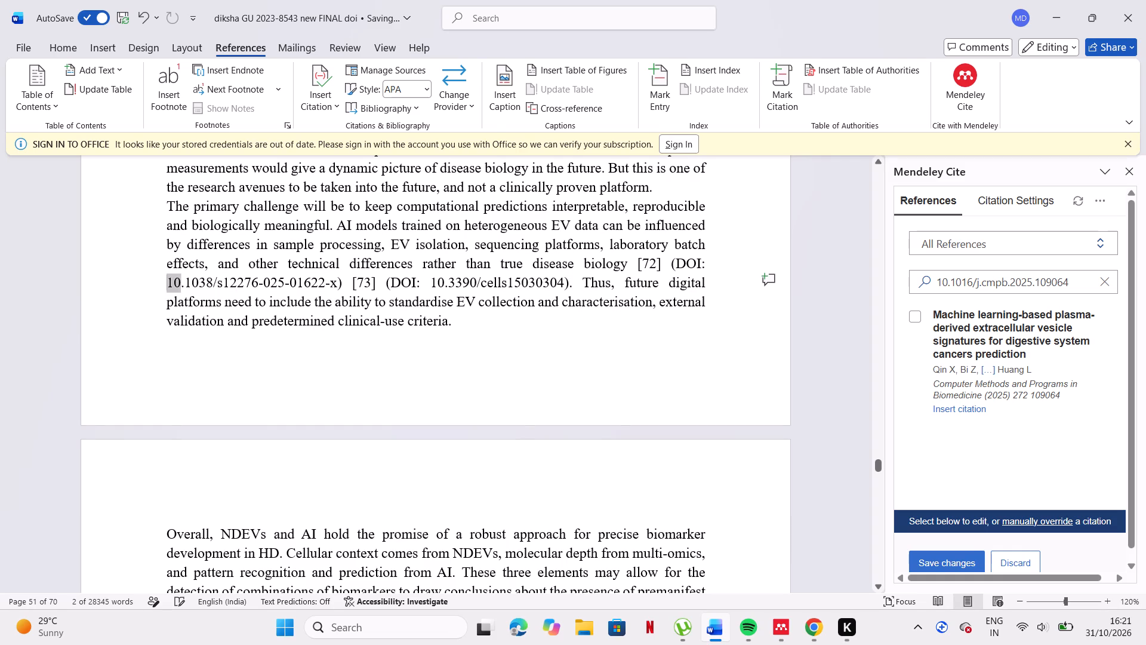
drag(196, 280, 338, 281)
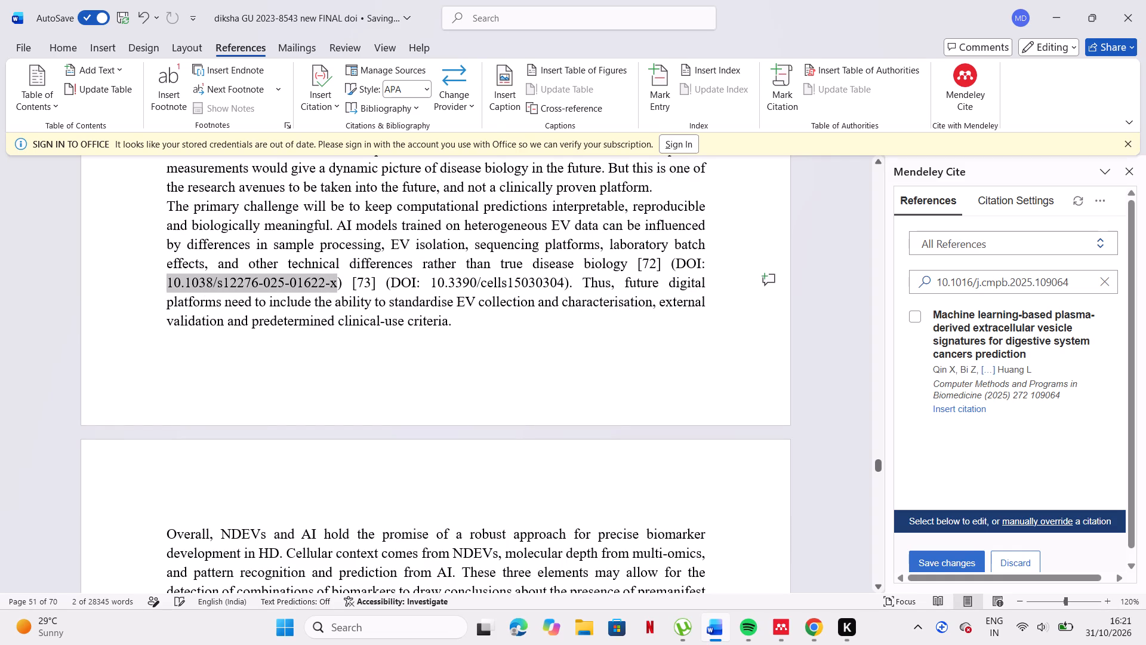
key(ctrl+c)
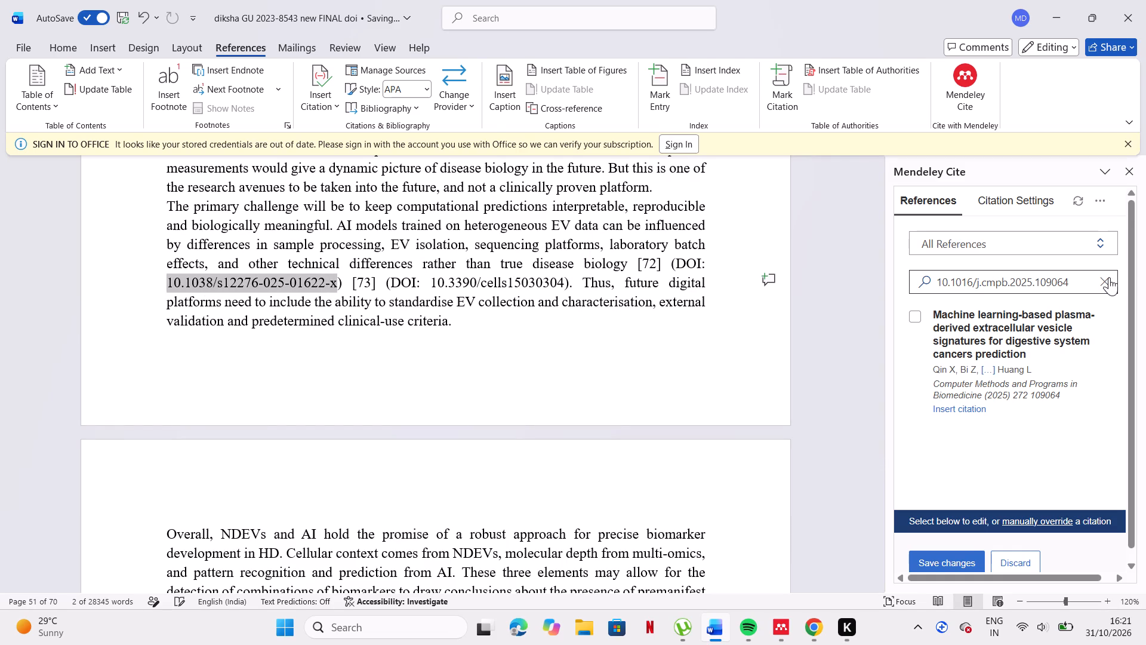
click(1107, 281)
click(1073, 282)
key(ctrl+v)
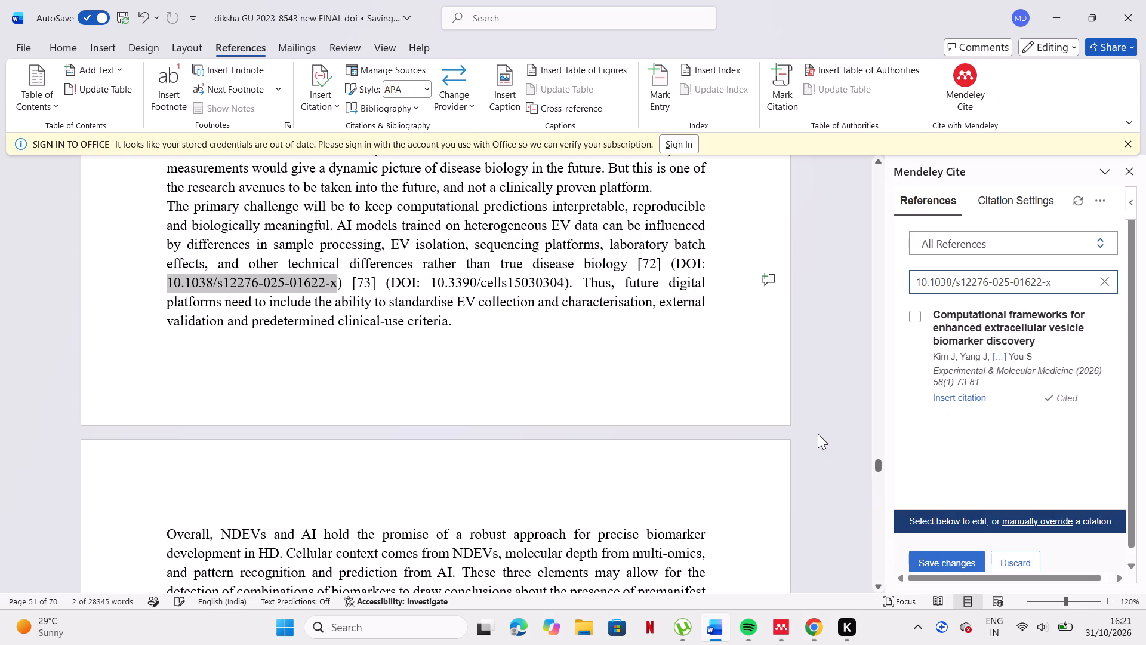
Delete the old reference number [72] after "true disease biology".
click(664, 269)
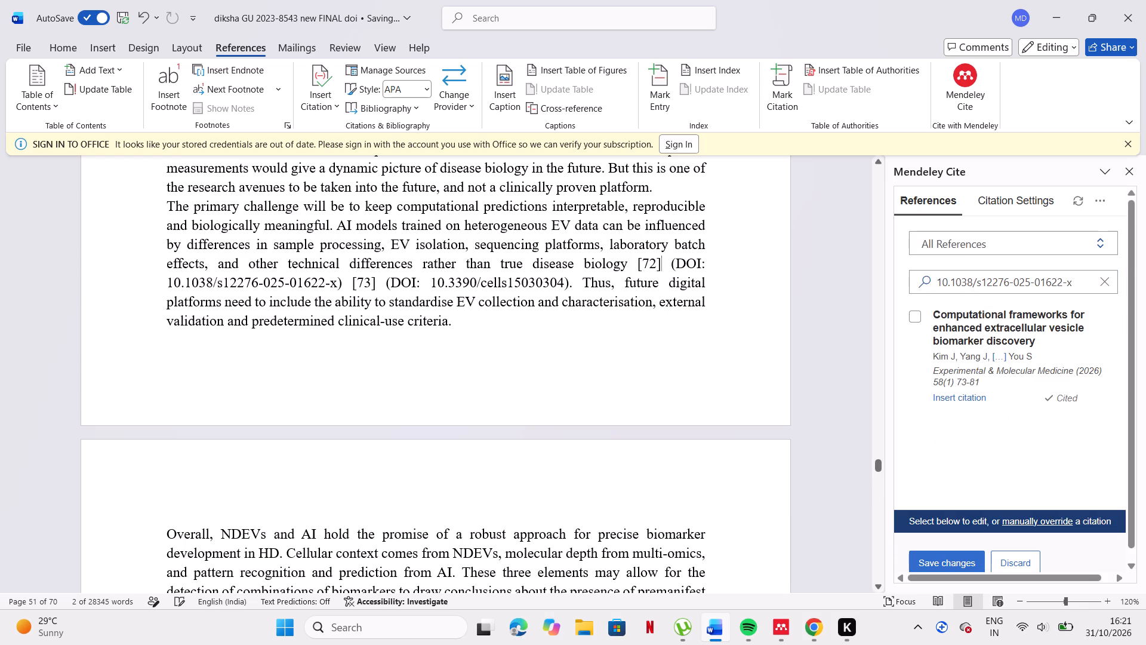
key(BackSpace)
key(BackSpace)
key(BackSpace)
key(BackSpace)
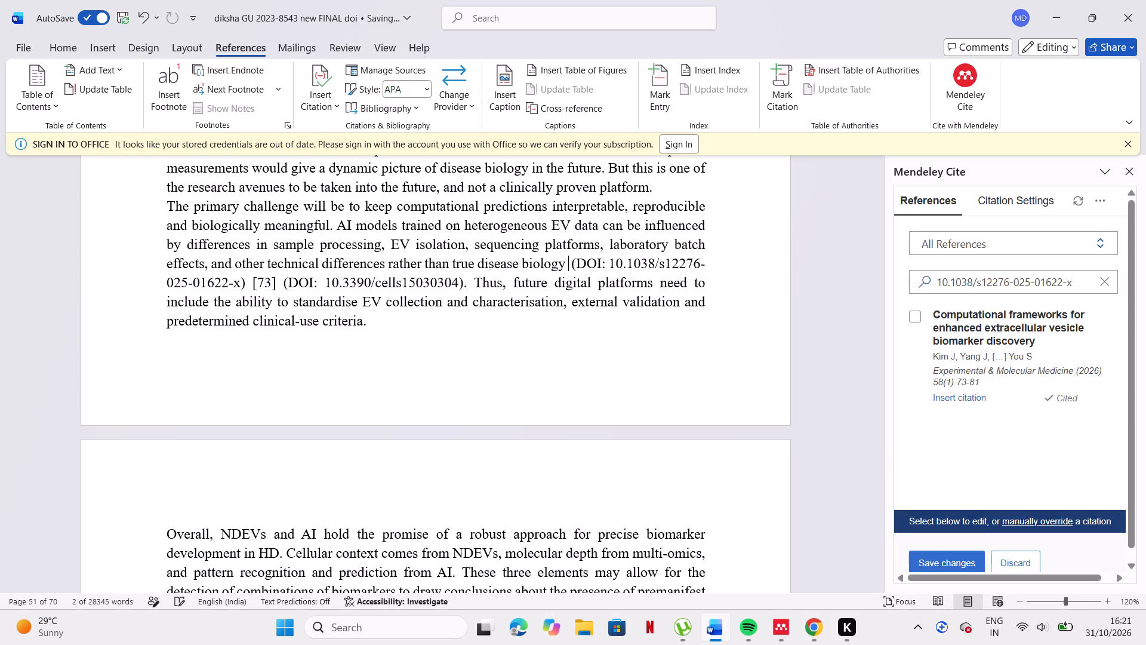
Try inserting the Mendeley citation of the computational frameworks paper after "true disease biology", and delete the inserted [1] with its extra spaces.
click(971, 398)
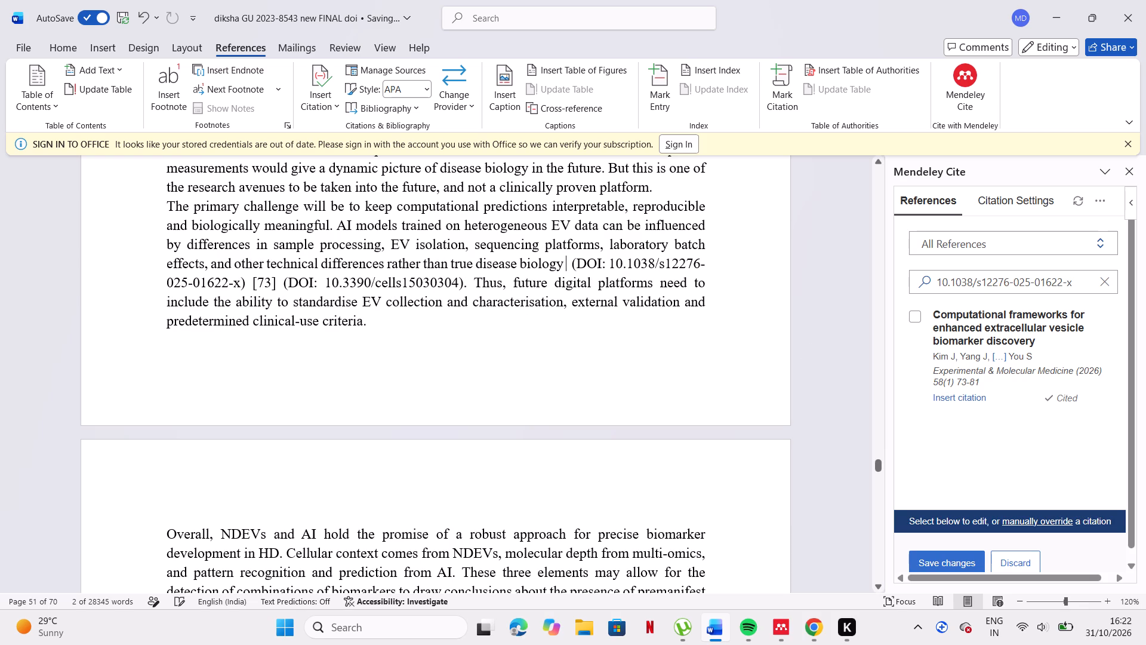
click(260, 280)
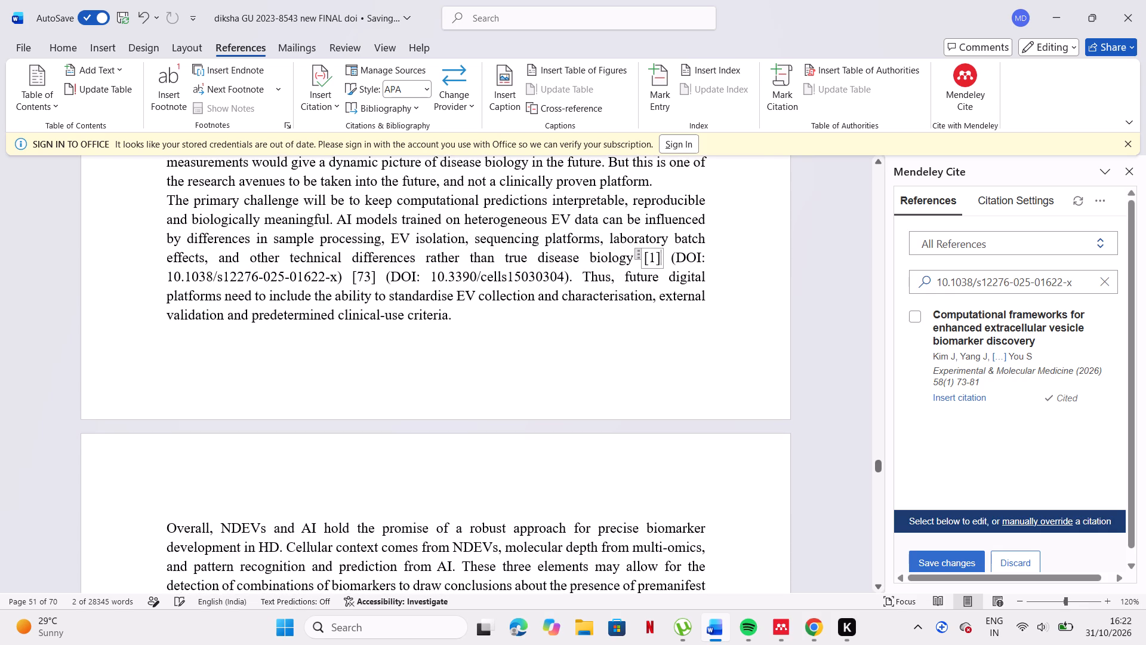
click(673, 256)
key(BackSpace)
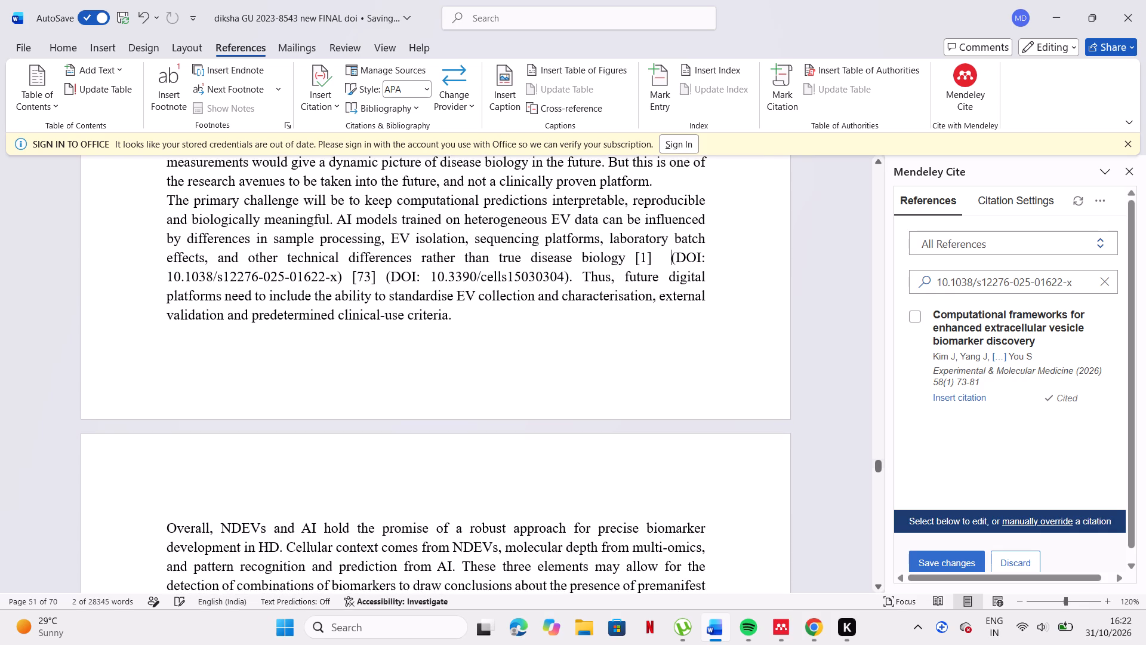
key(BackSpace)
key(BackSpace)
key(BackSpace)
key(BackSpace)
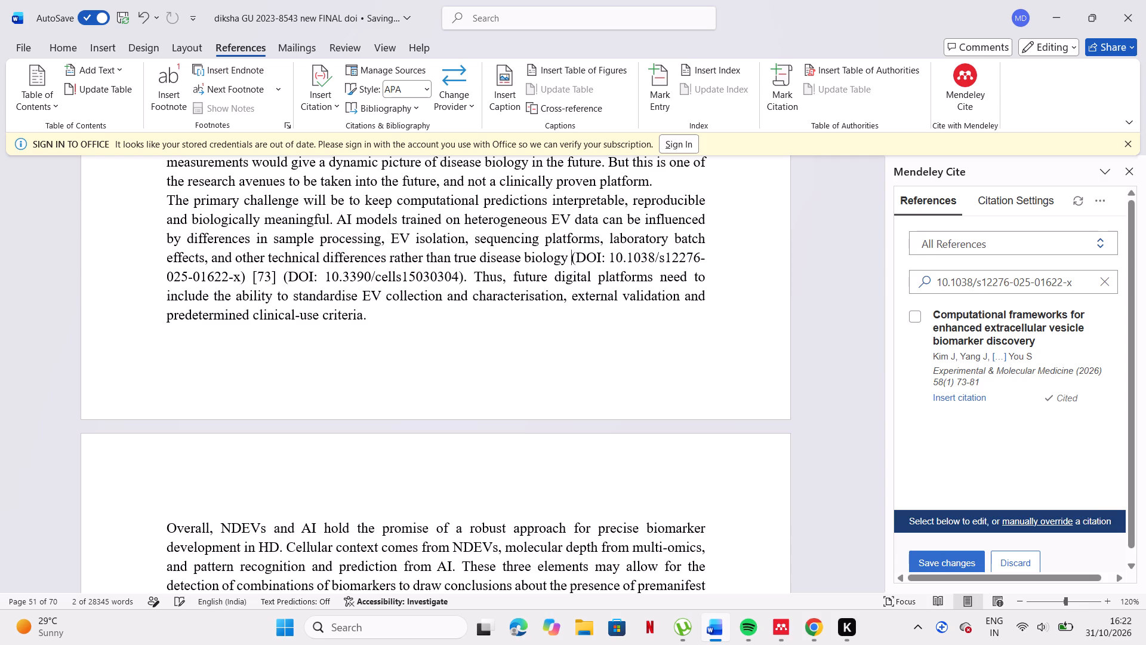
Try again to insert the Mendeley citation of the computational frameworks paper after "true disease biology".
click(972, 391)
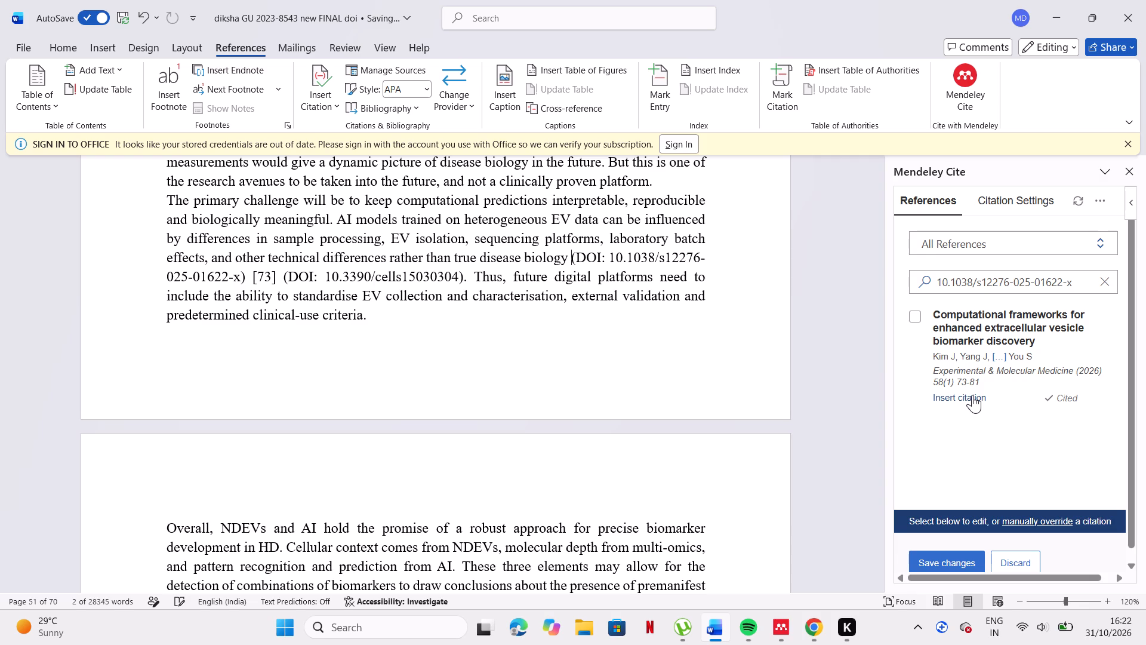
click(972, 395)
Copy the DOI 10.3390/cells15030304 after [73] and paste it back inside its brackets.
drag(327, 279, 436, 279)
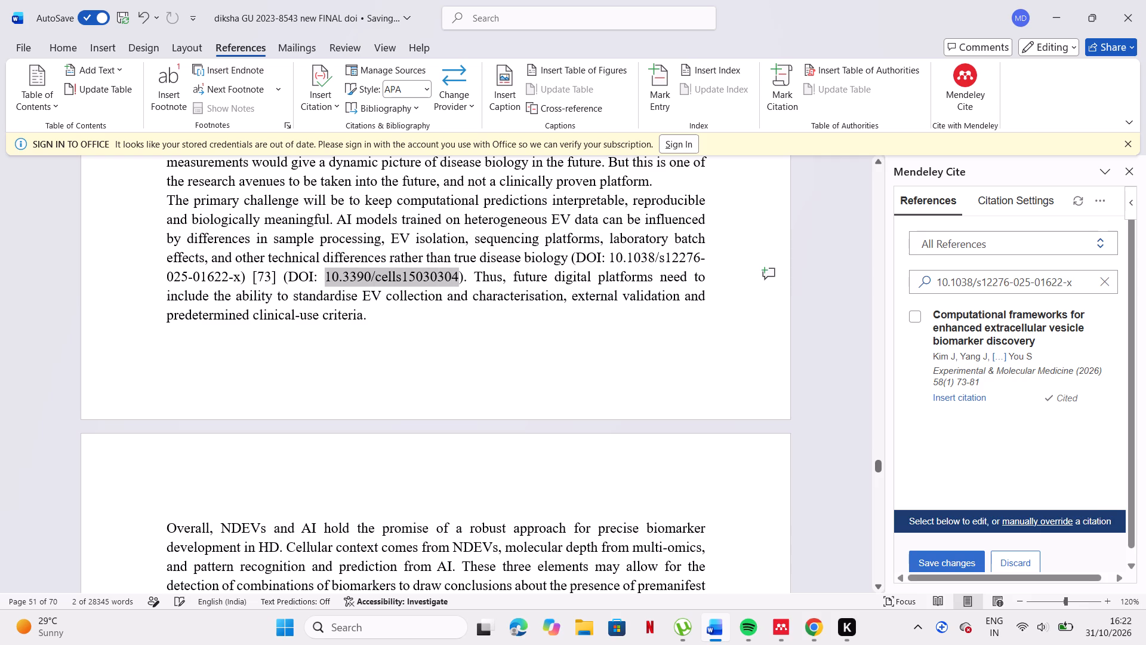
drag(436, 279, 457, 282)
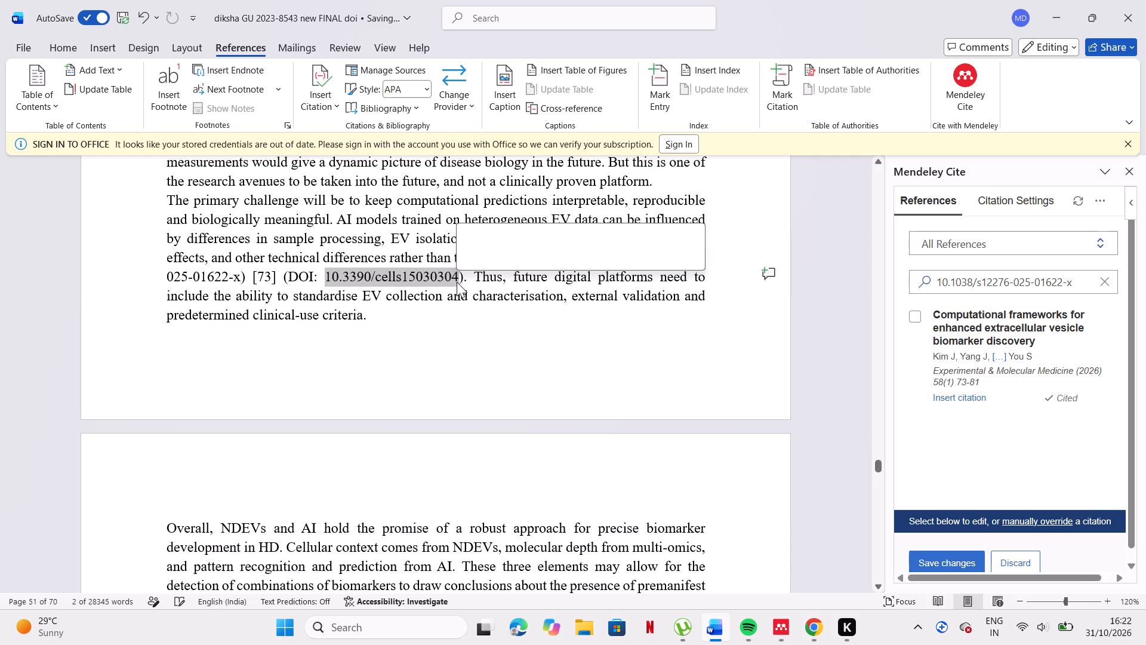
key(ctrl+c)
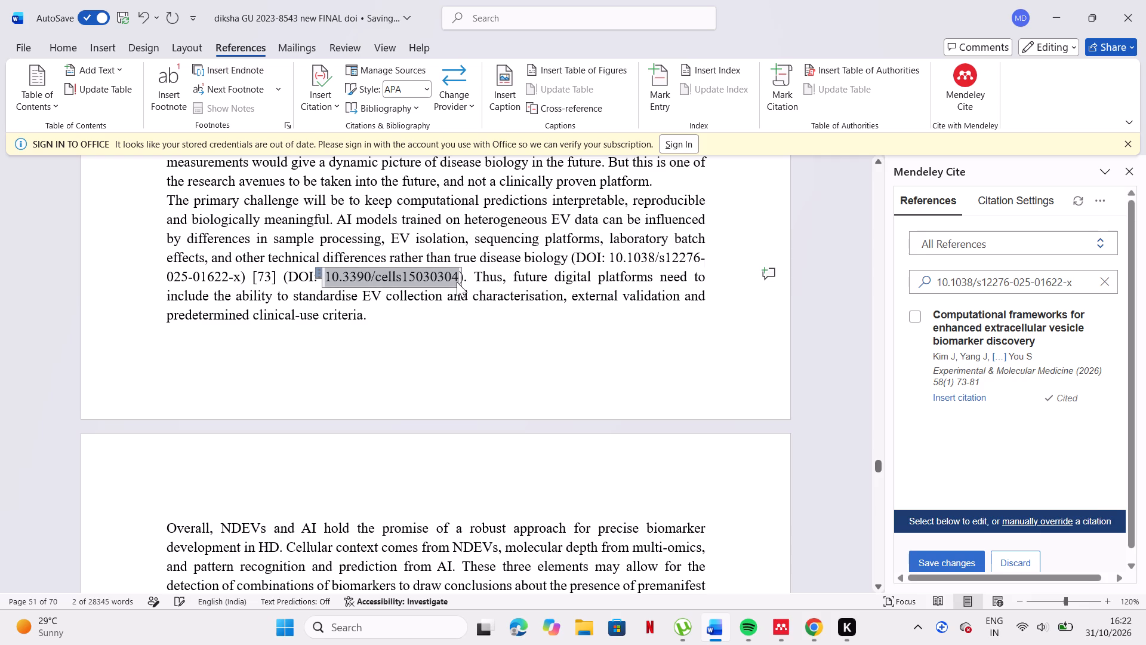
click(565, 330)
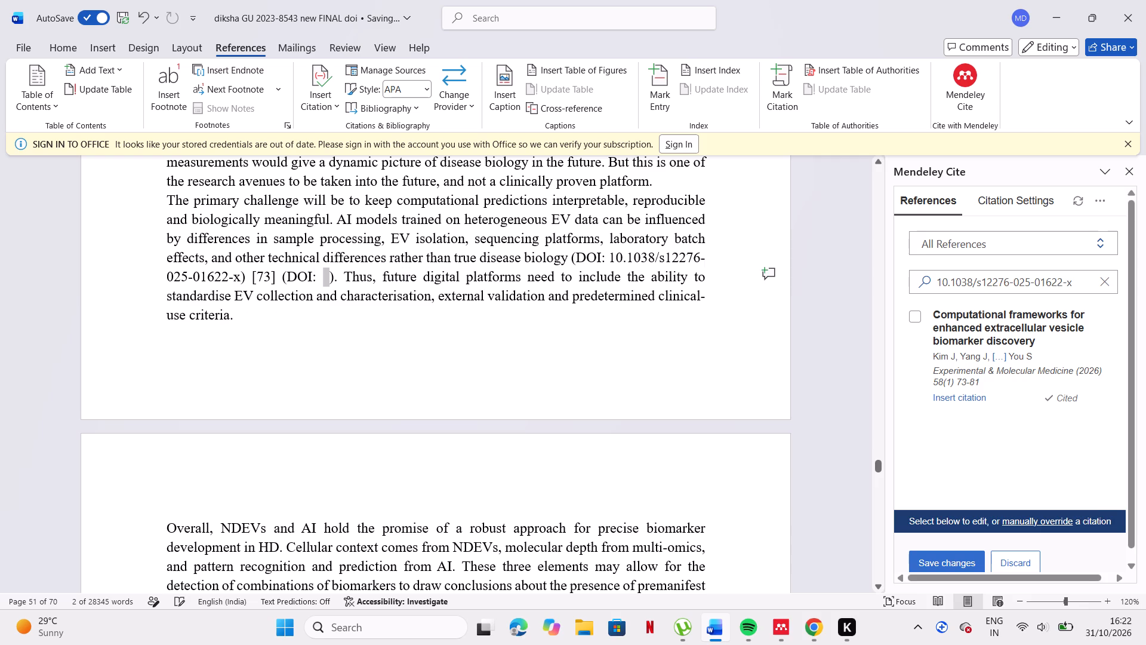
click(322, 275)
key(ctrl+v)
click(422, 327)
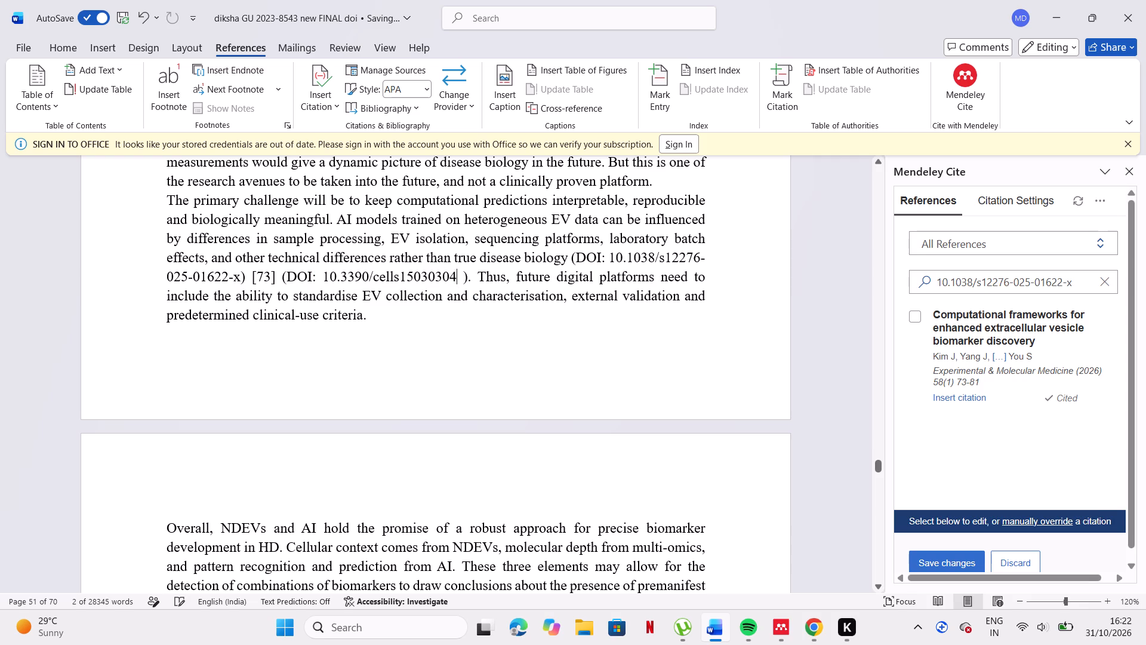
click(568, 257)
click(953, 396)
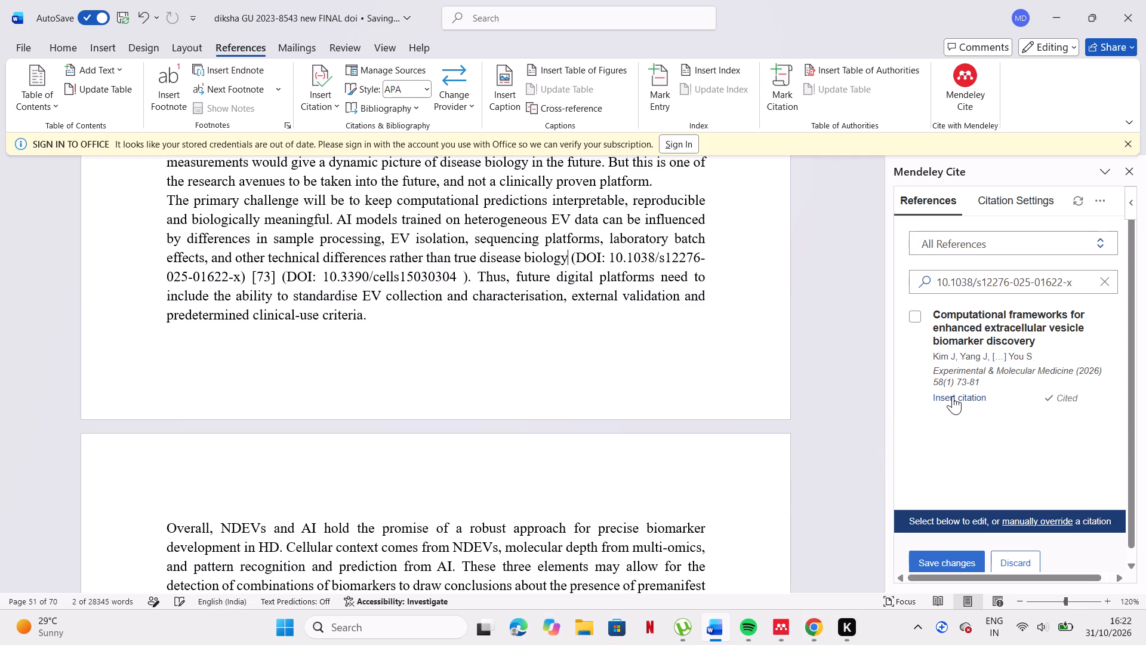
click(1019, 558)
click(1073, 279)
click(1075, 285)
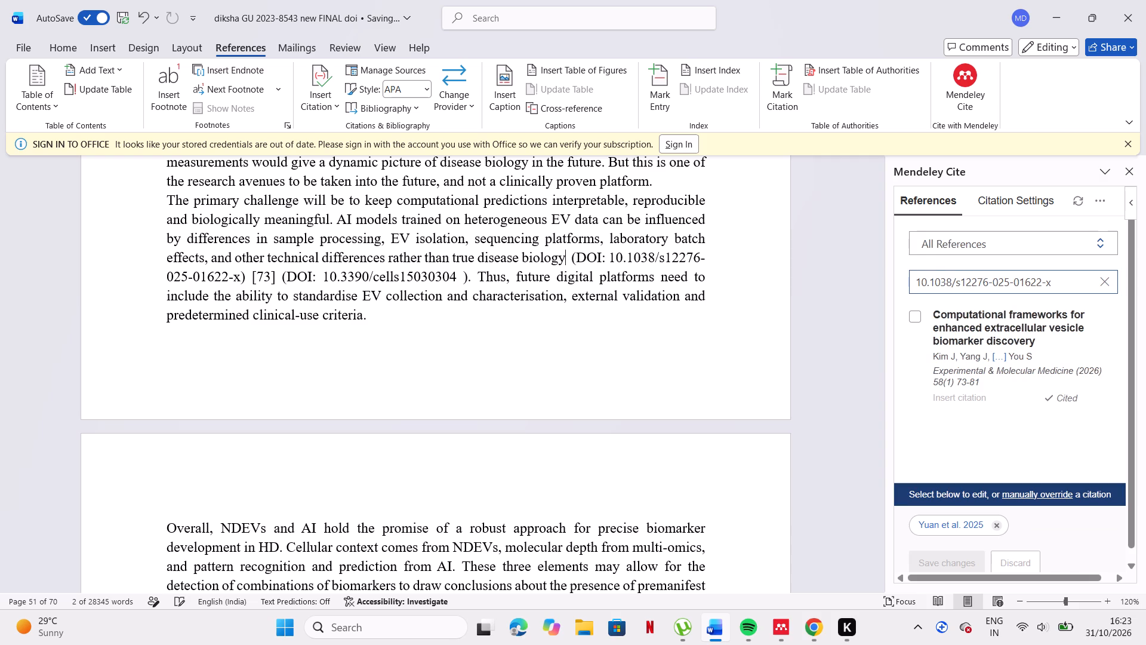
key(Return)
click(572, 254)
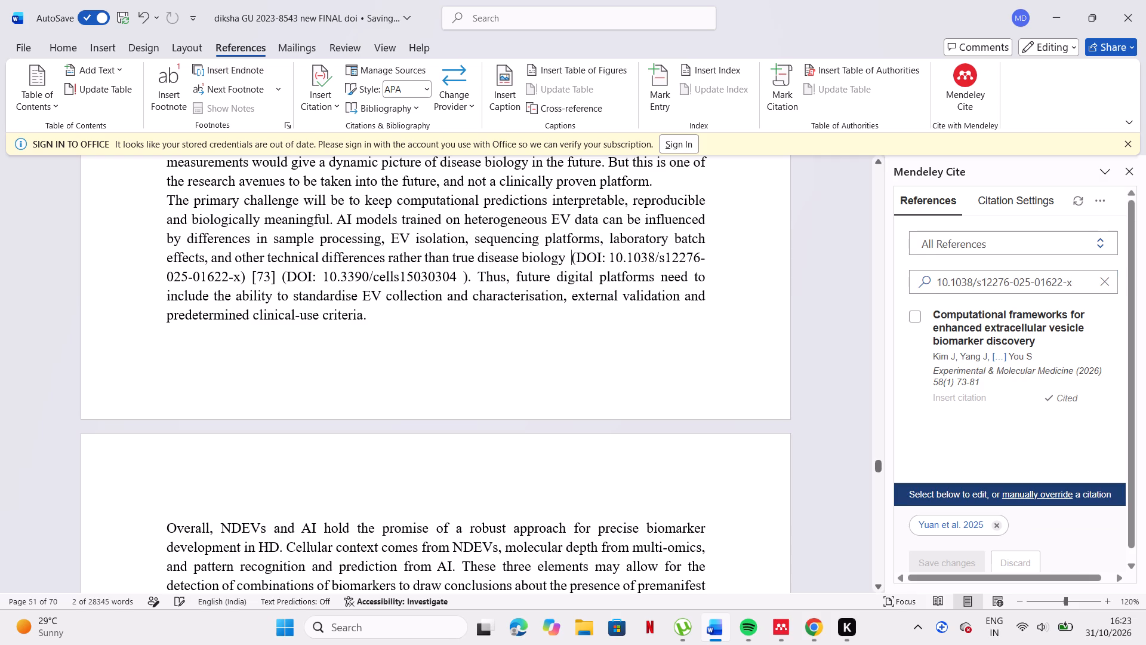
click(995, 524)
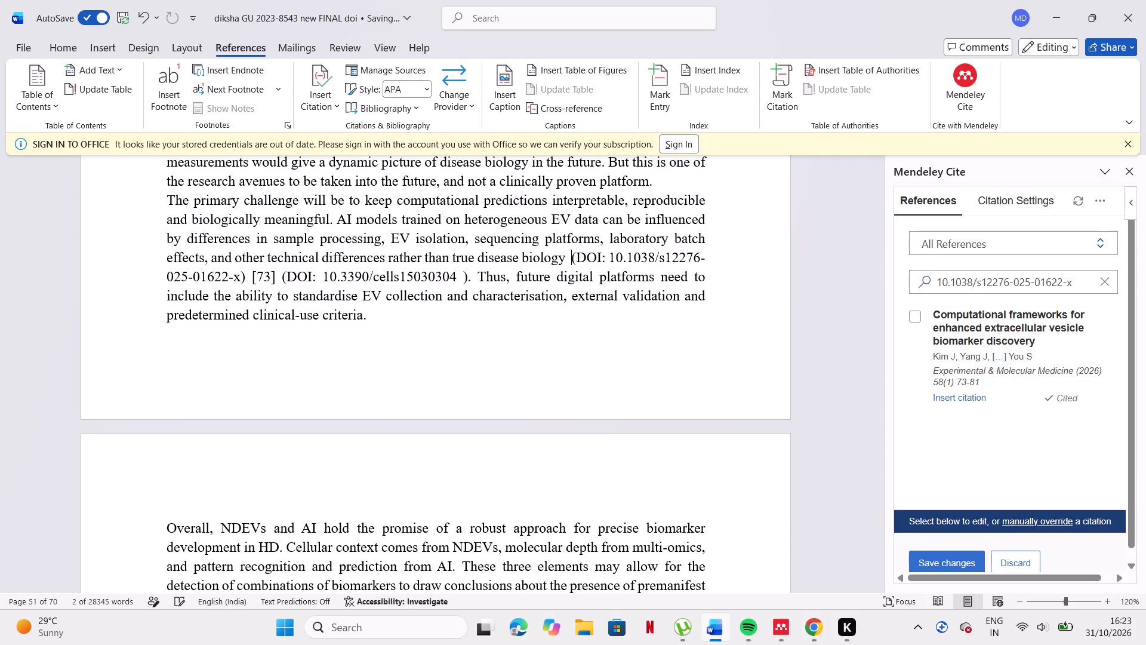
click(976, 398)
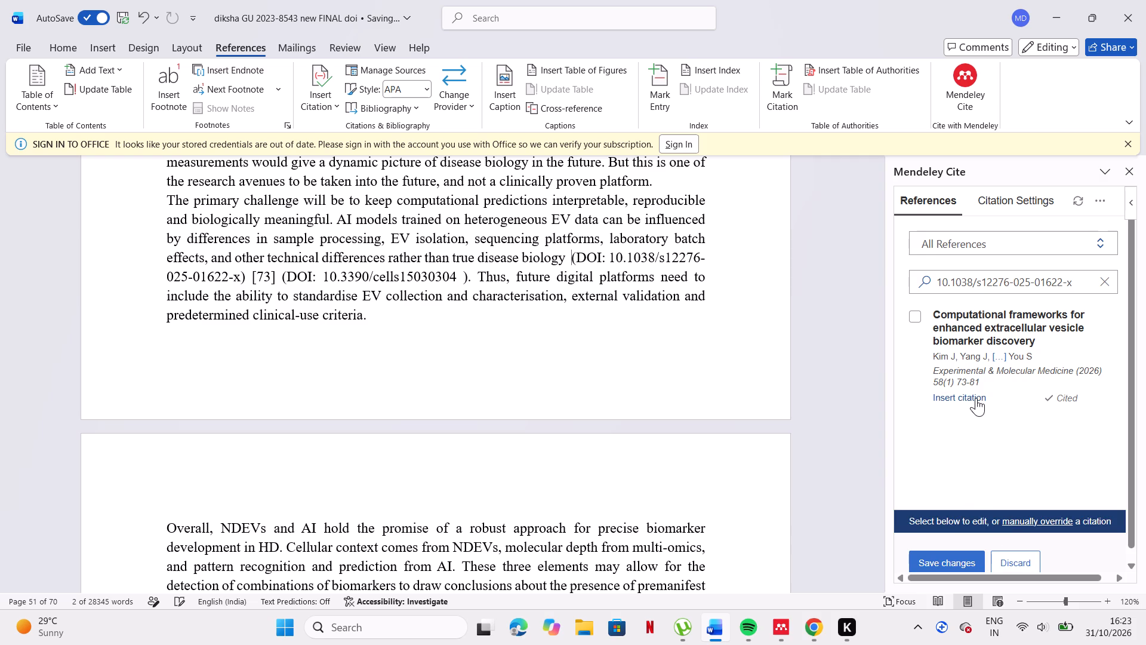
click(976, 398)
Delete the DOI value 10.3390/cells15030304 after [73], together with its closing bracket.
drag(326, 278, 452, 282)
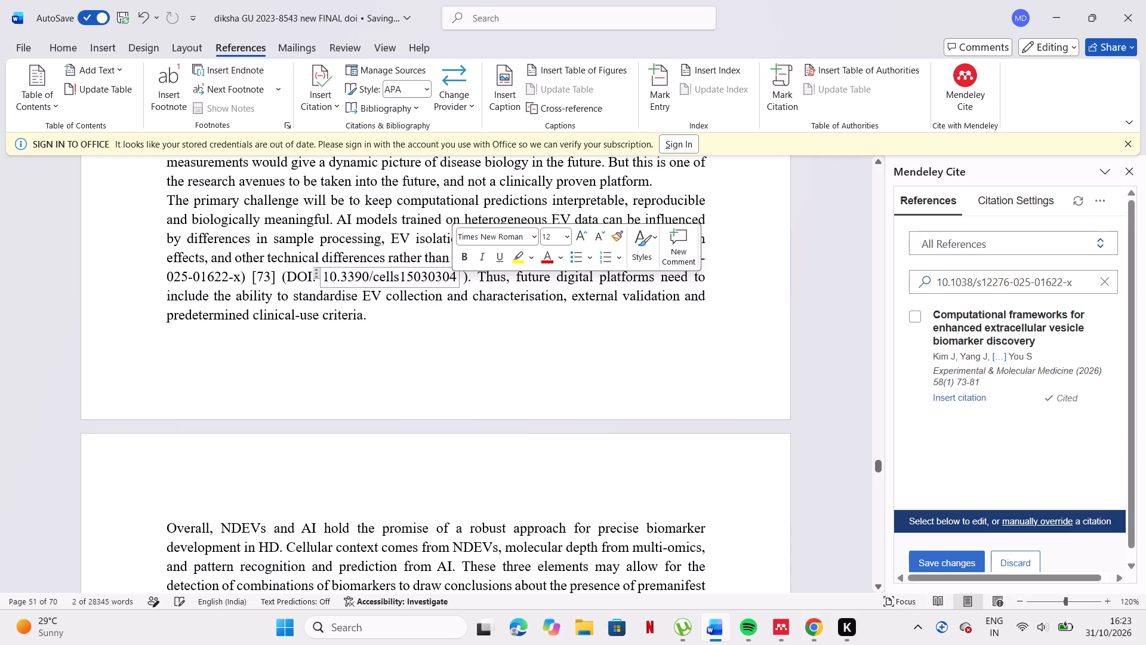
click(343, 271)
click(343, 271)
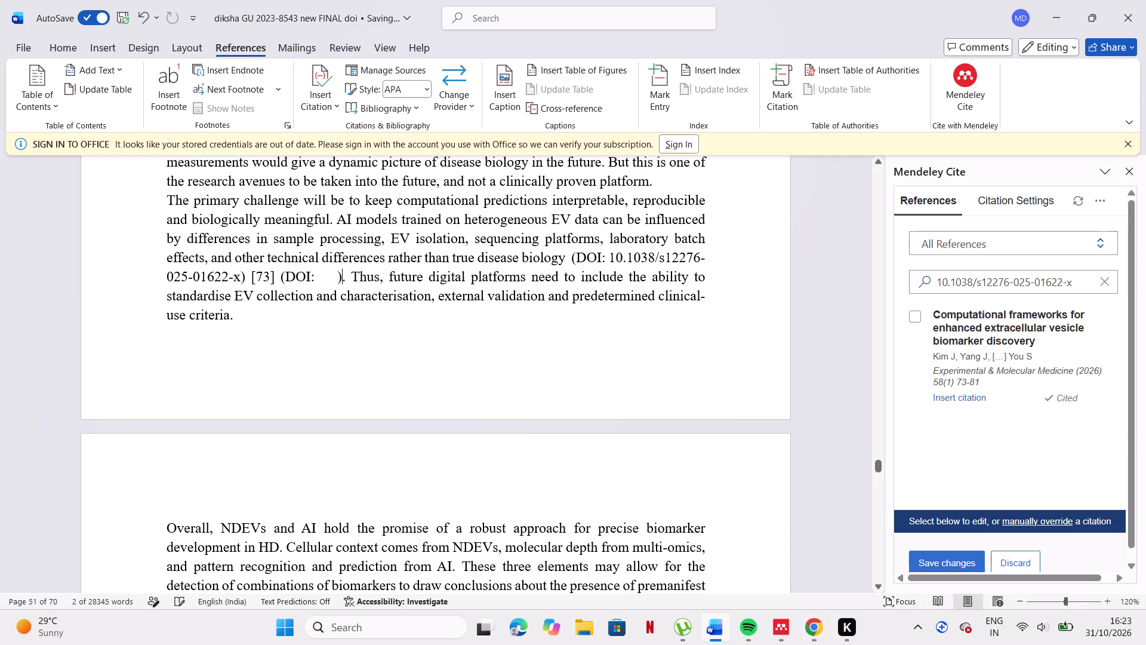
key(BackSpace)
key(BackSpace)
key(BackSpace)
key(BackSpace)
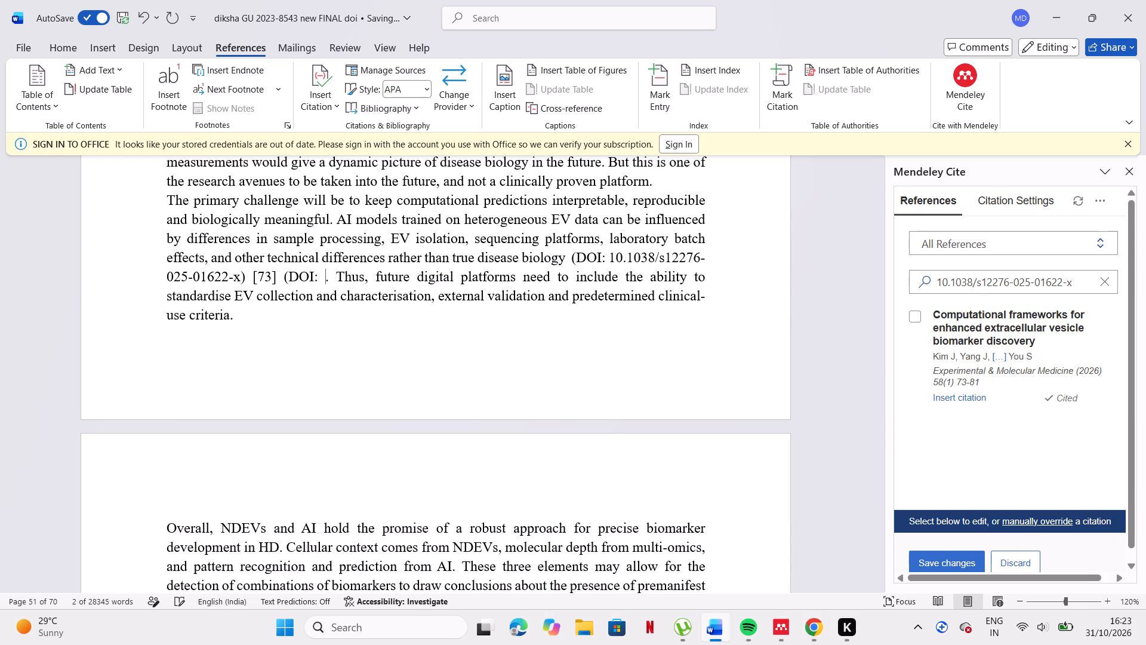
Delete the leftover "(DOI:" with its full stop and the reference number [73] before "Thus, future digital platforms".
click(342, 279)
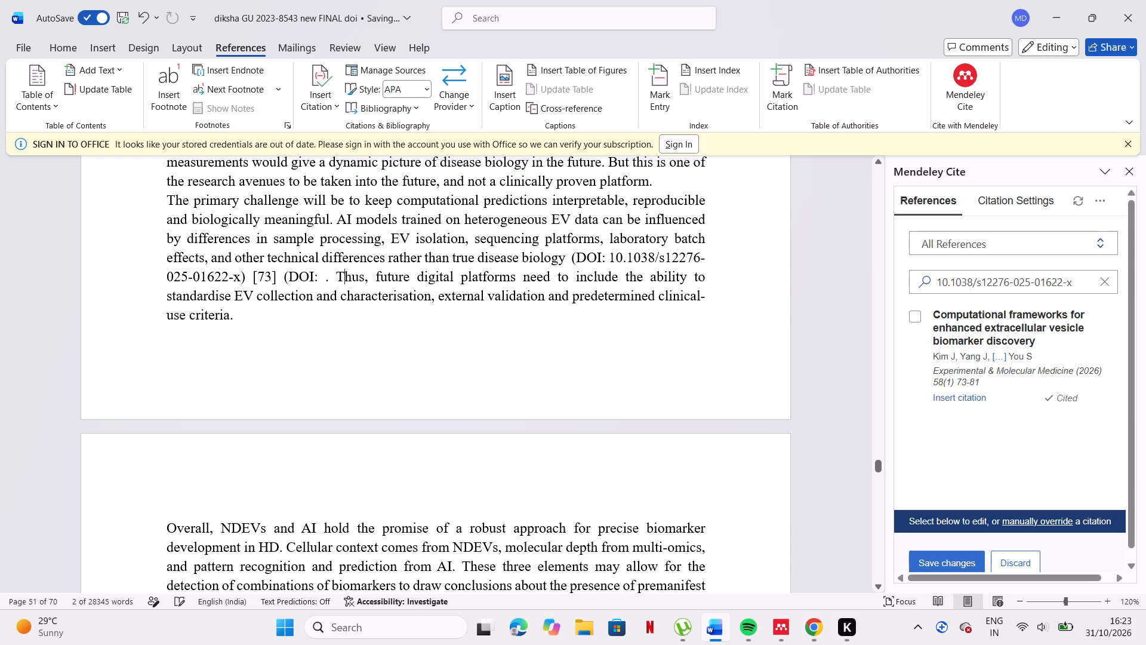
click(334, 269)
key(BackSpace)
key(BackSpace)
key(BackSpace)
key(BackSpace)
key(BackSpace)
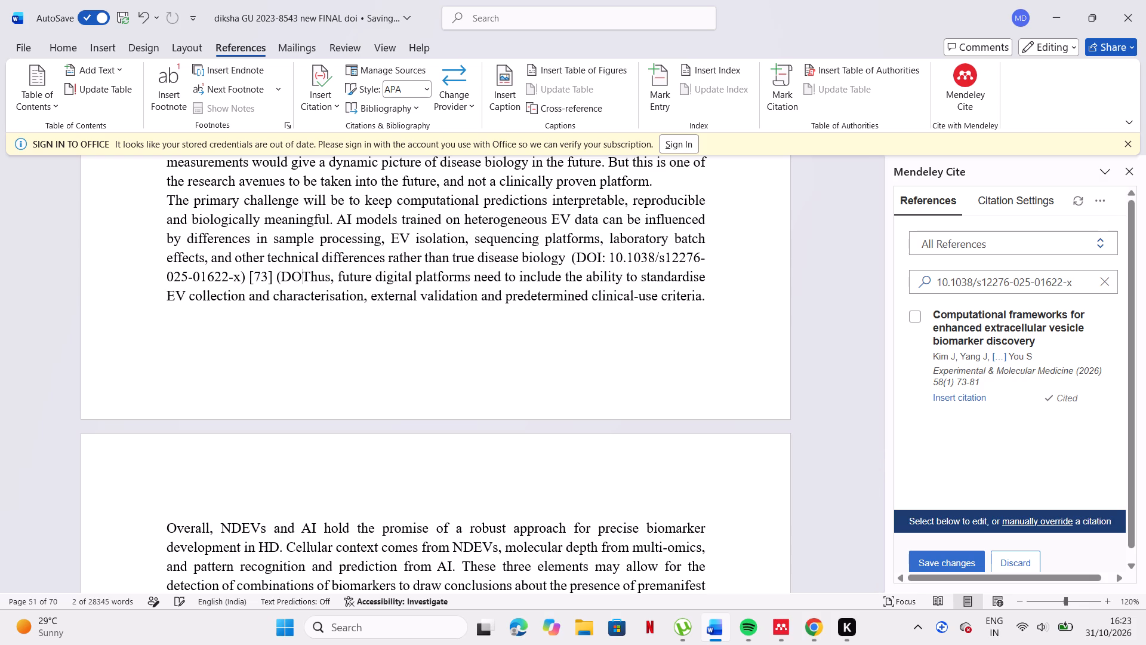
key(BackSpace)
key(BackSpace)
key(BackSpace)
key(BackSpace)
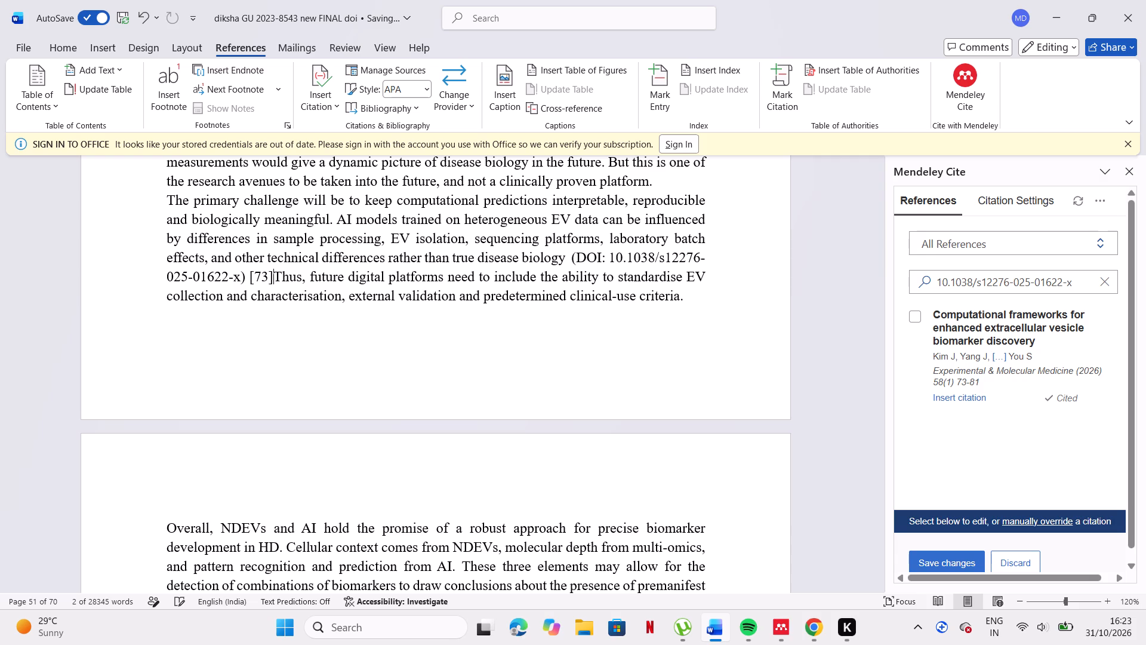
key(BackSpace)
key(BackSpace)
key(BackSpace)
key(BackSpace)
key(BackSpace)
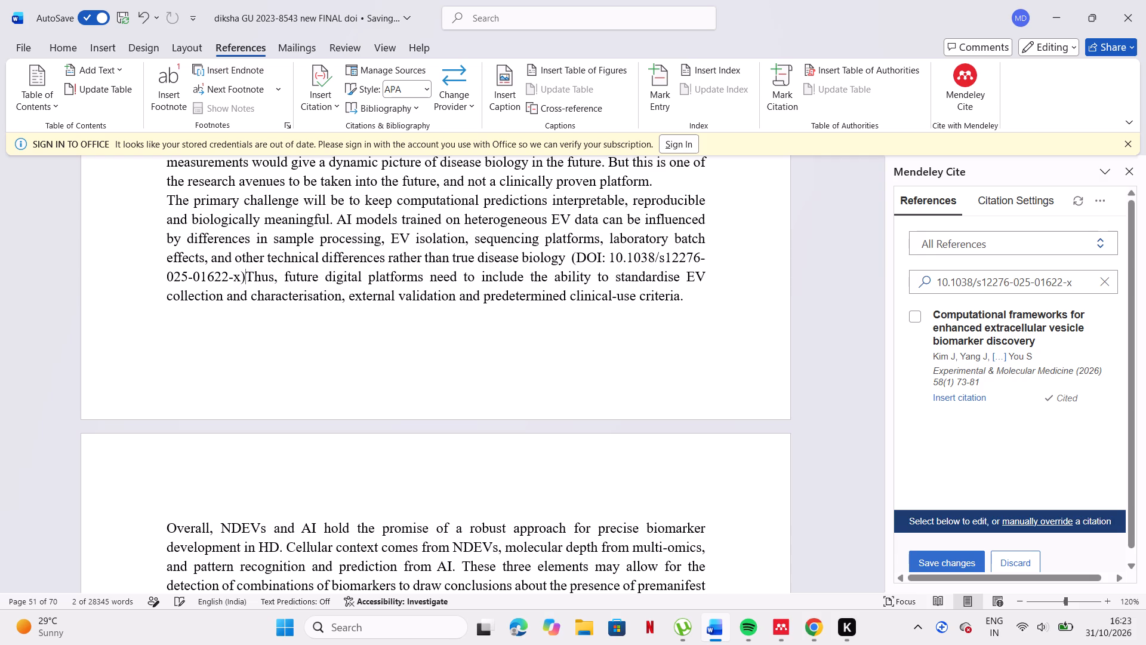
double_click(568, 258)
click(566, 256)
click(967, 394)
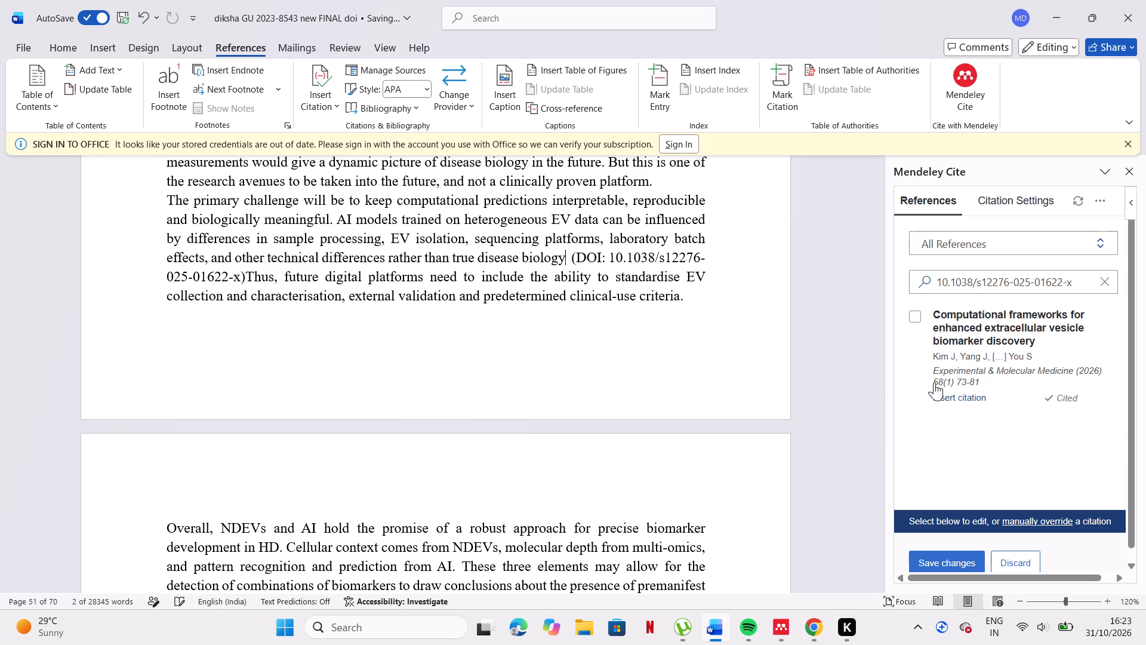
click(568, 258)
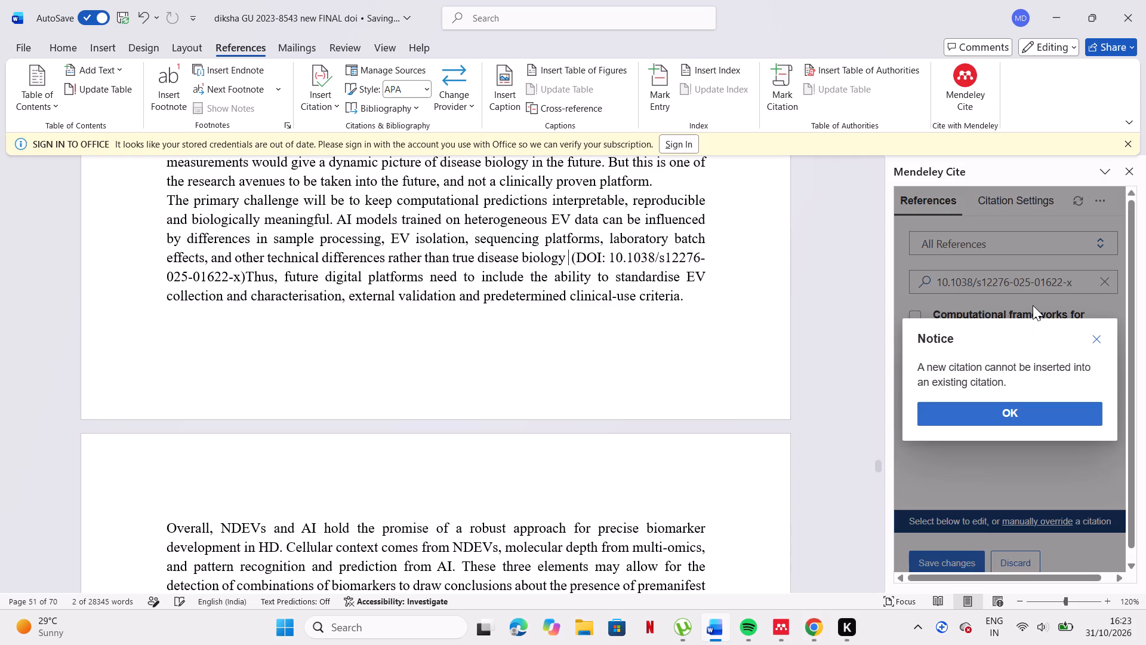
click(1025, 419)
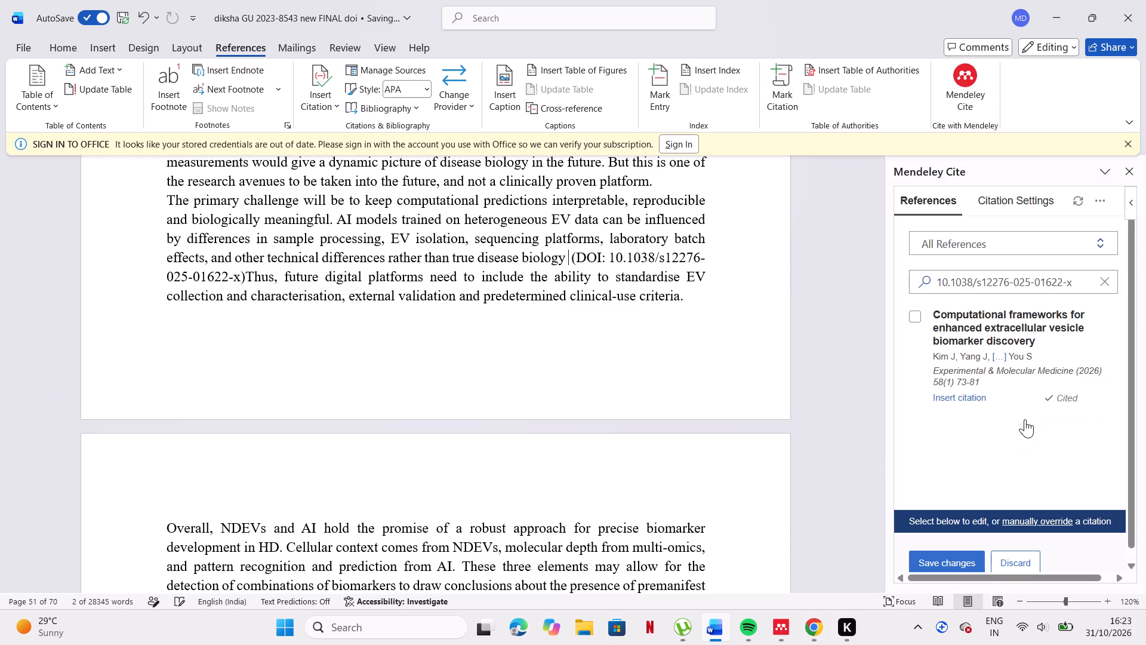
Close the Mendeley Cite add-in and the manuscript document.
click(1125, 179)
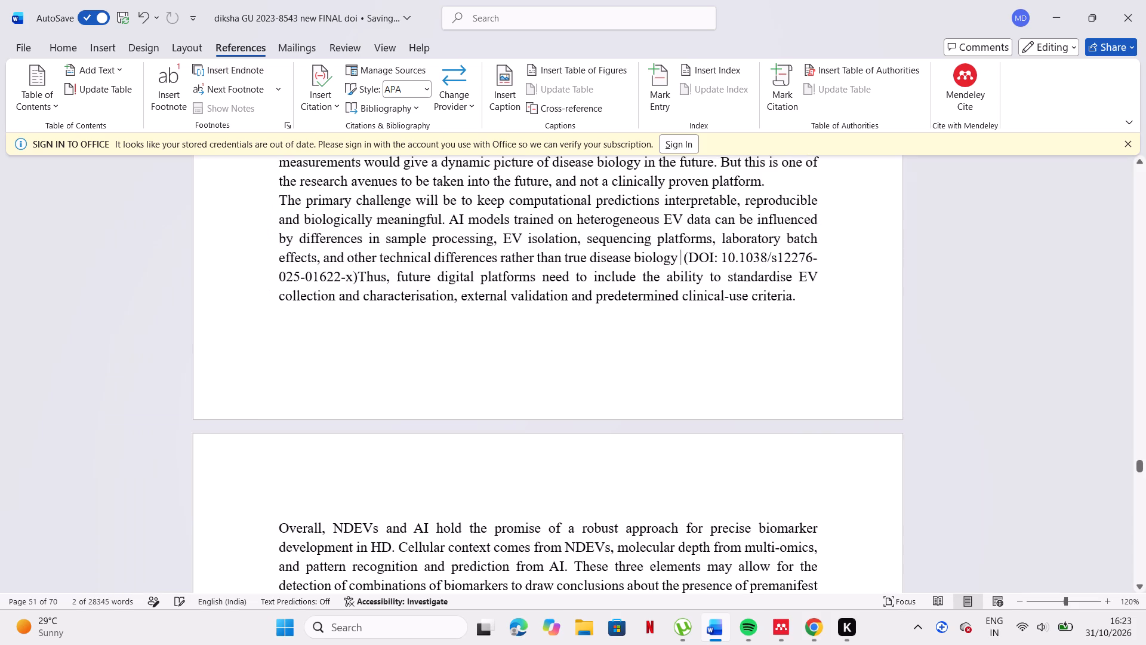
click(878, 218)
scroll(842, 420, down, 2)
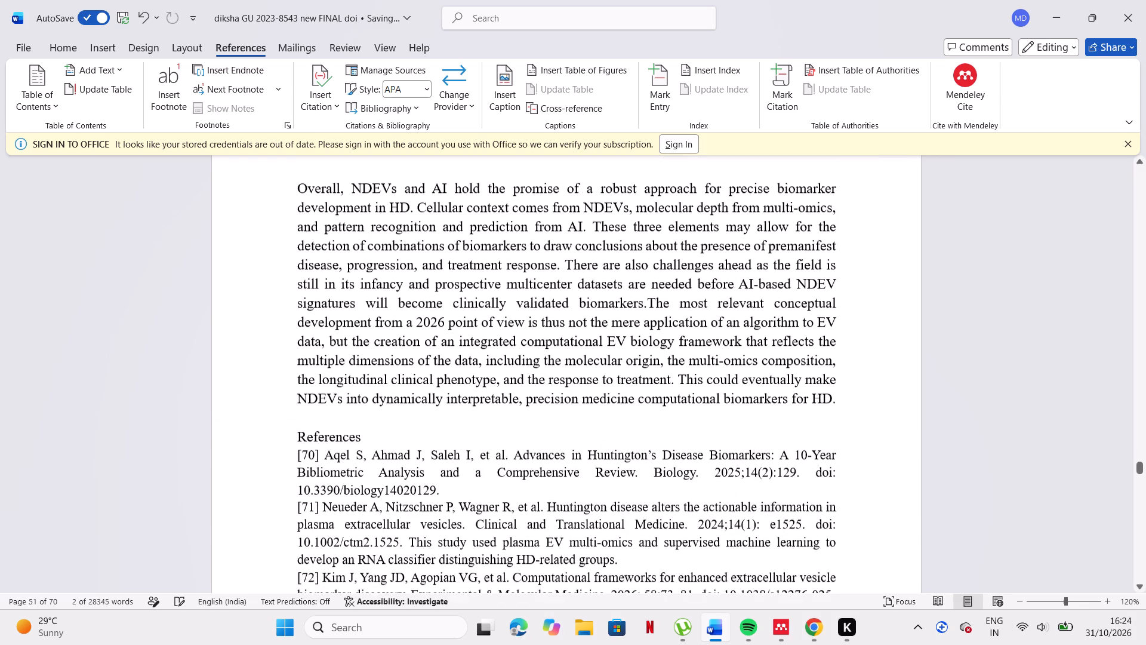
scroll(842, 420, down, 14)
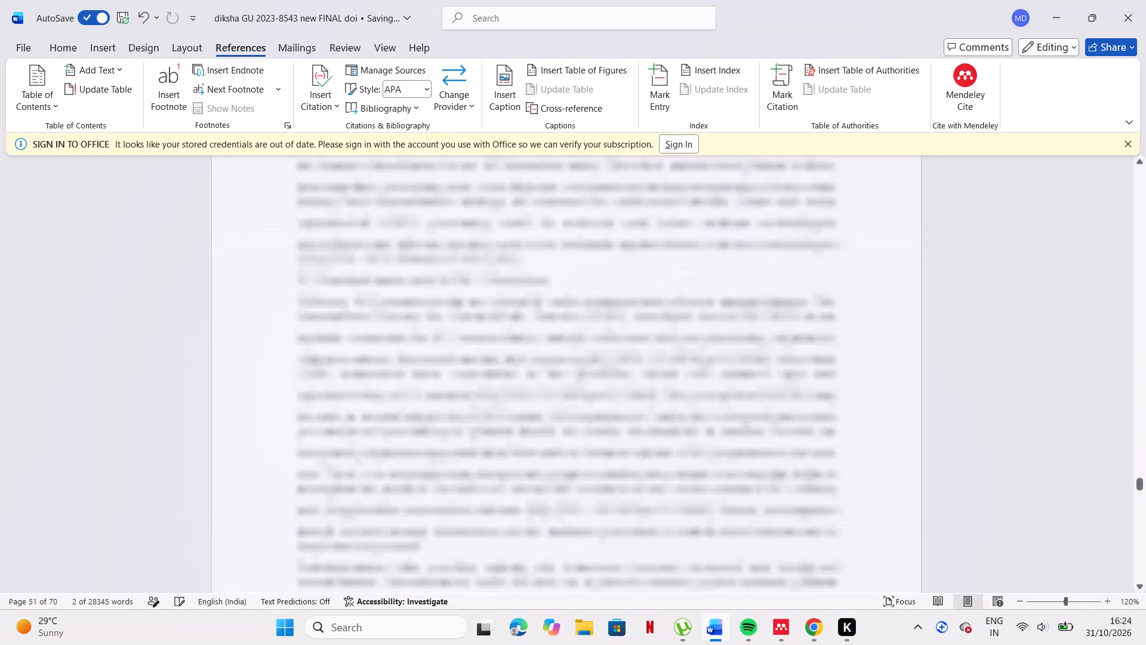
scroll(842, 420, up, 7)
click(1115, 32)
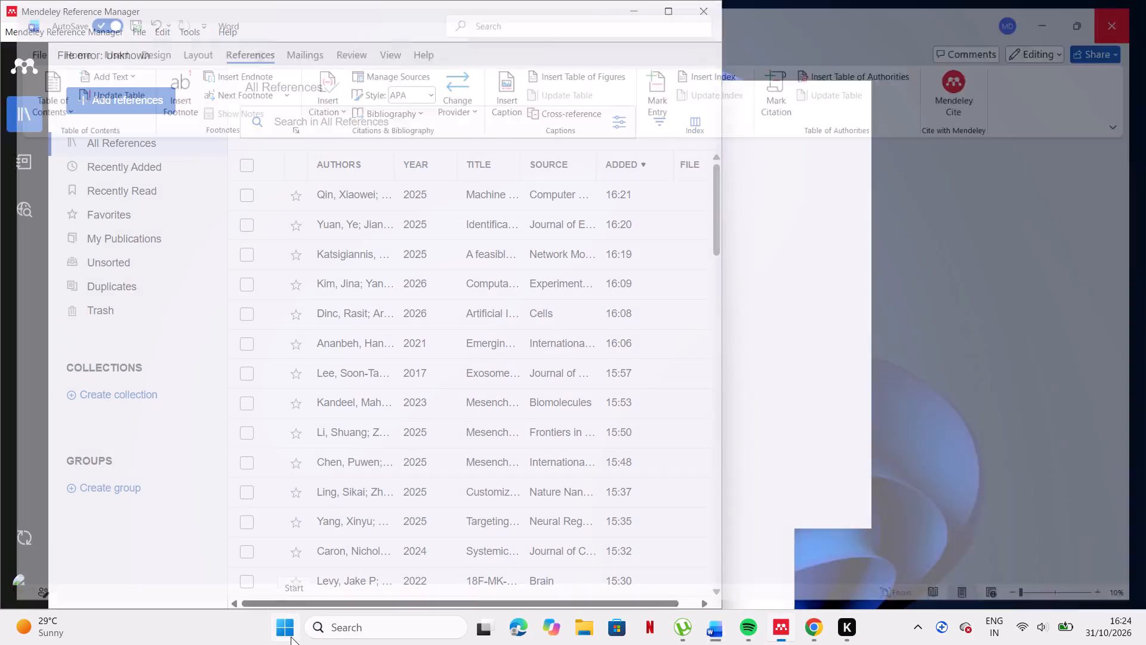
Shut down the computer.
click(286, 634)
click(310, 634)
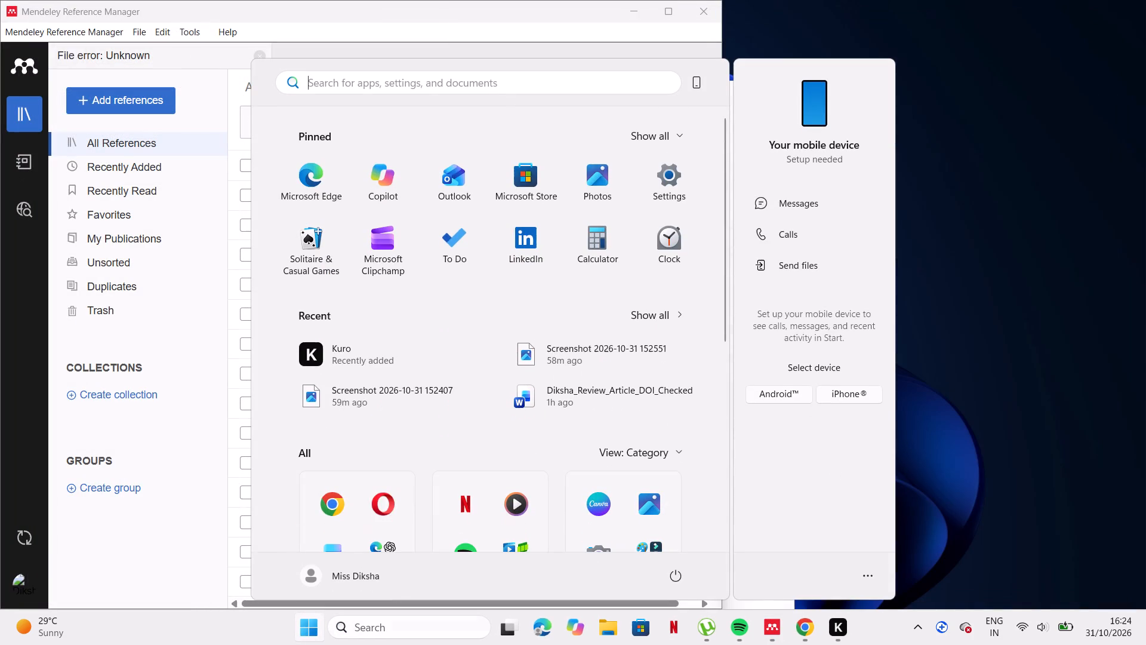
click(675, 574)
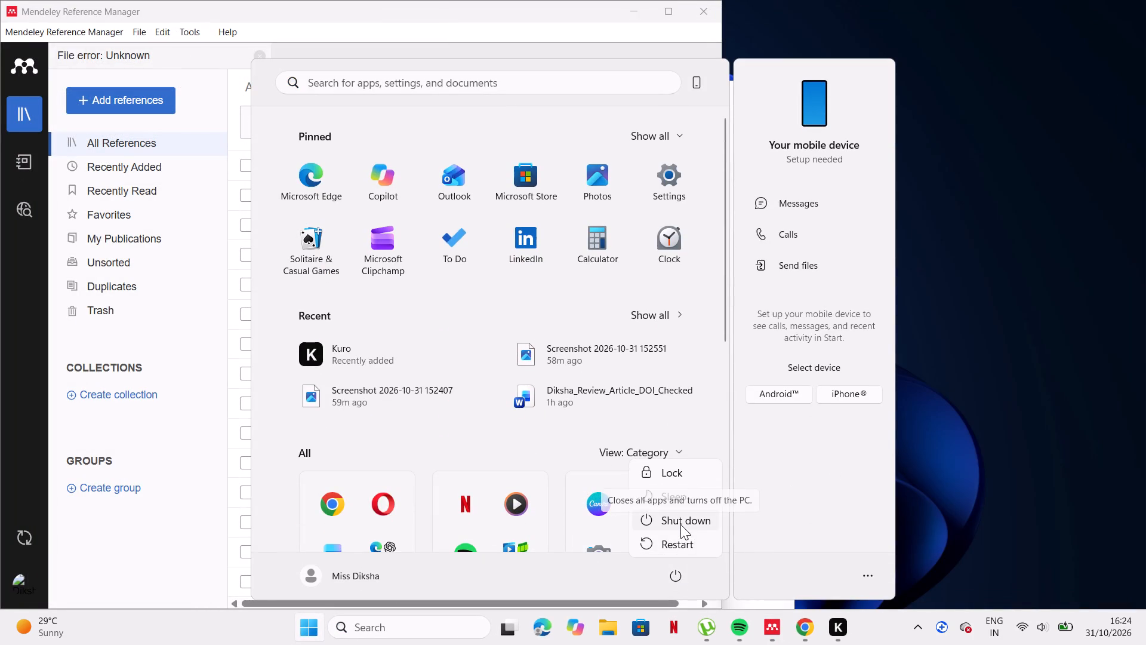
click(680, 524)
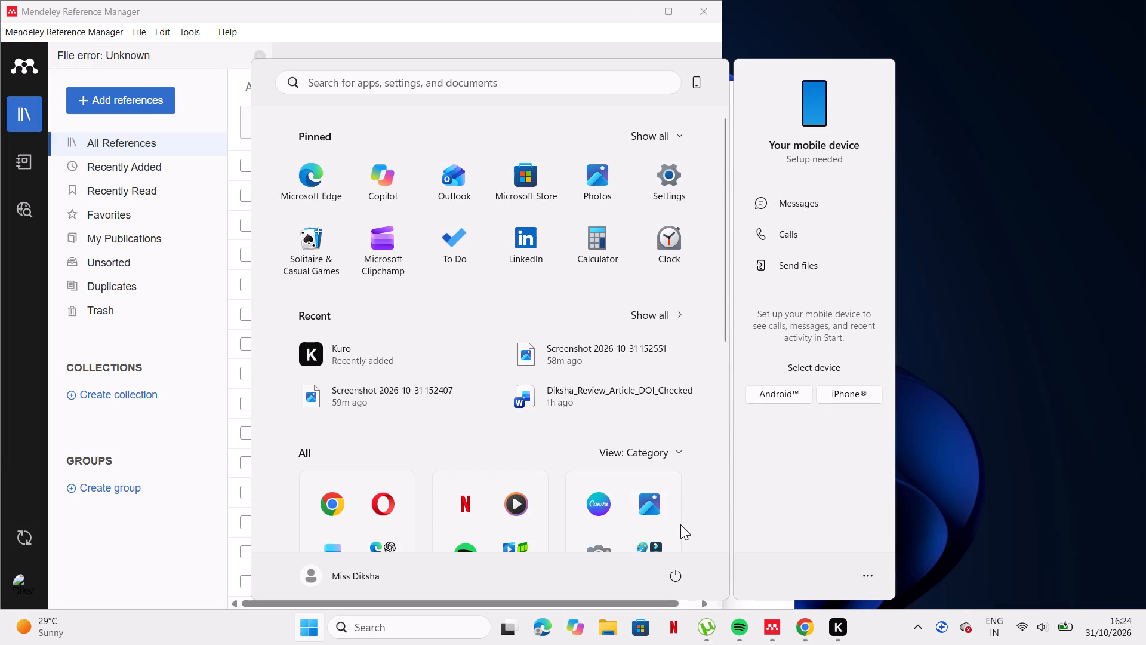